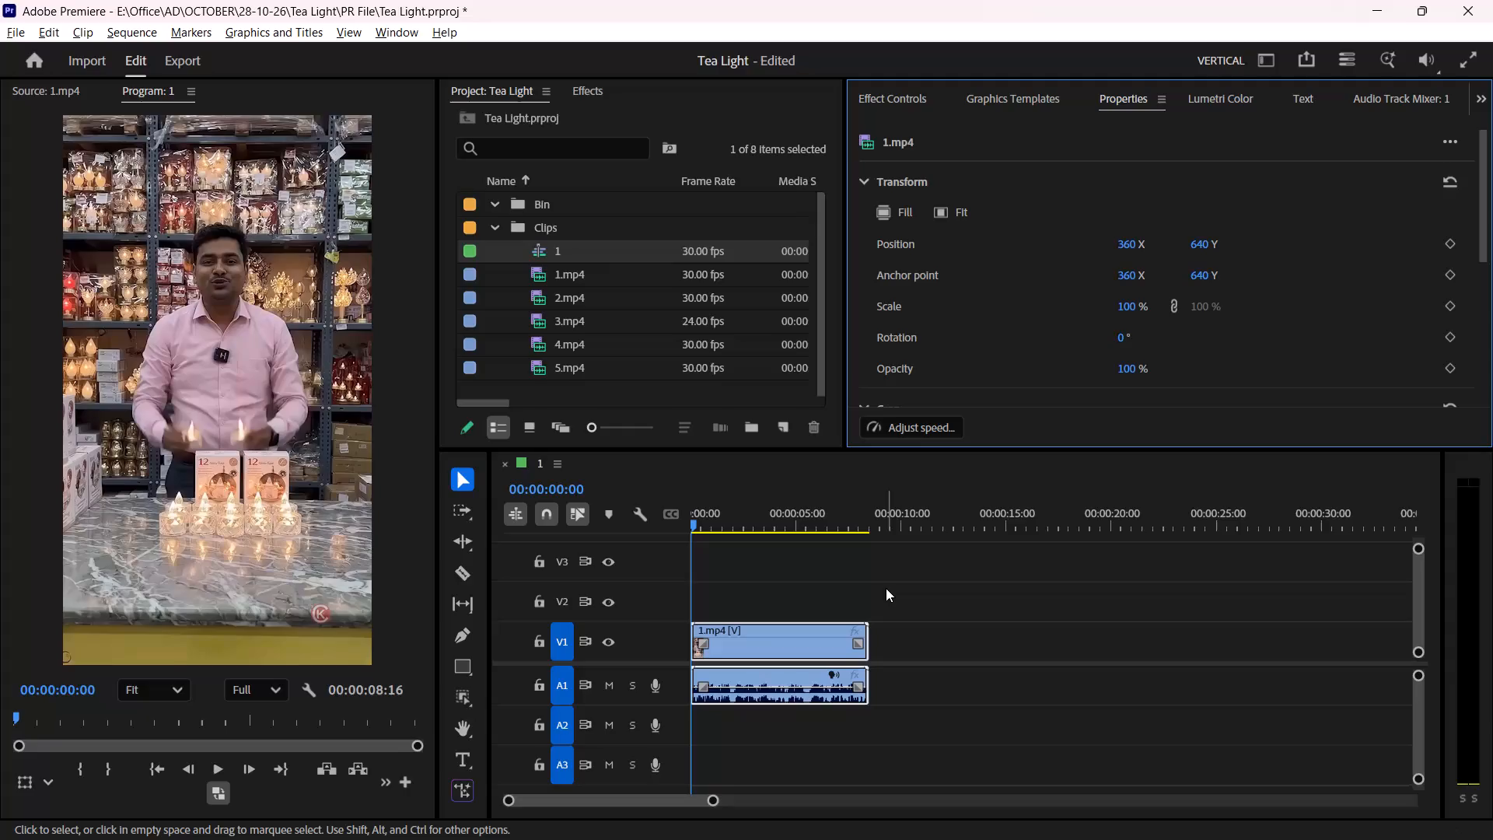
Duplicate the 1.mp4 clip with its audio twice along V1 and A1, starting at about 9 and 18 seconds with small gaps.
click(890, 584)
click(809, 629)
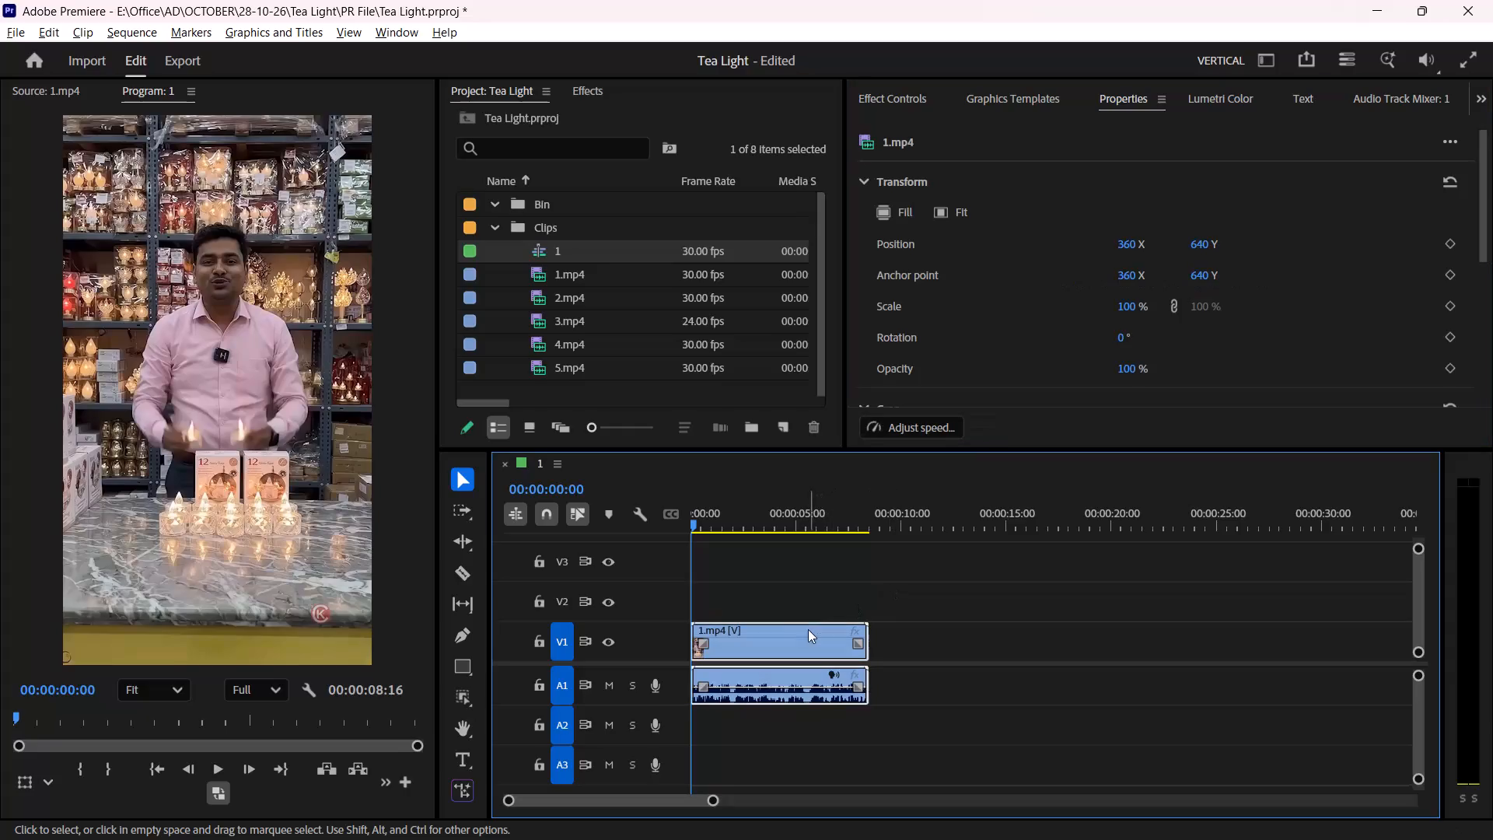
alt+drag(746, 629, 935, 625)
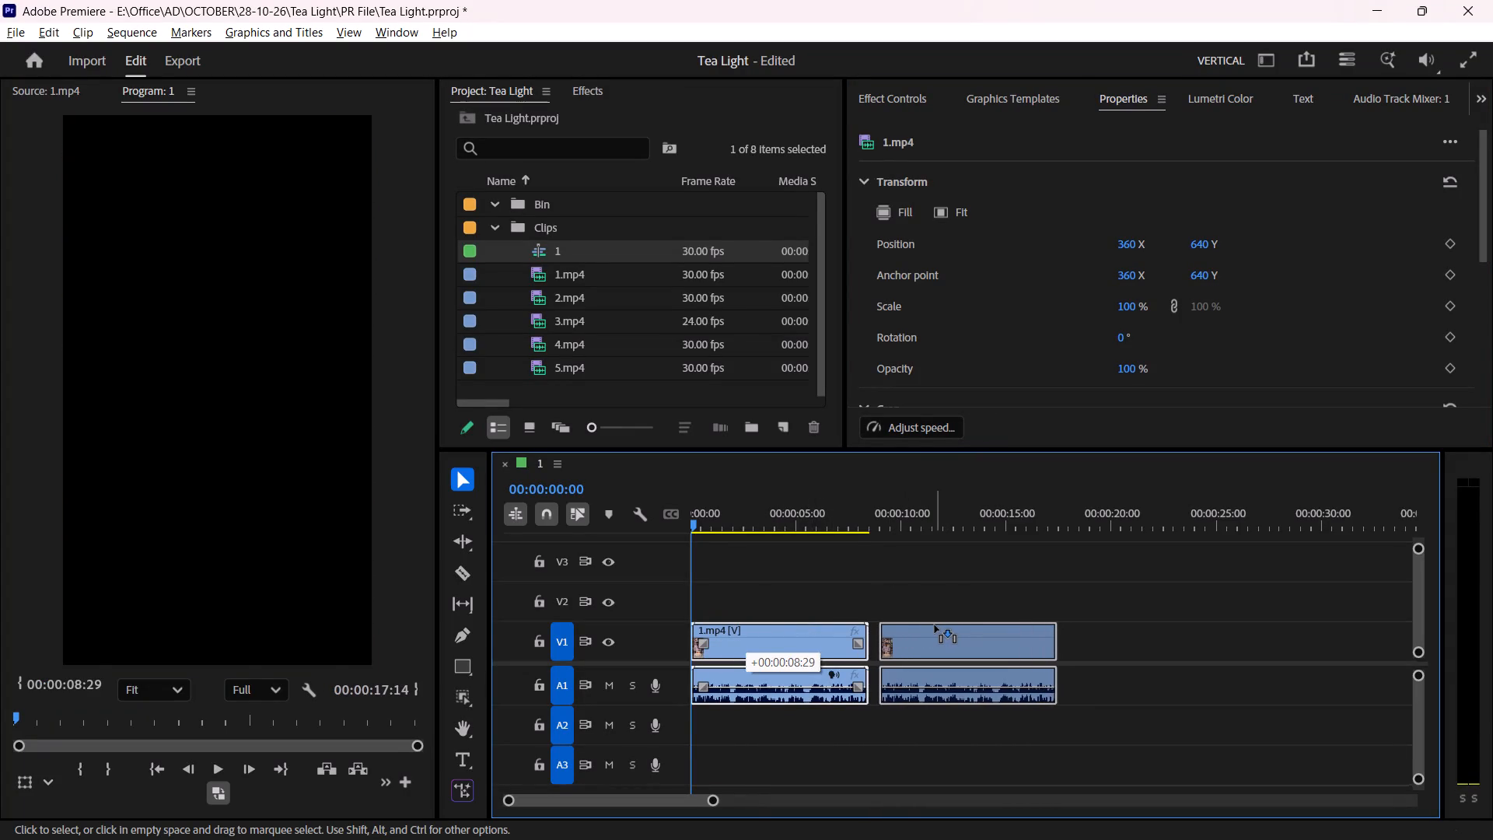
alt+drag(935, 625, 936, 625)
click(936, 607)
click(939, 640)
alt+drag(920, 640, 1096, 643)
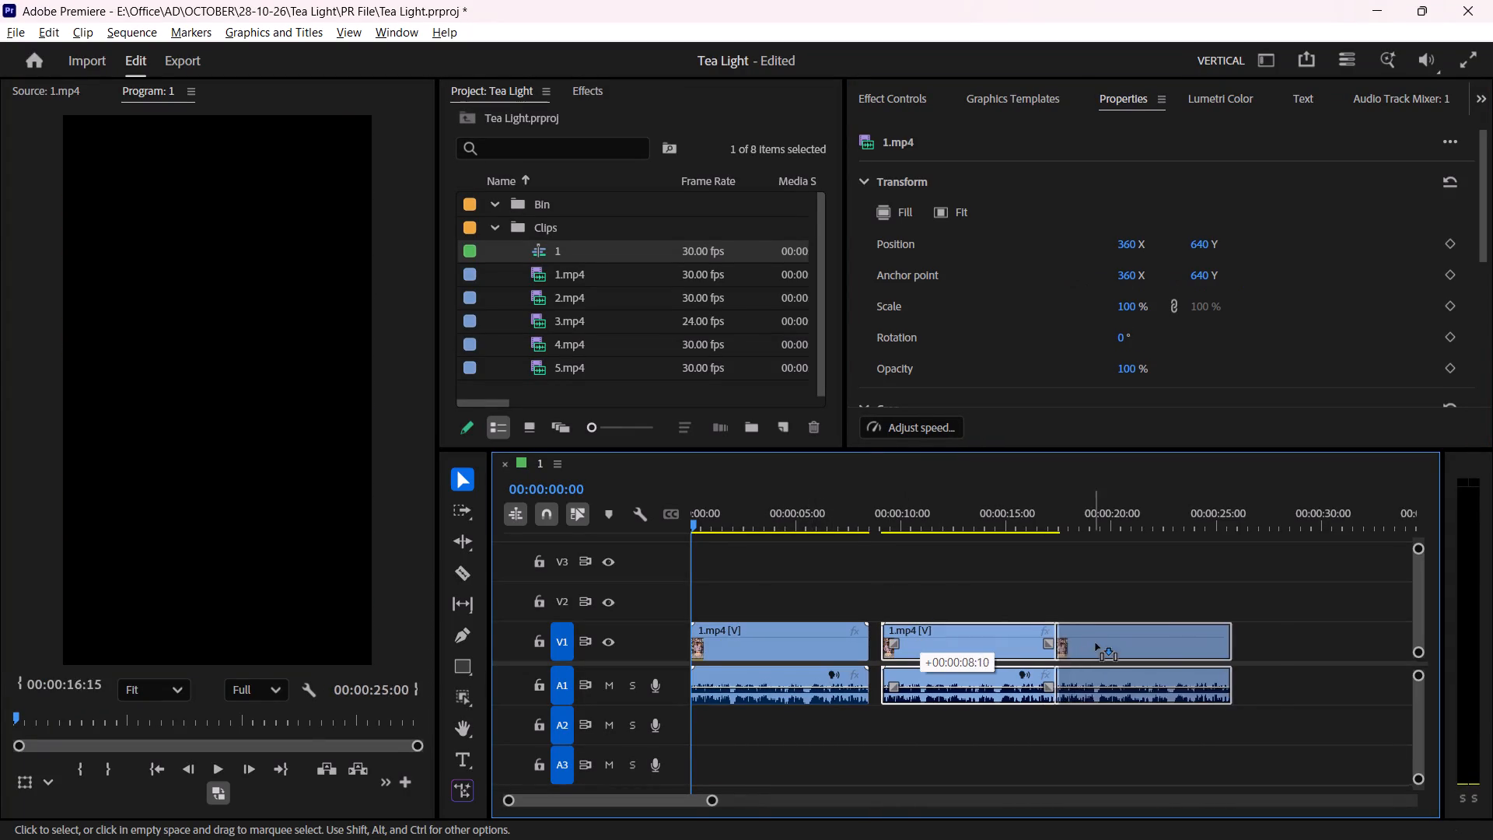
alt+drag(1096, 643, 1110, 648)
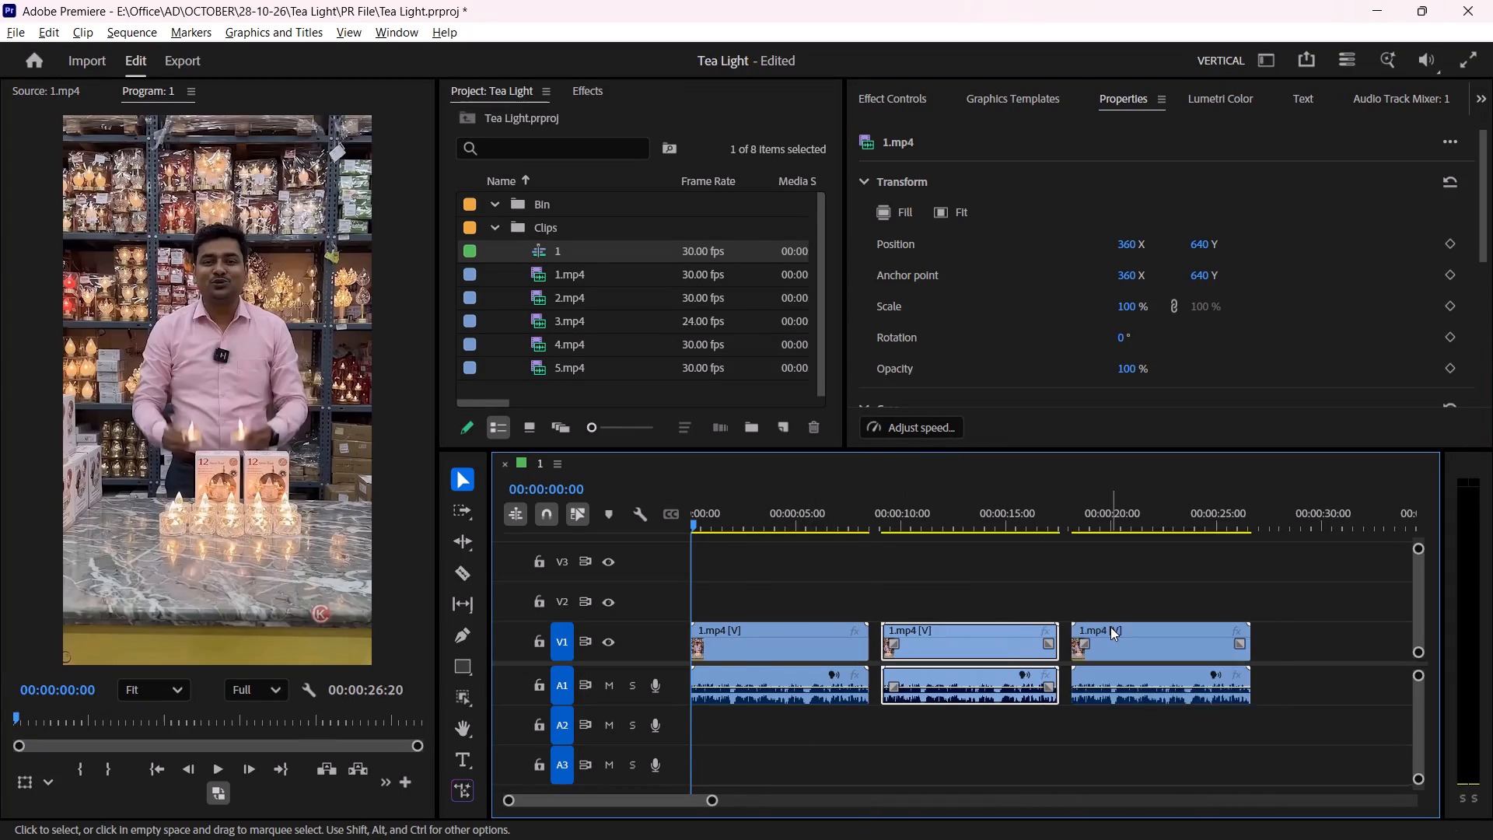
Add two more copies of the 1.mp4 clip with audio, starting at about 27 and 36 seconds with small gaps.
click(1110, 627)
alt+scroll(1110, 627, down, 5)
click(1091, 628)
click(976, 635)
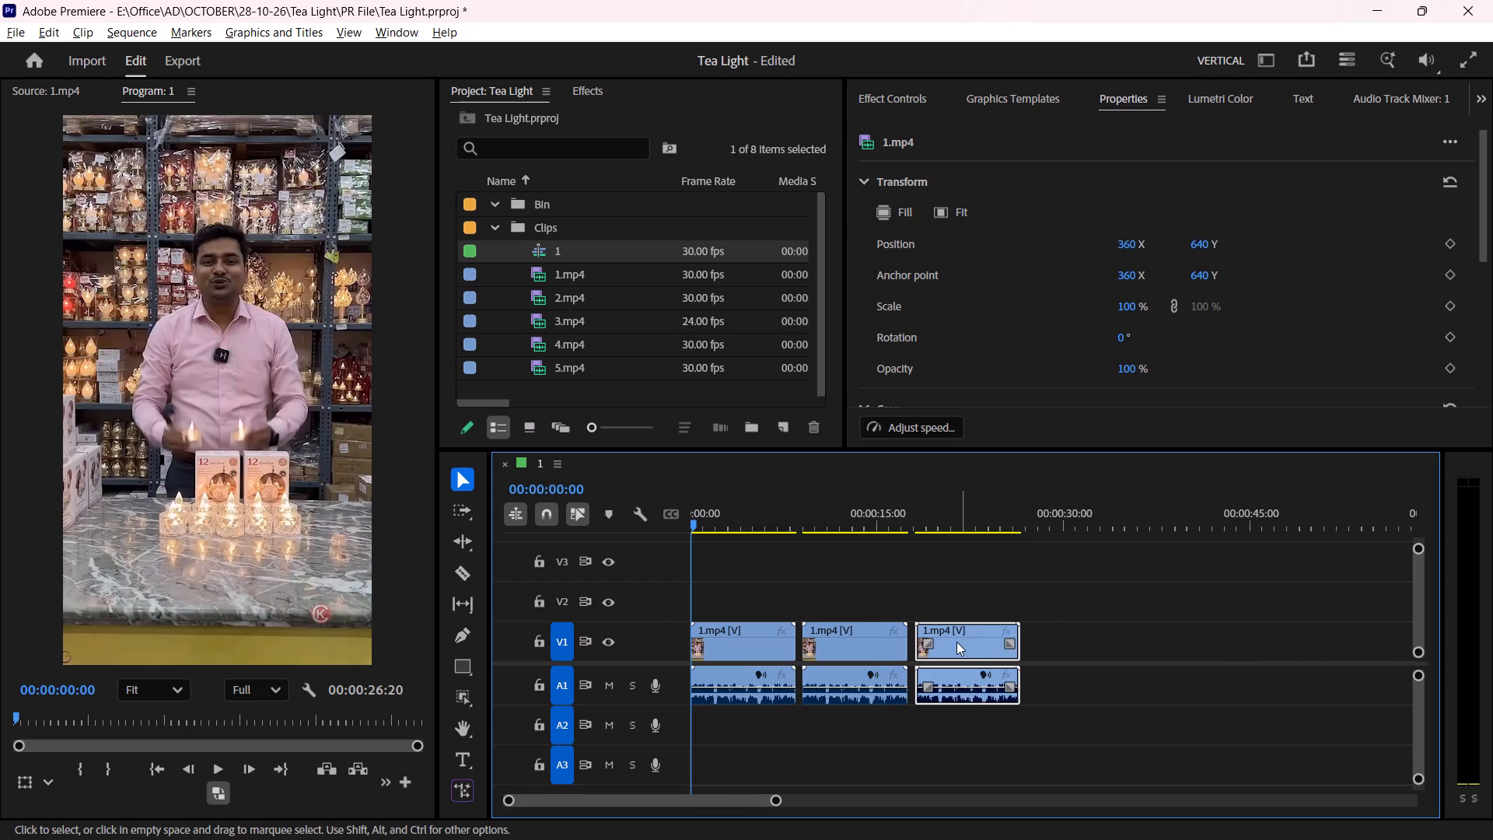
alt+drag(955, 642, 1068, 638)
click(1067, 605)
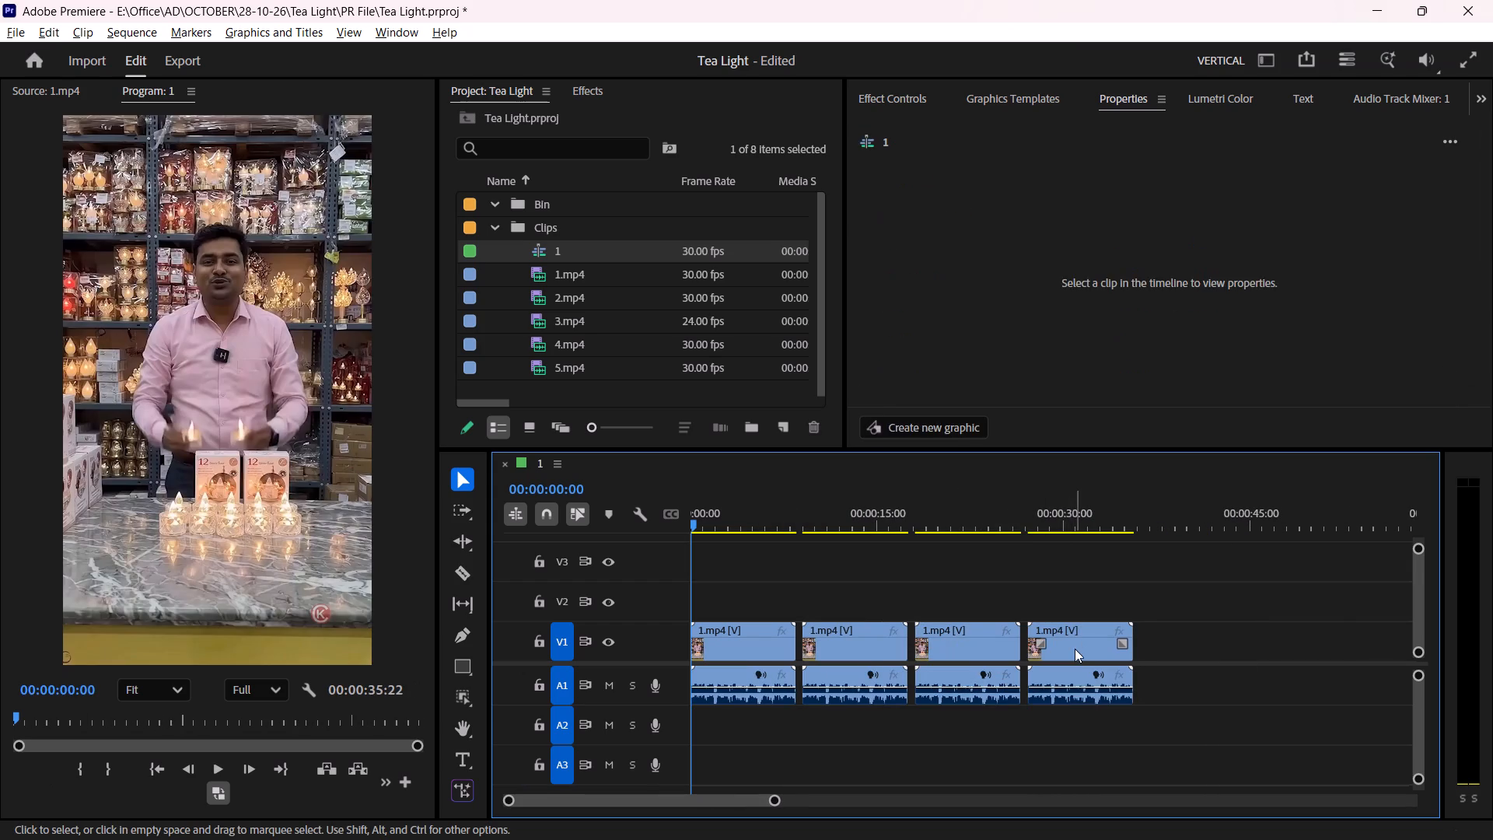
click(1075, 649)
alt+drag(1058, 649, 1170, 649)
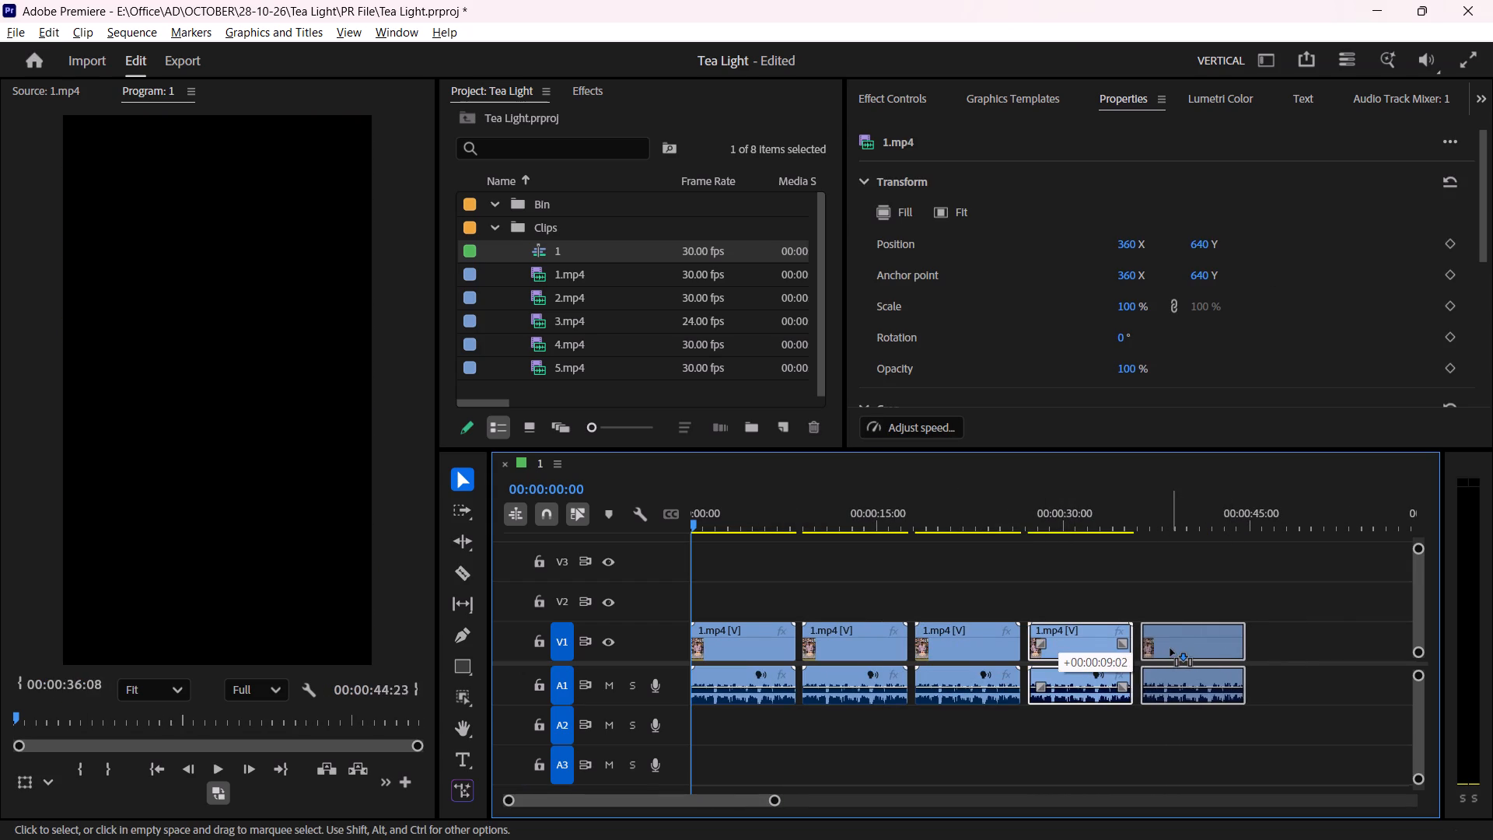
alt+drag(1170, 649, 1170, 649)
click(1162, 611)
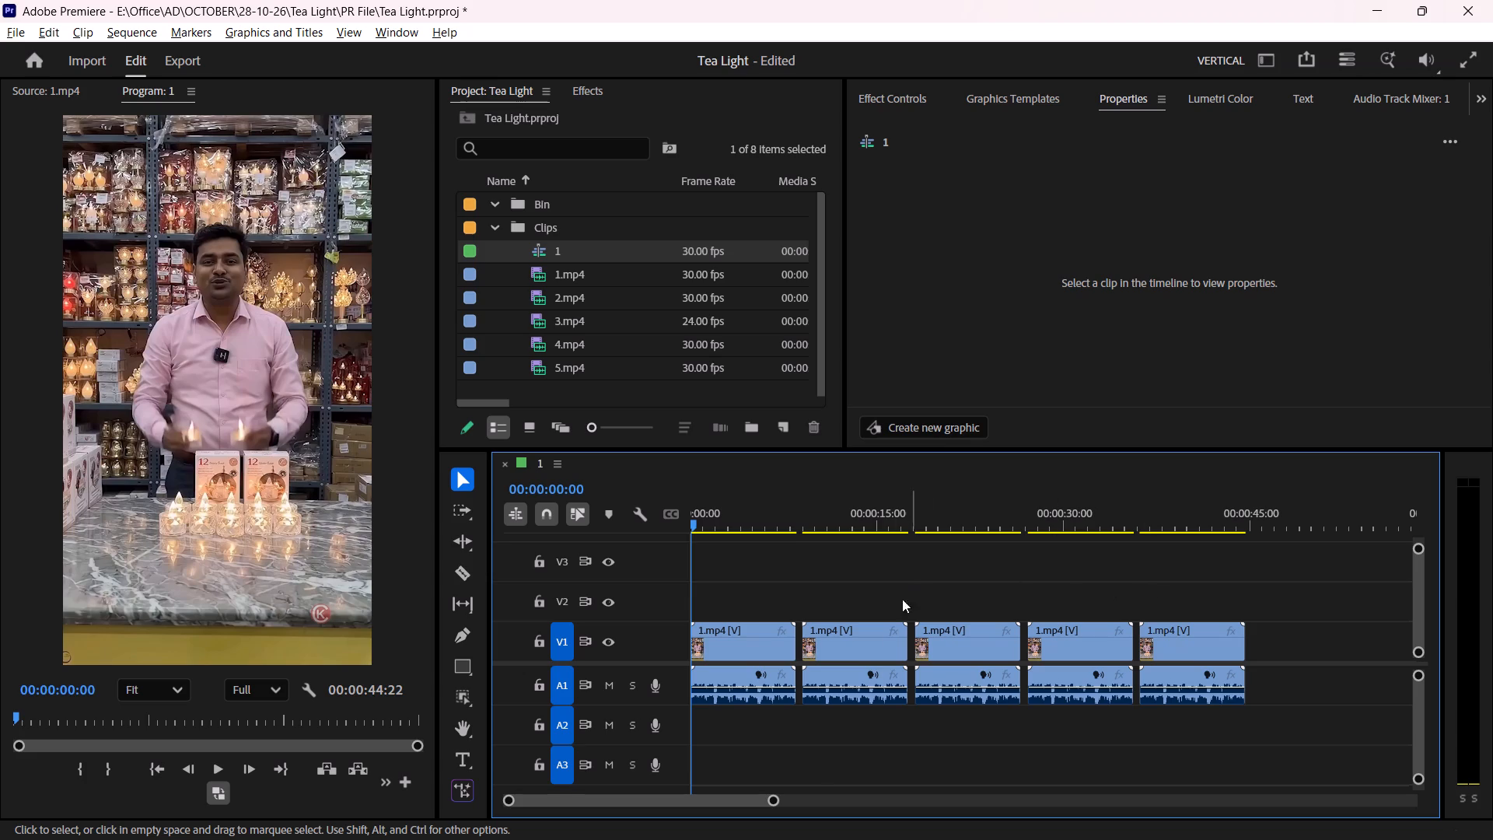
Play back the opening of the first 1.mp4 copy to review its picture and sound.
drag(774, 798, 687, 797)
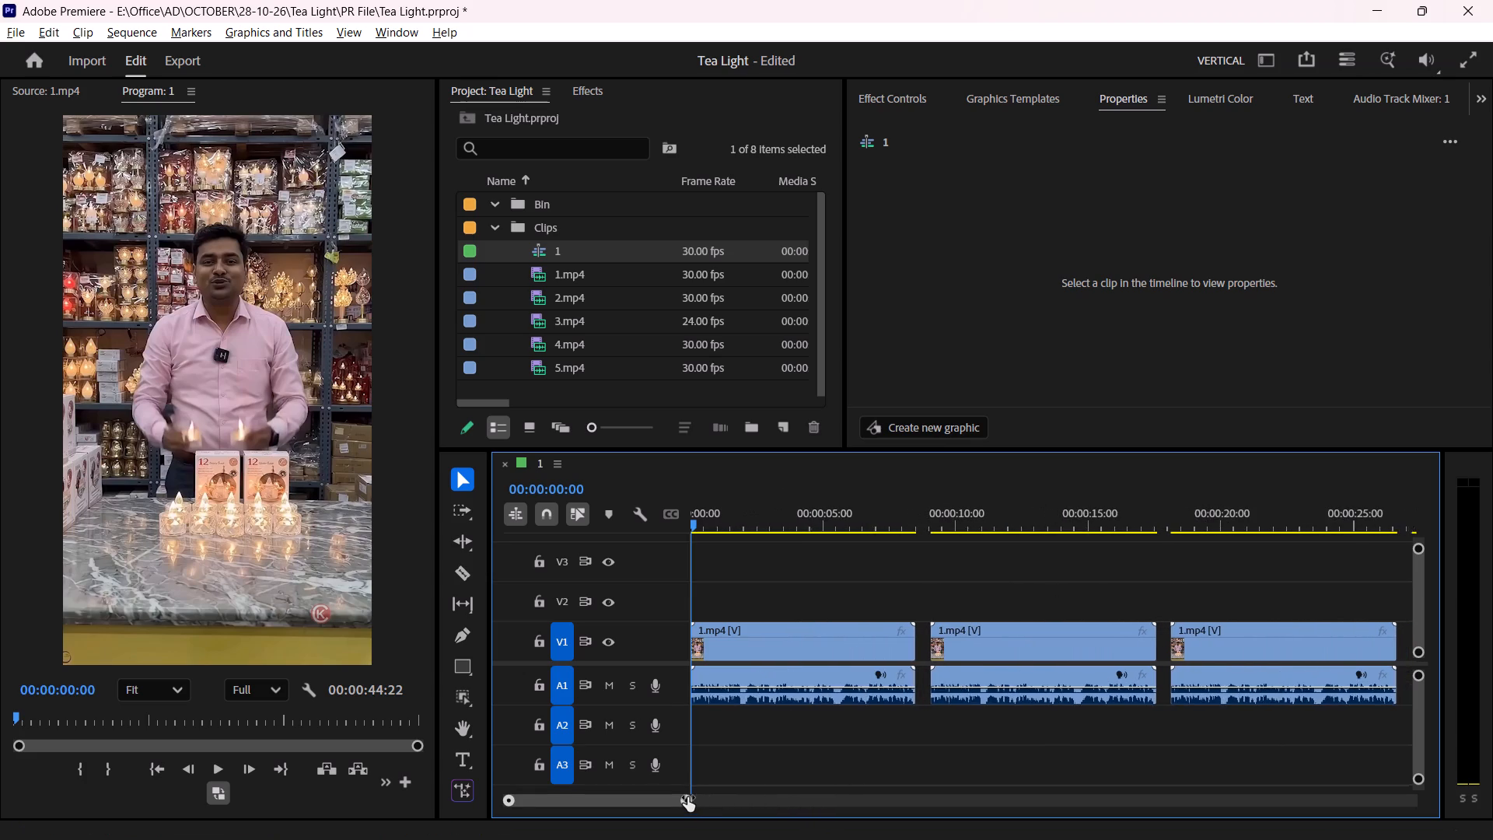
drag(687, 797, 685, 798)
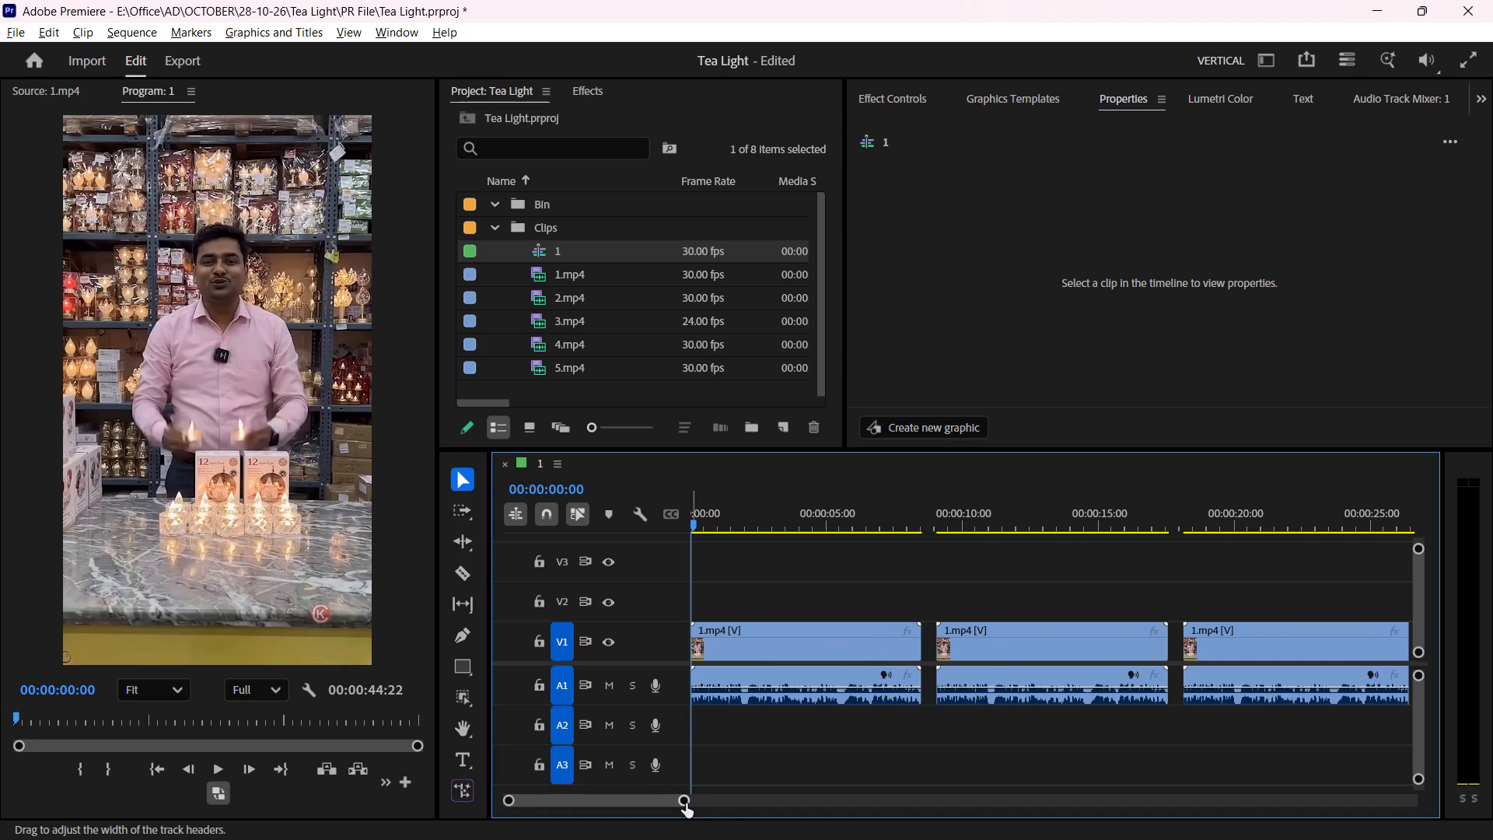
drag(687, 803, 746, 802)
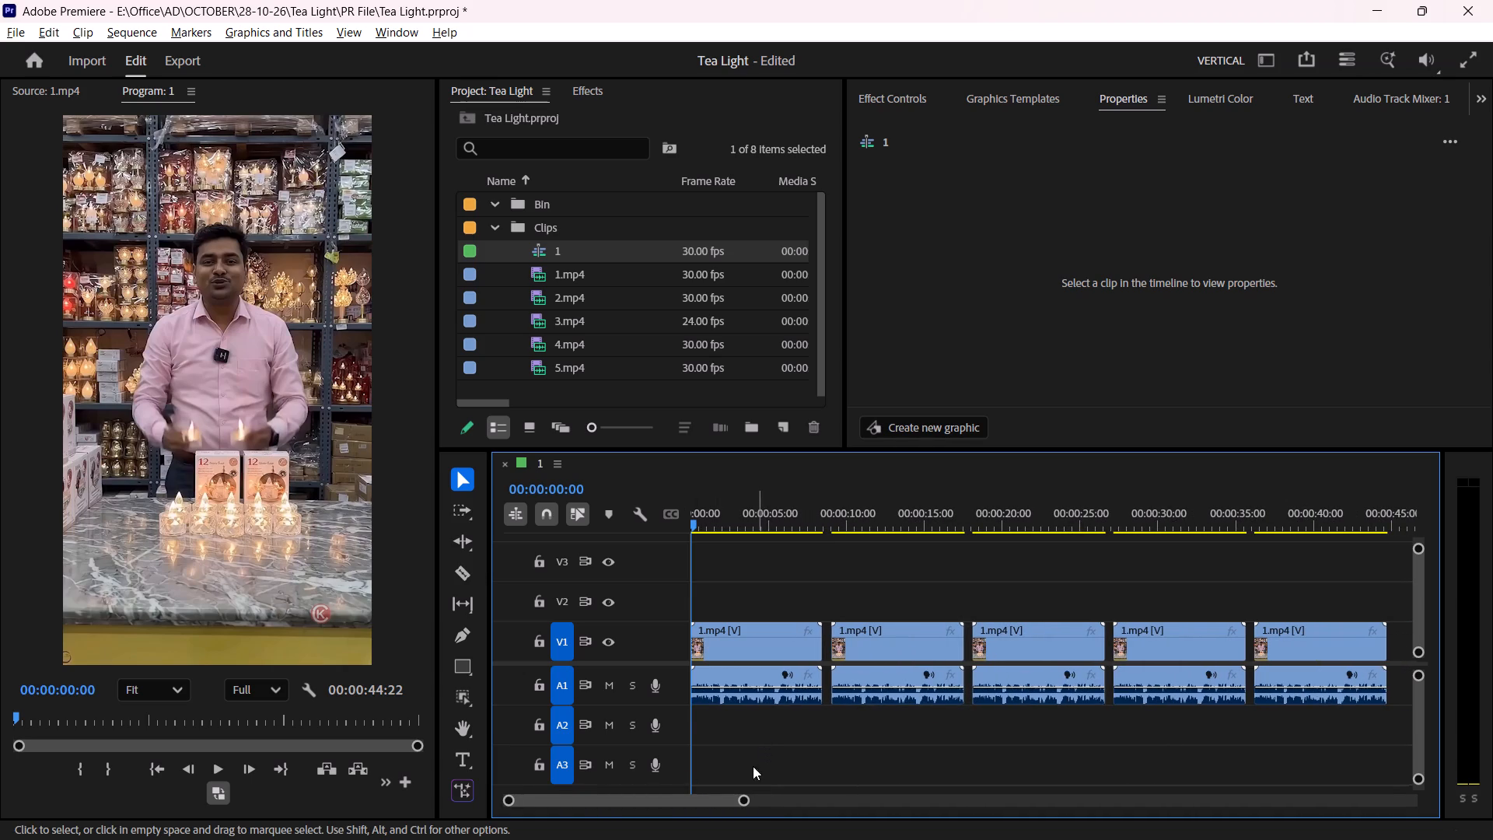
drag(742, 799, 725, 800)
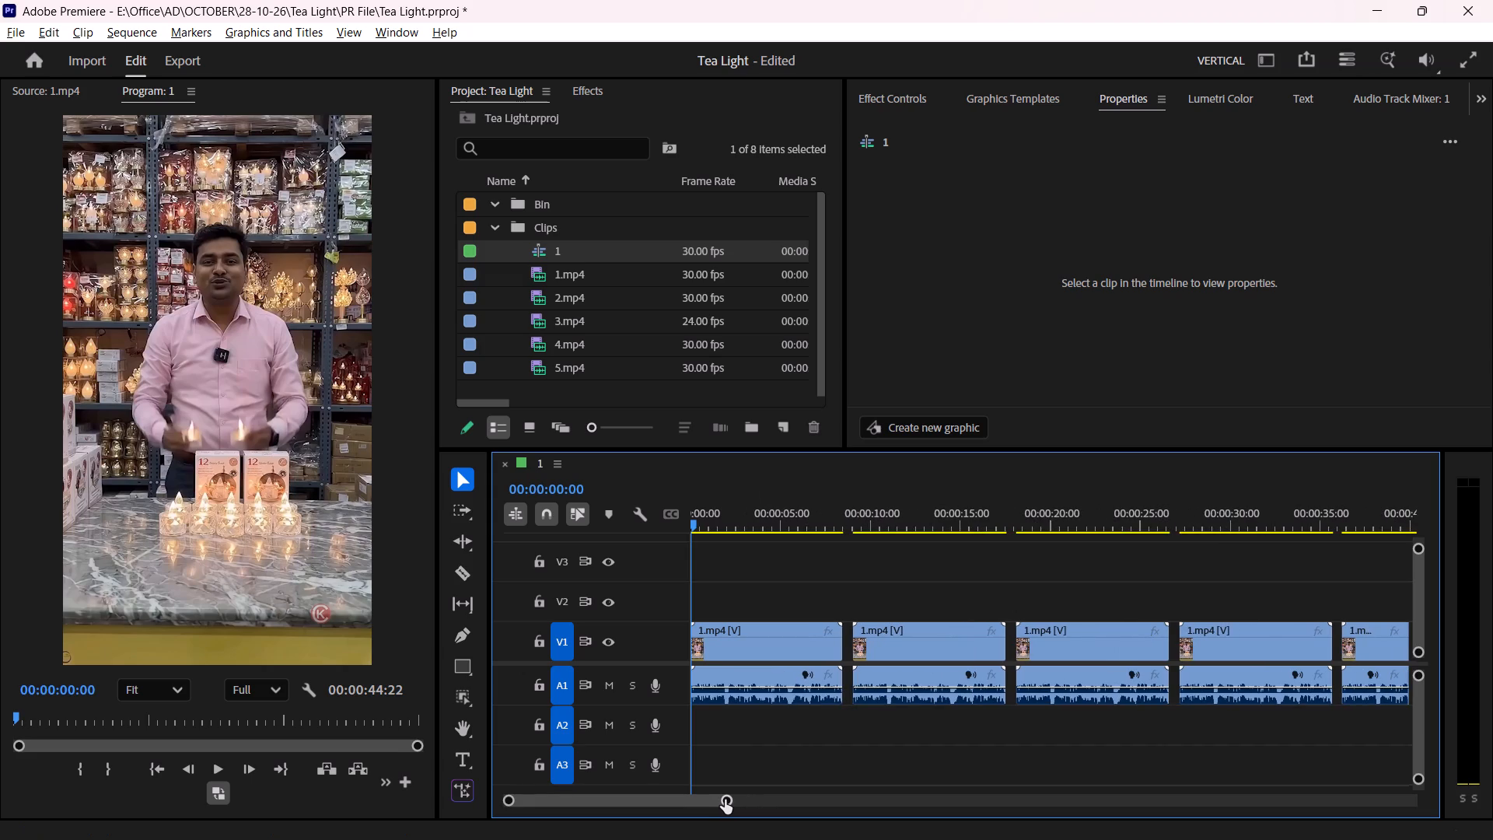
shift+drag(722, 516, 679, 525)
key(space)
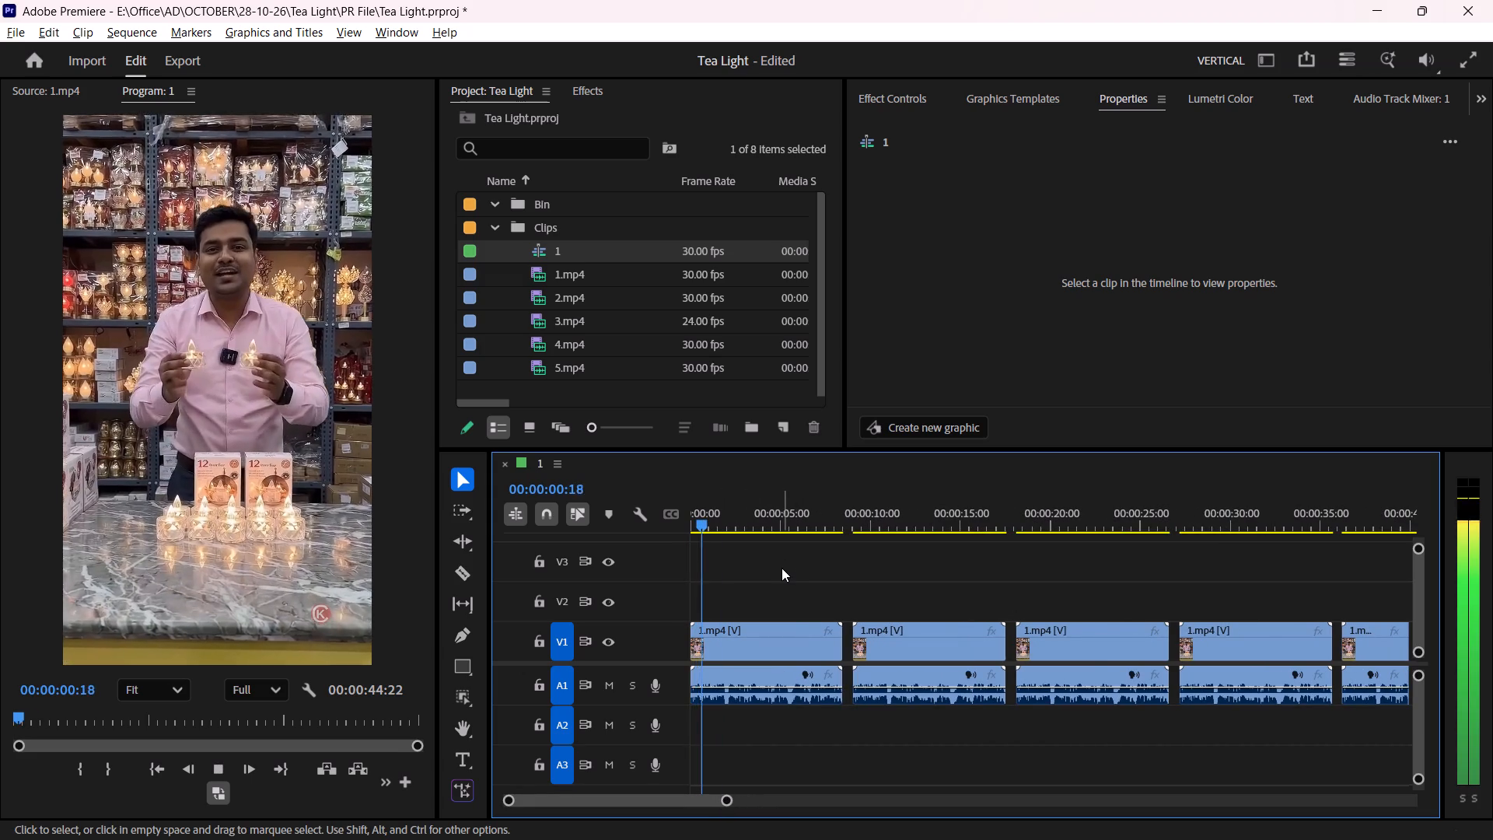
alt+scroll(781, 568, down, 1)
alt+scroll(781, 568, up, 1)
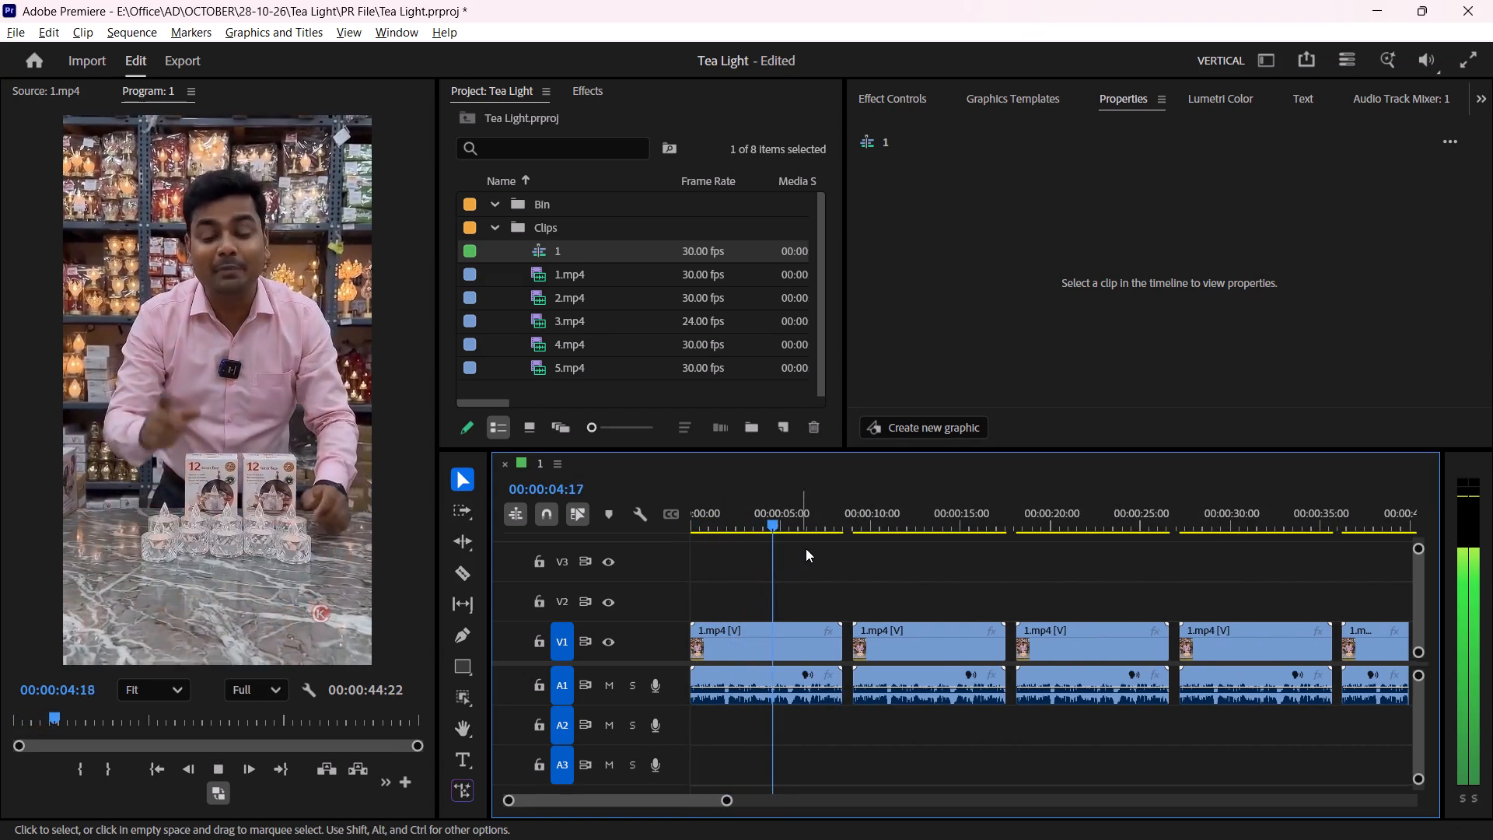
key(space)
drag(781, 520, 648, 550)
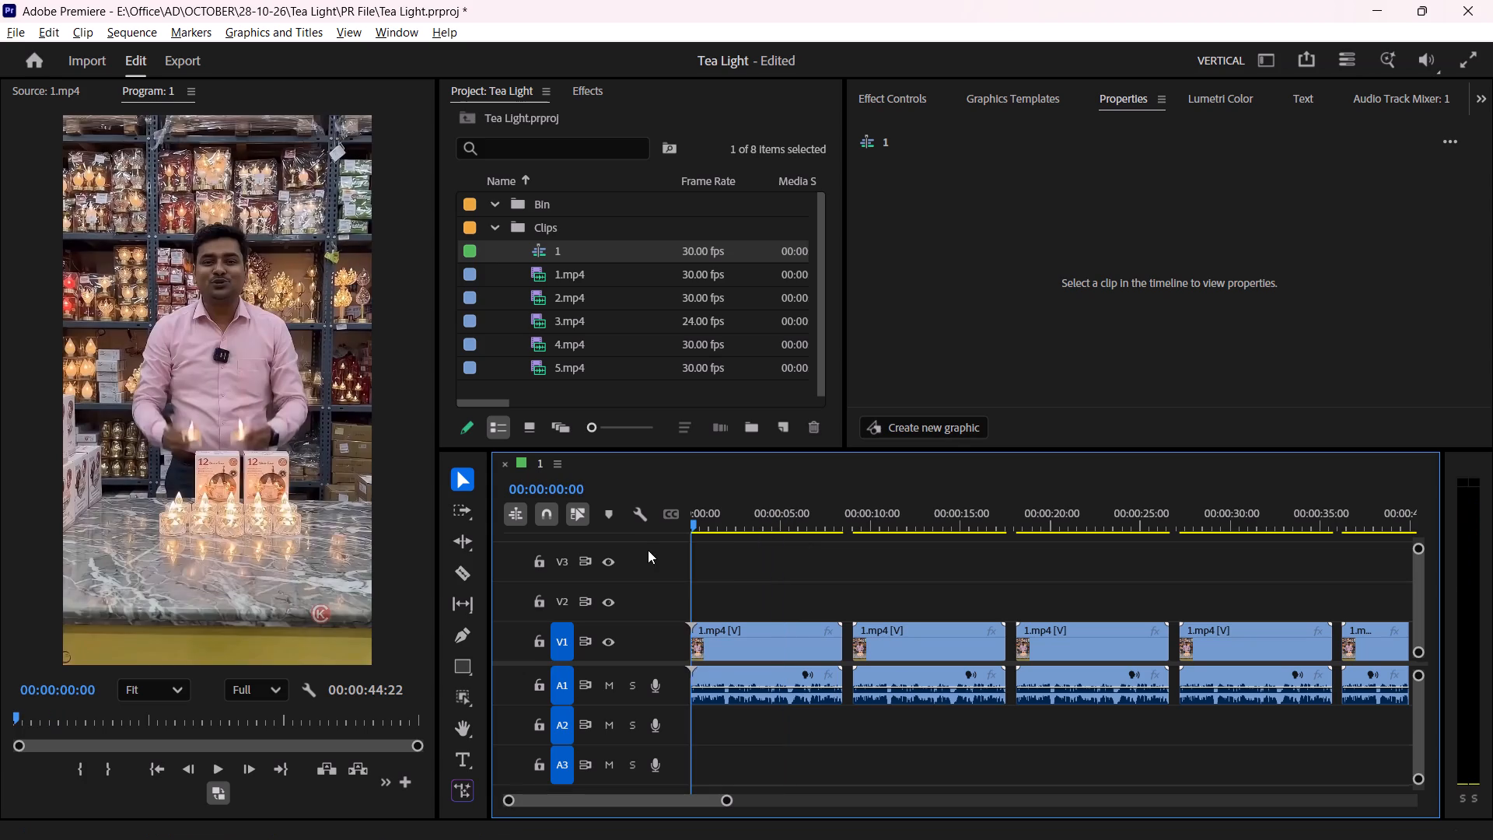
drag(648, 550, 647, 551)
Move the first 1.mp4 copy's audio down to track A2.
drag(730, 705, 732, 721)
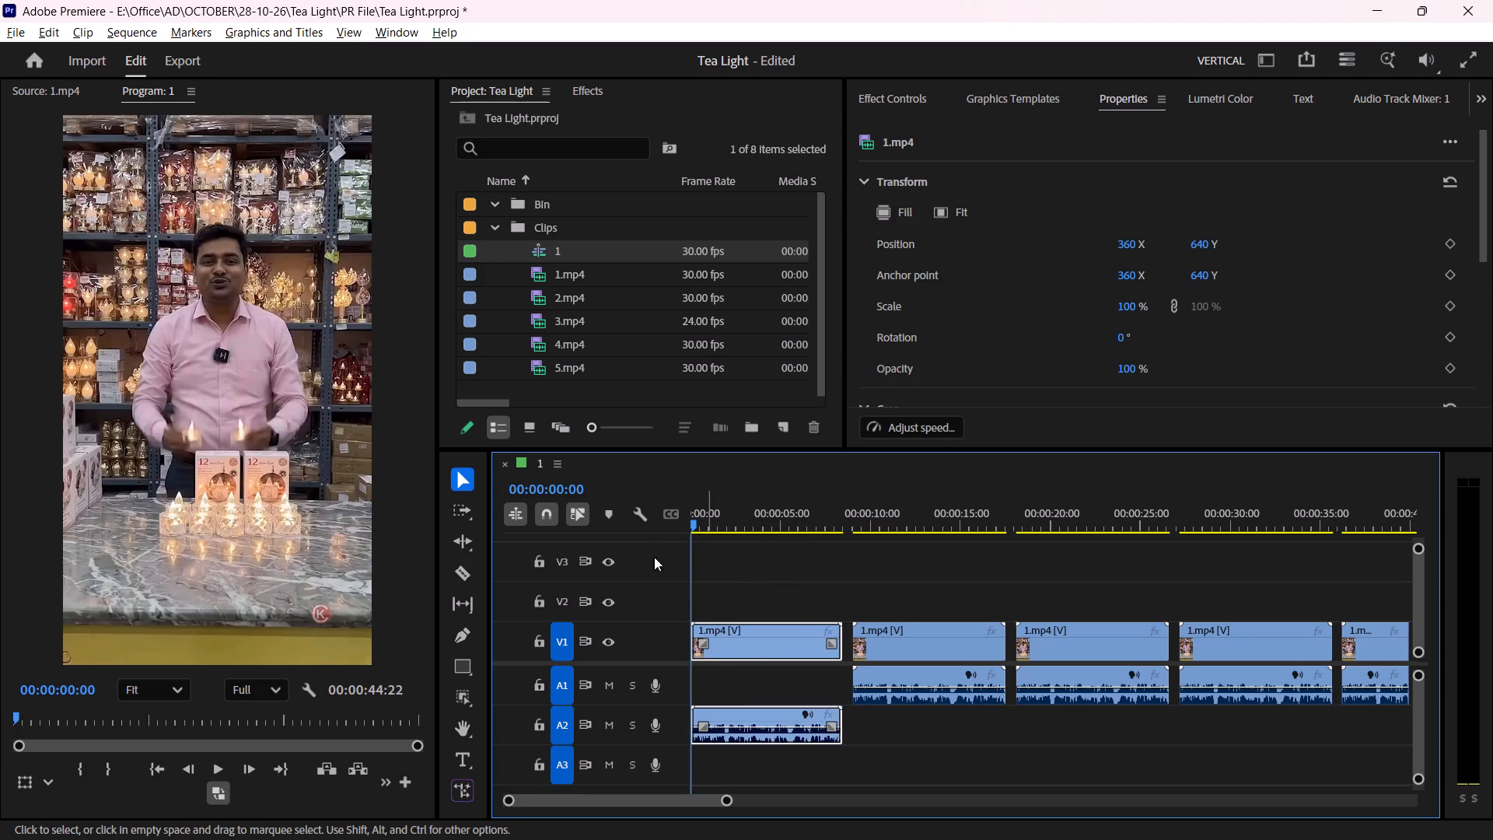
Mark the sequence in and out points around the first clip, from 00:00:00:00 to its end at about 8:17.
shift+click(844, 527)
key(o)
drag(834, 520, 453, 558)
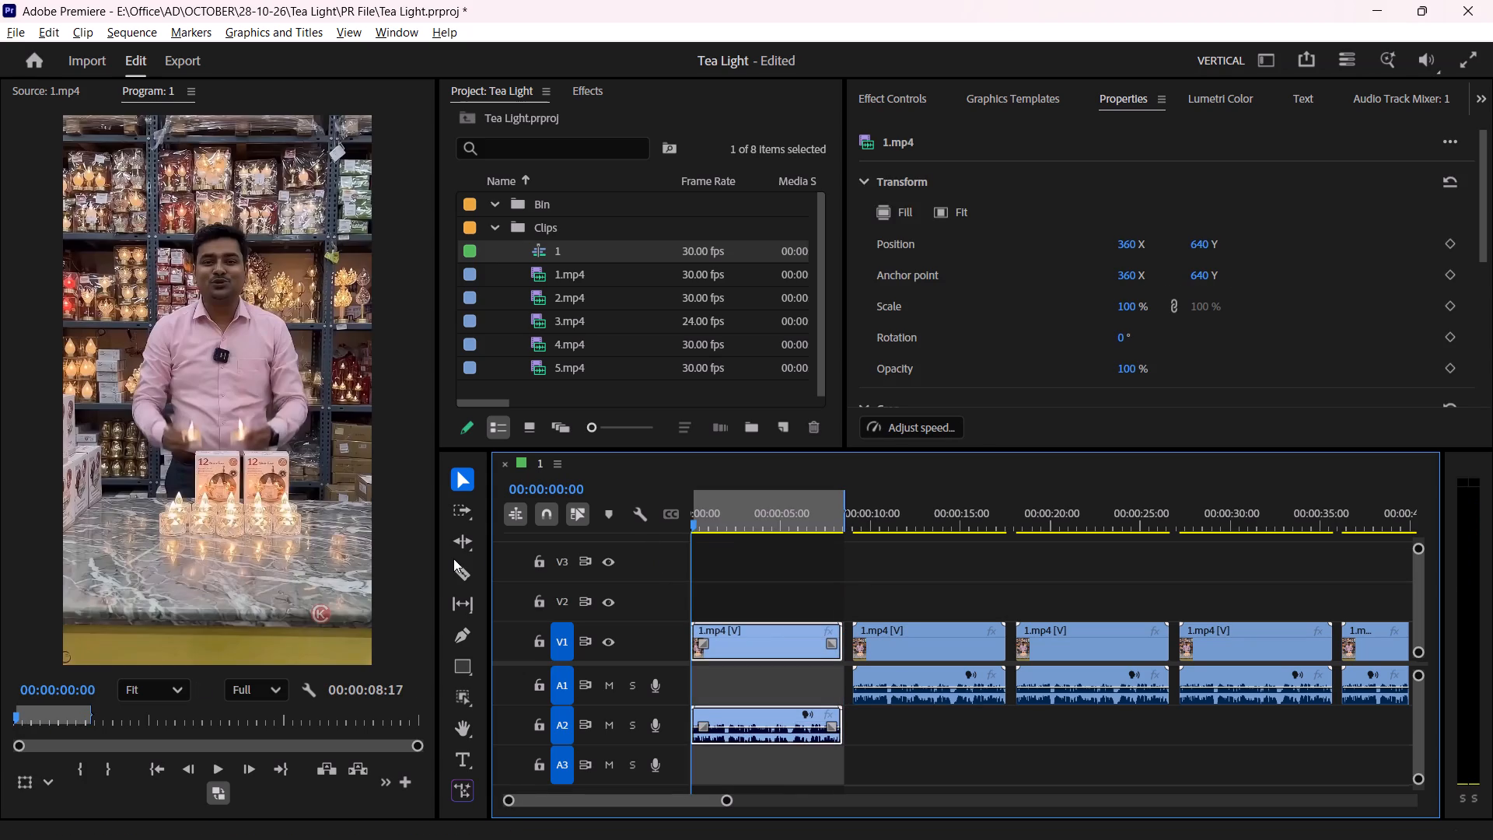
drag(453, 558, 451, 560)
key(i)
Run the ITR Tool's Music Swap iteration on the marked range to place random background music on A1.
click(1487, 93)
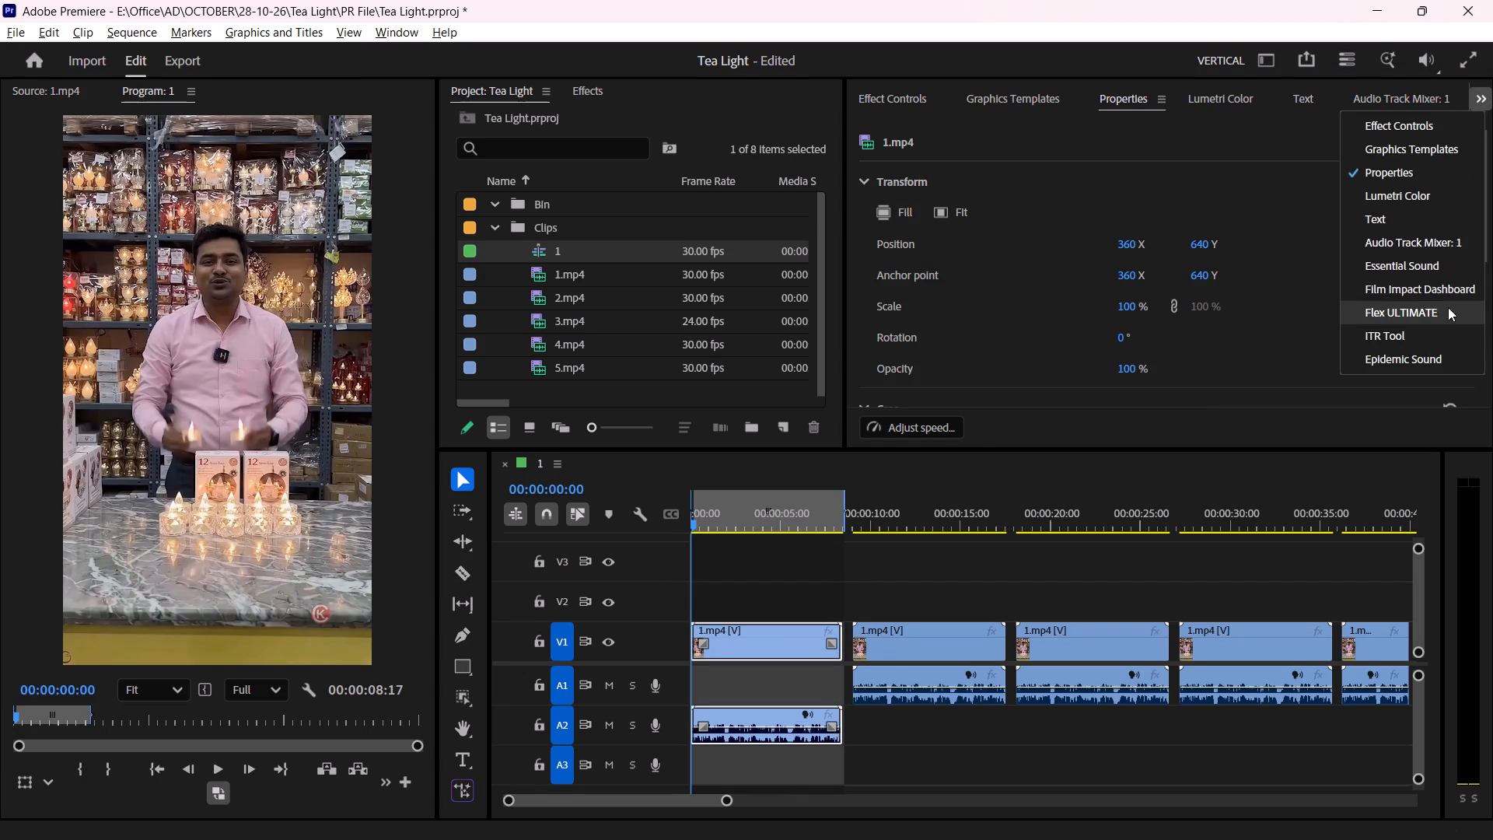
click(1444, 331)
scroll(946, 354, down, 3)
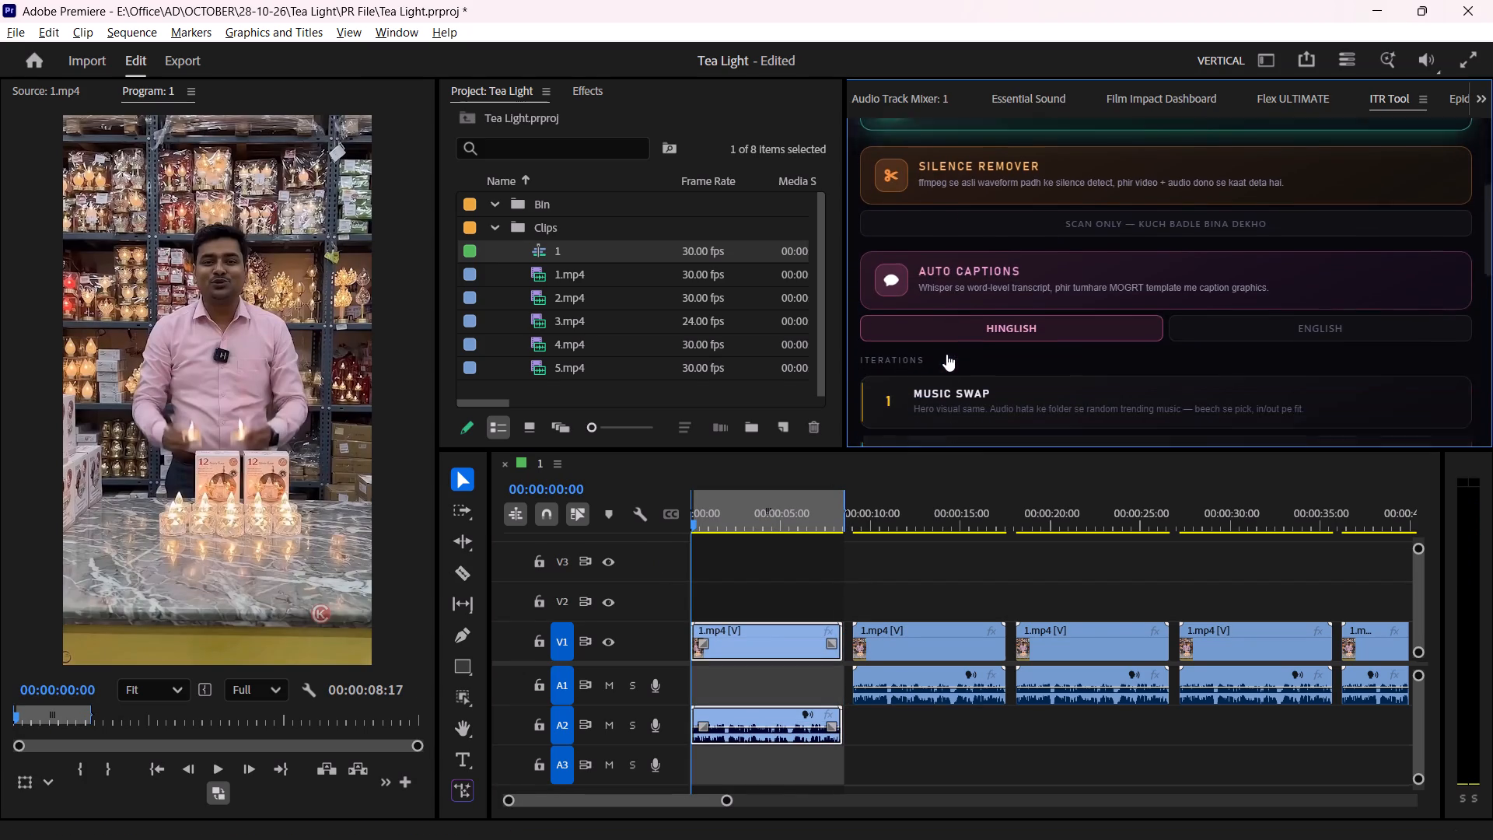
scroll(946, 354, down, 1)
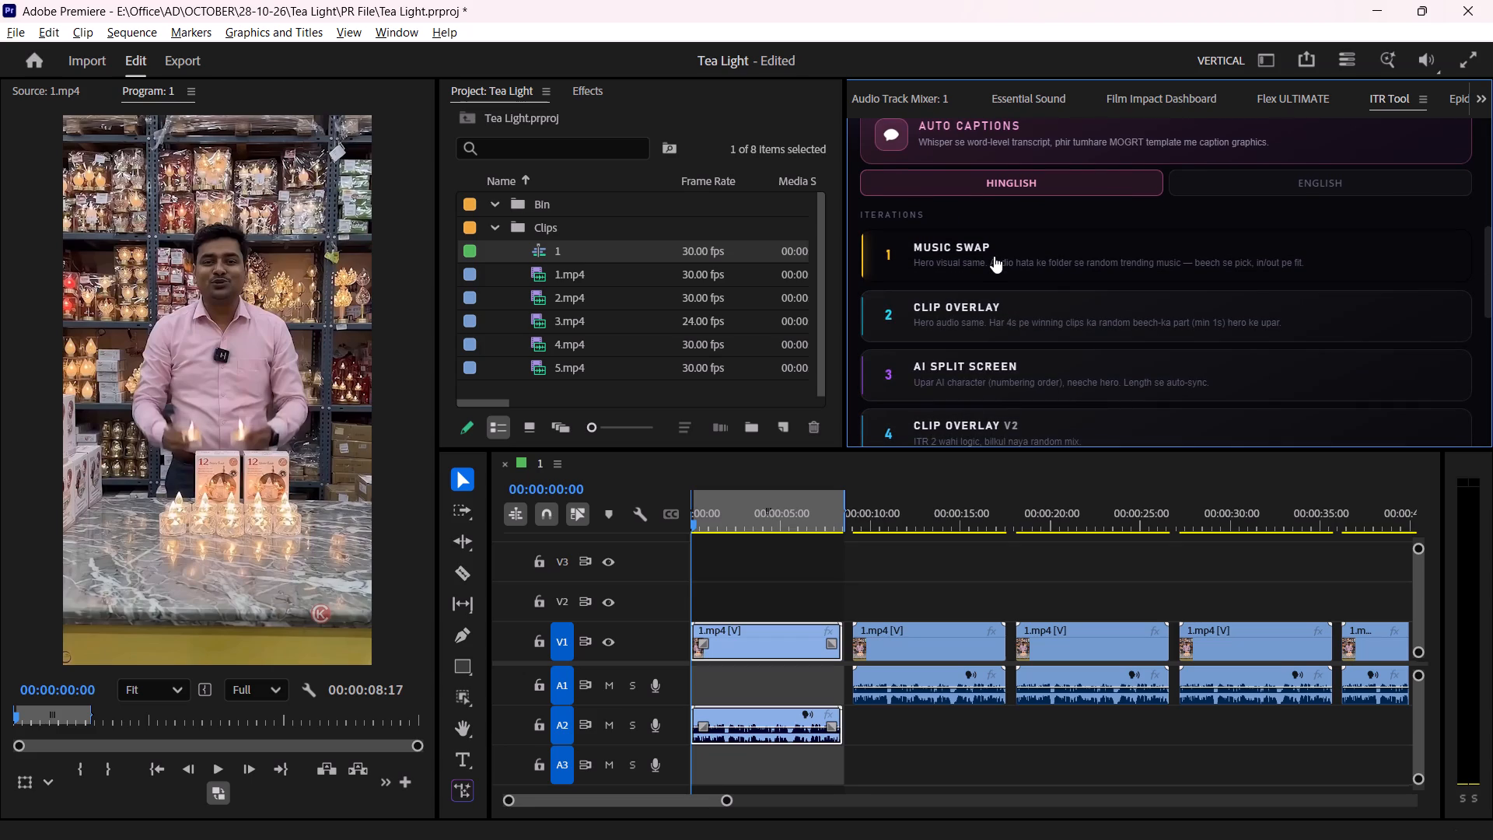
click(994, 256)
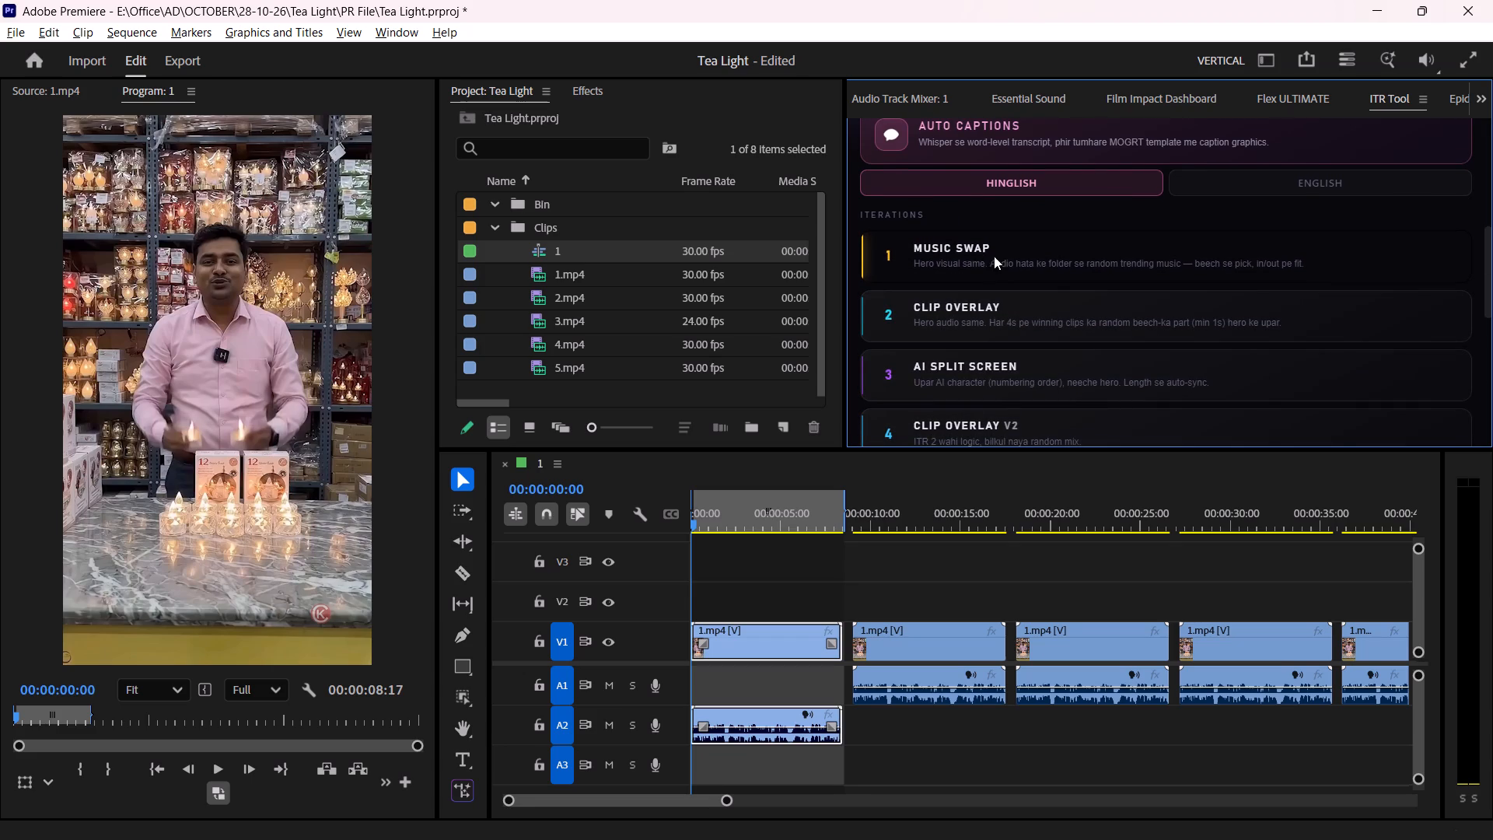
key(space)
key(space)
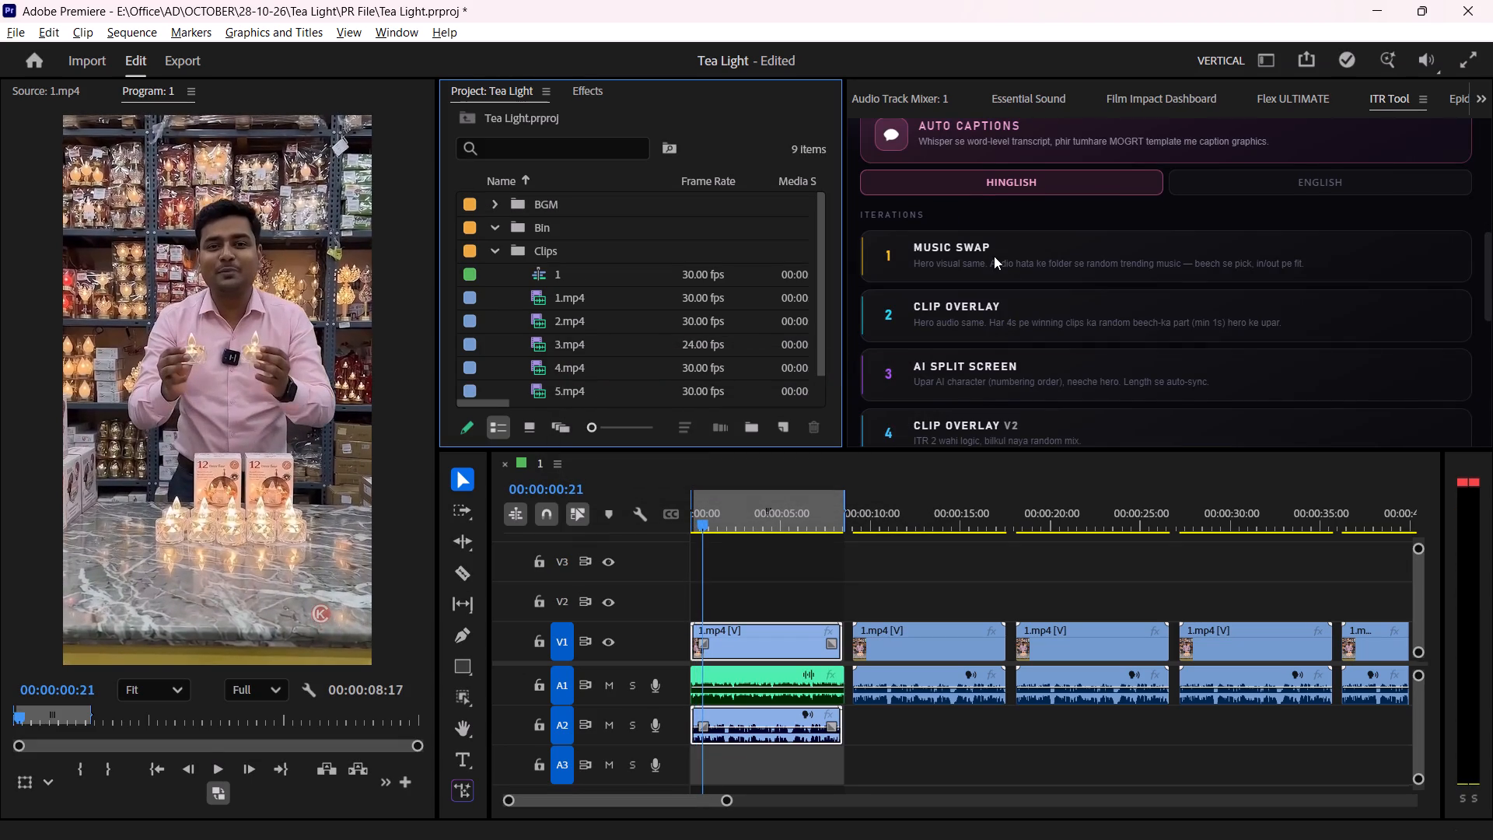
click(994, 256)
key(space)
key(space)
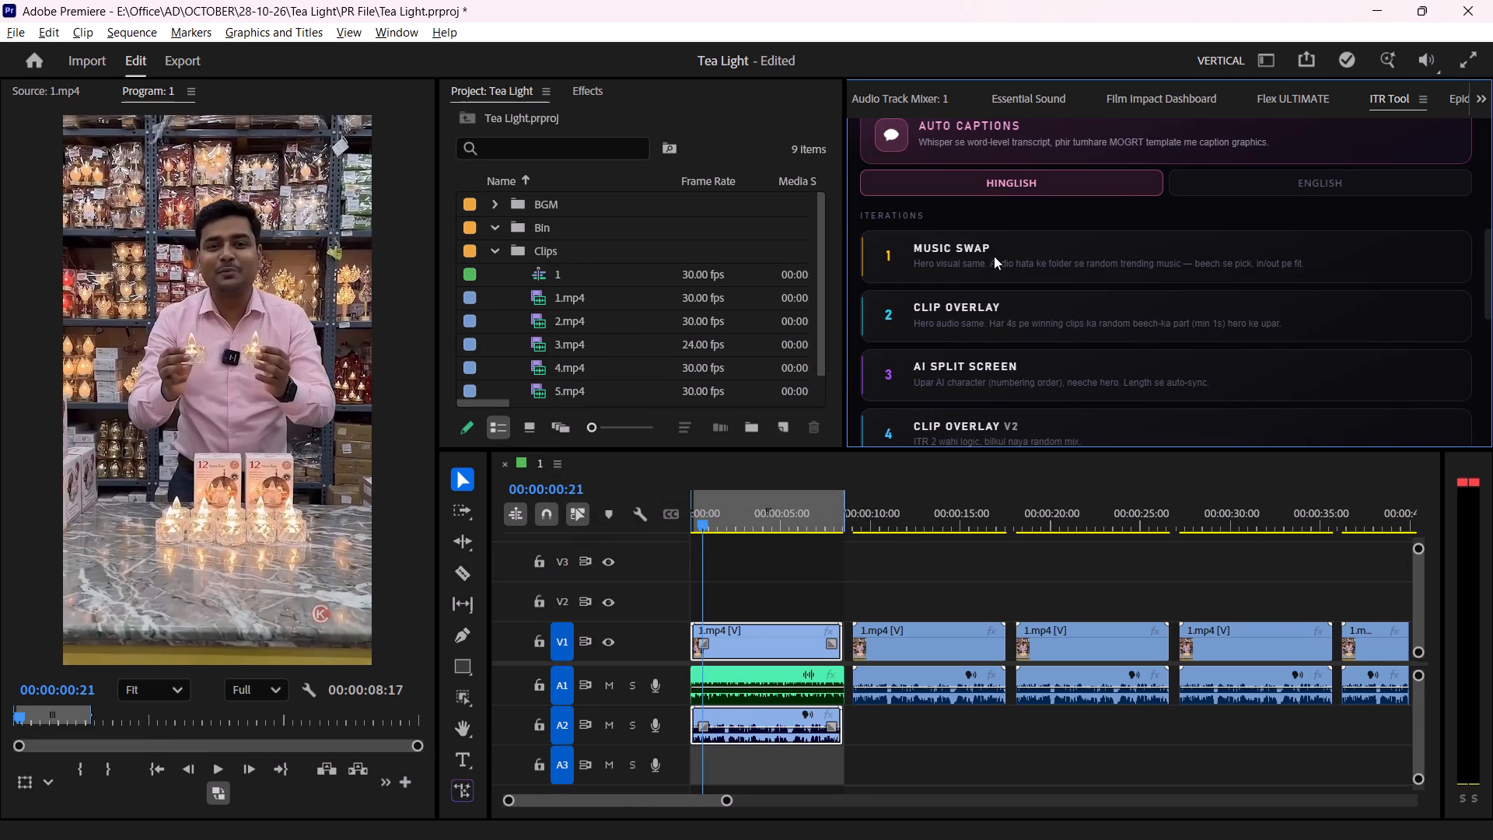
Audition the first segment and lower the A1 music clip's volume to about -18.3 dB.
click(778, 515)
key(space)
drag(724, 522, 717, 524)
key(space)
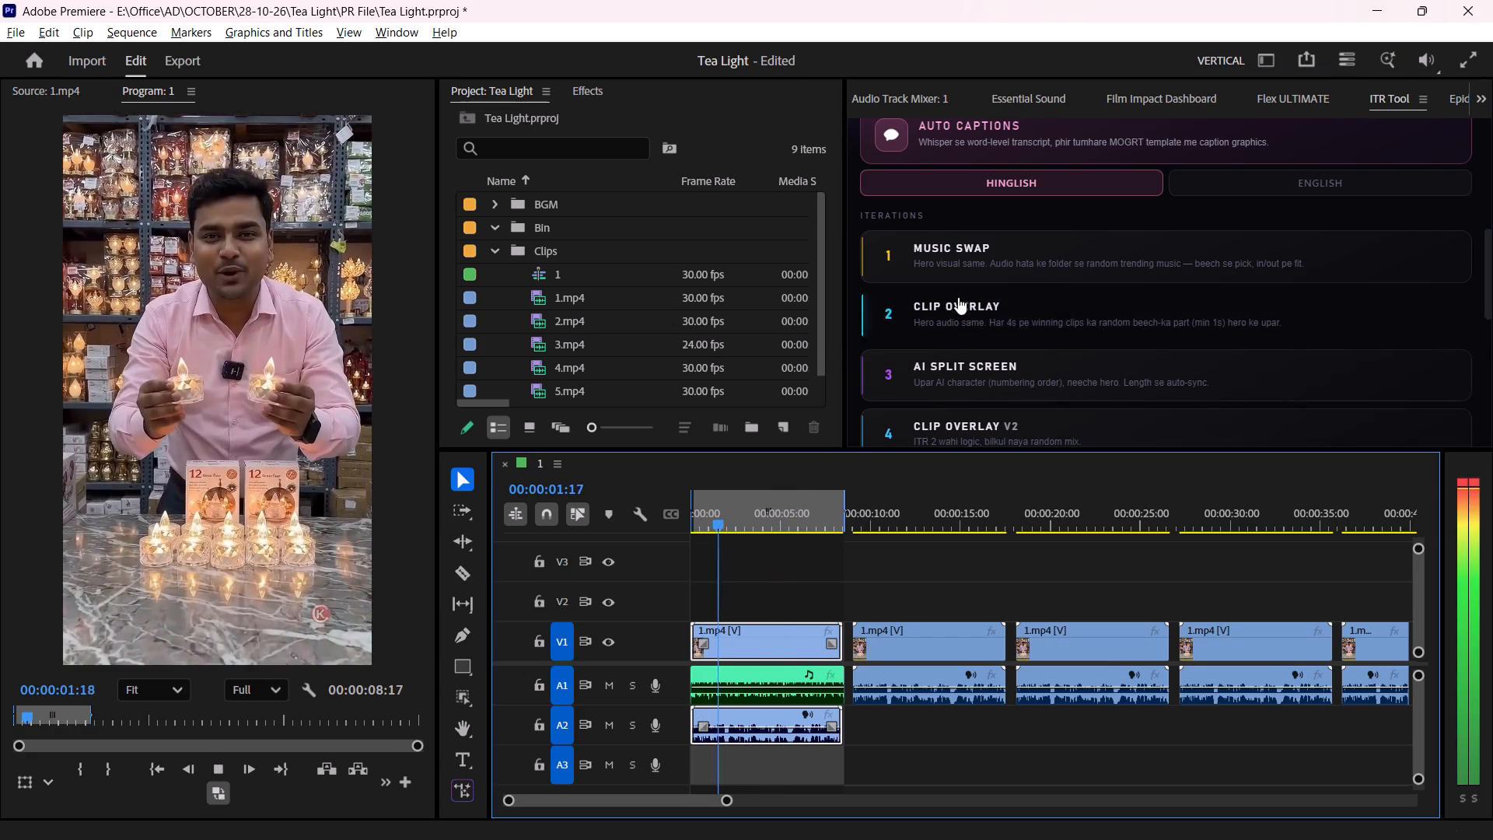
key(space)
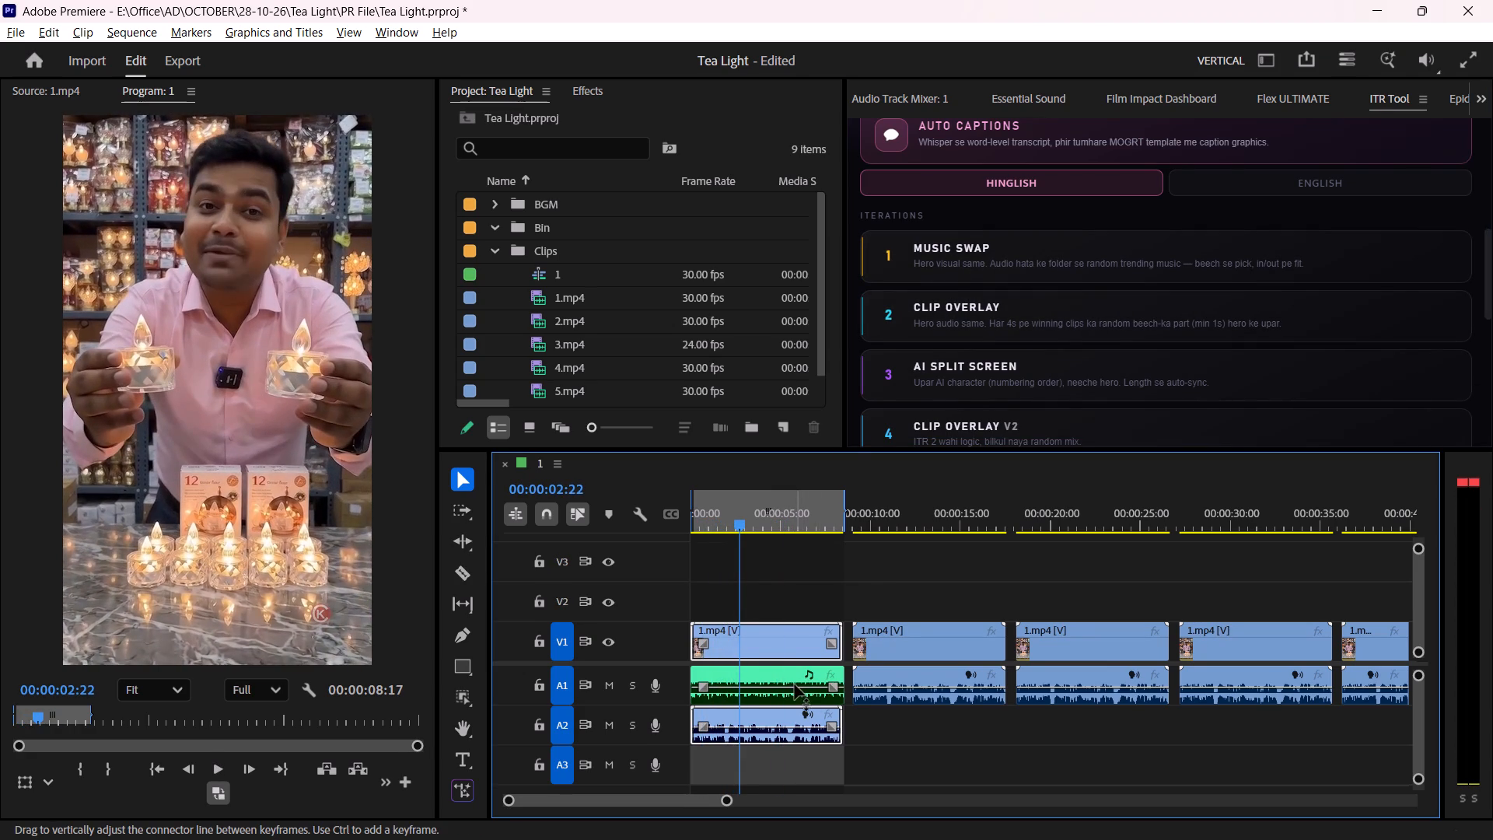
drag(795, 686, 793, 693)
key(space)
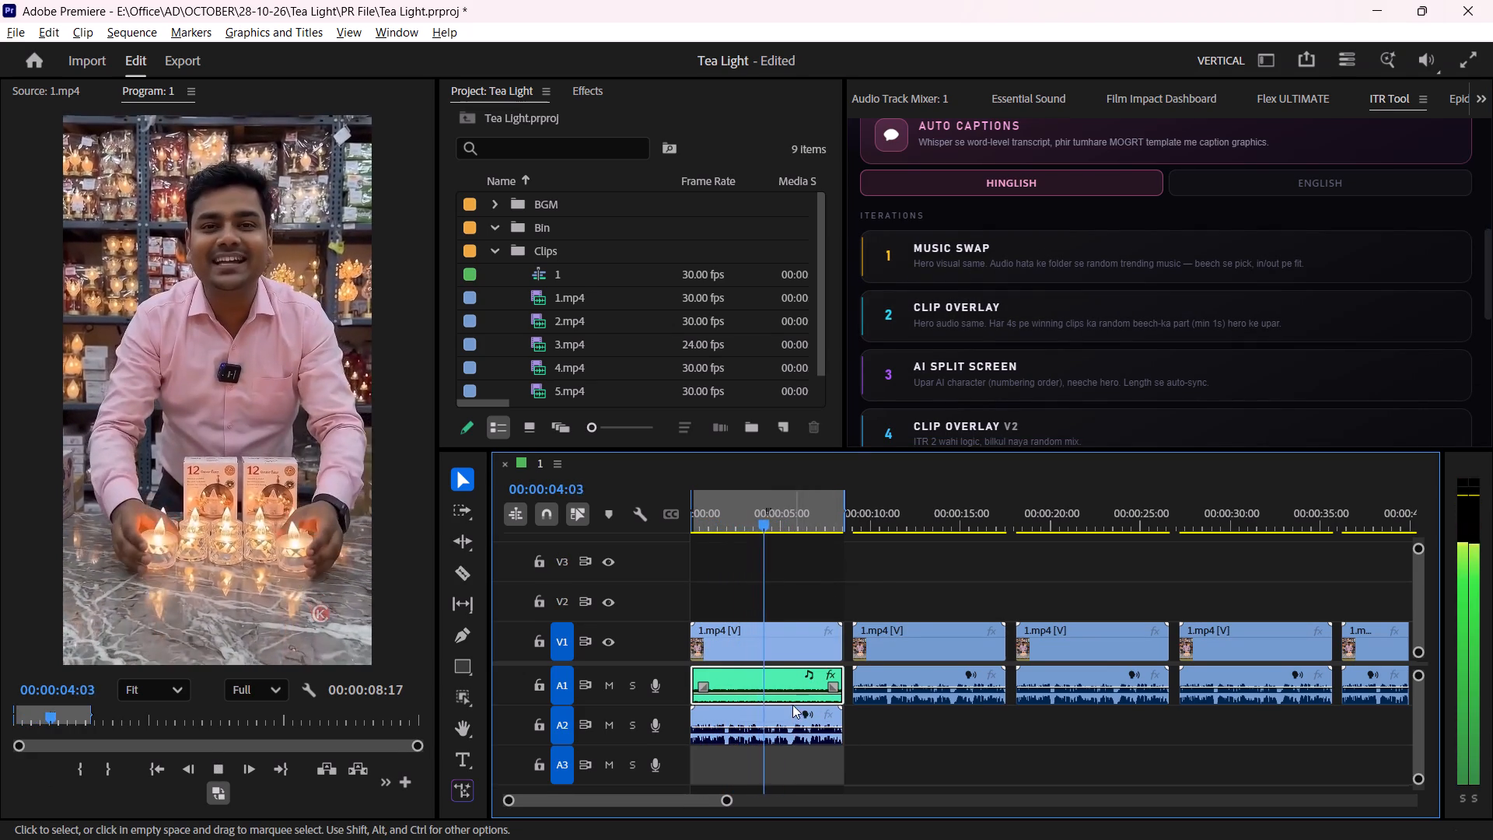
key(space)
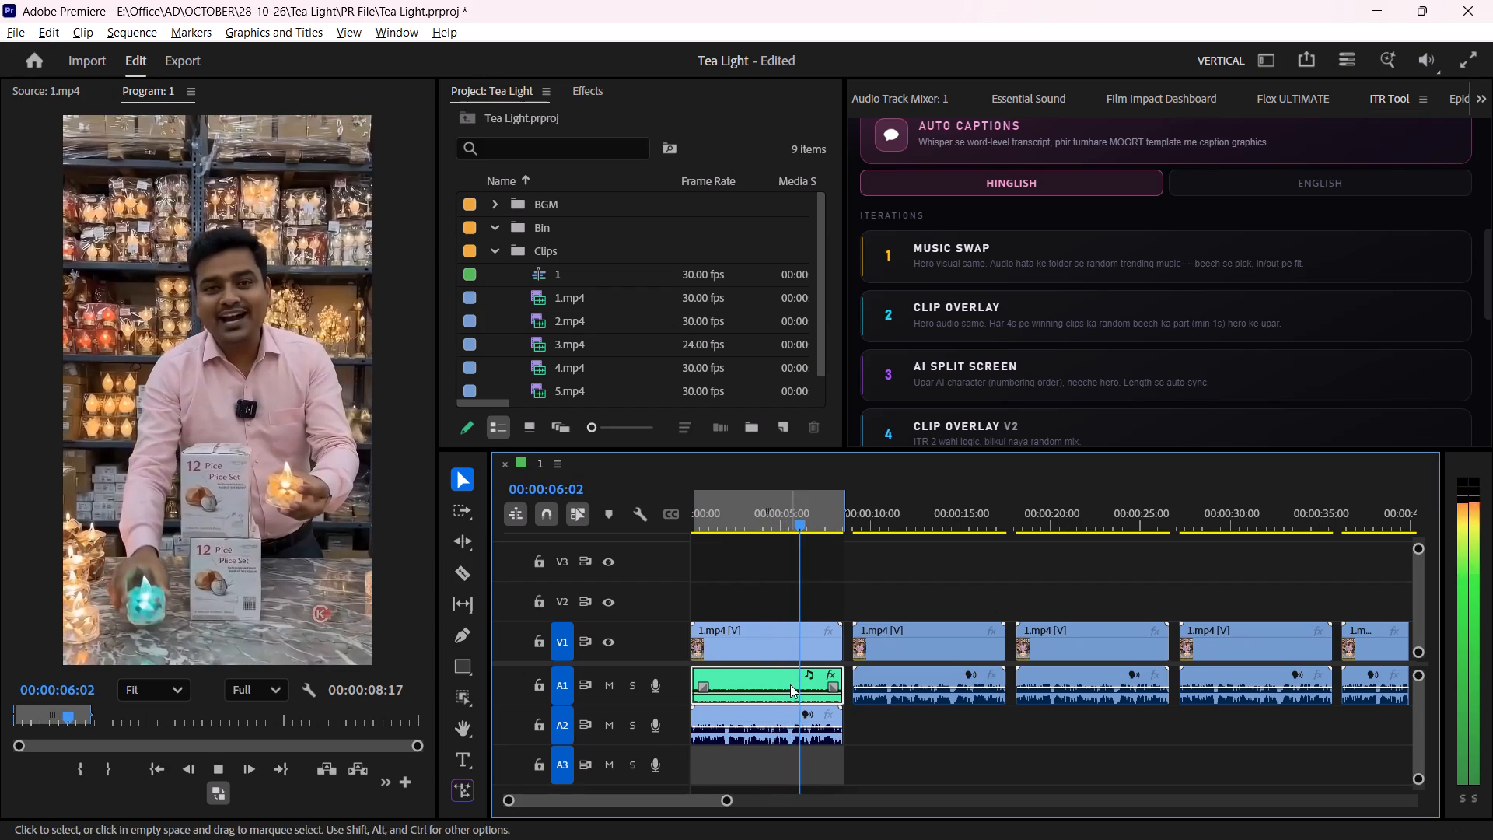
Set the audio volume of the first 1.mp4 clip on A2 to 3 dB and listen to the mix.
click(788, 723)
click(1478, 108)
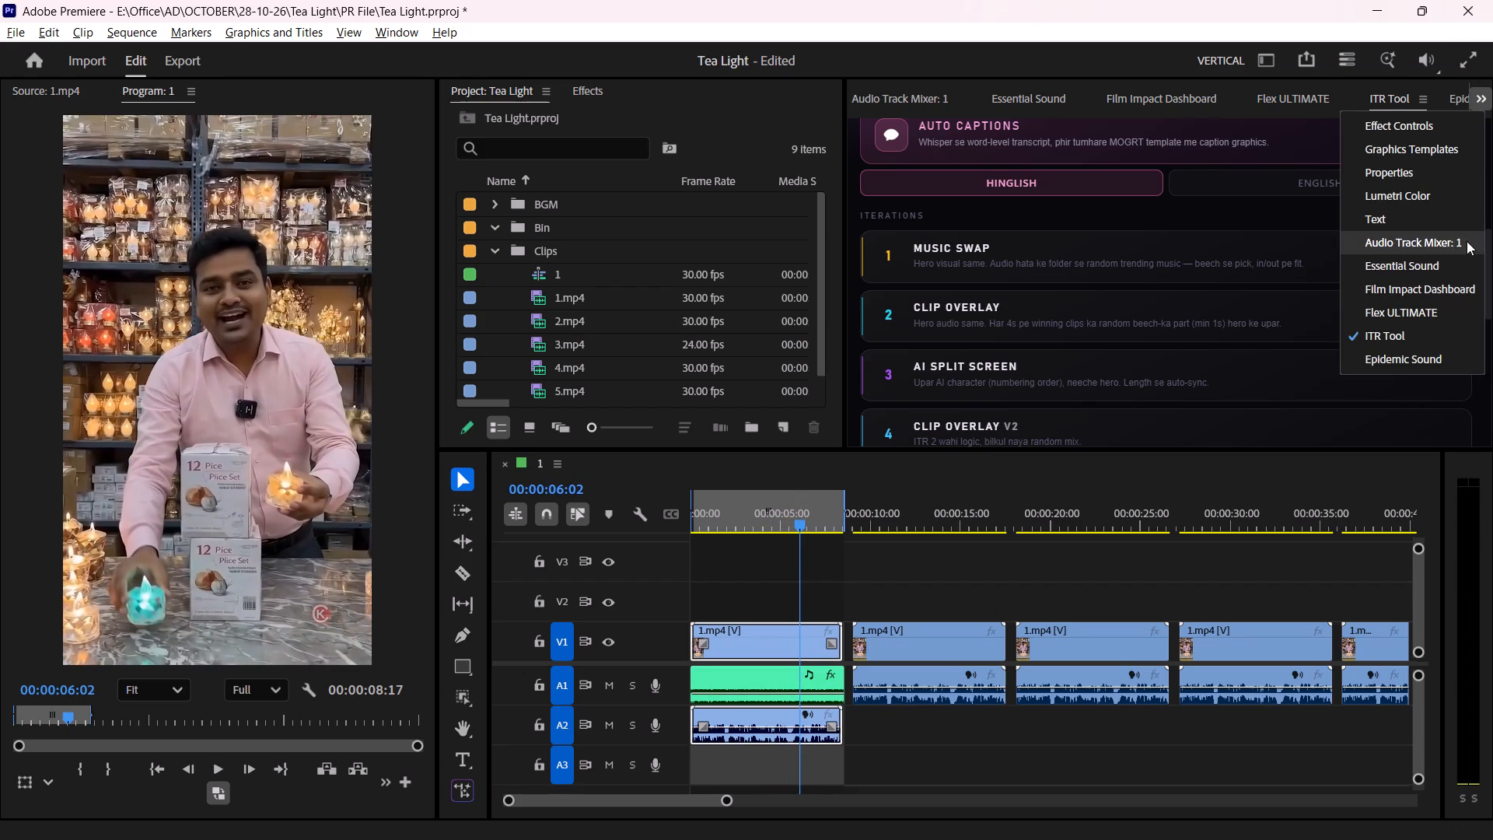
click(1430, 175)
scroll(1213, 341, down, 13)
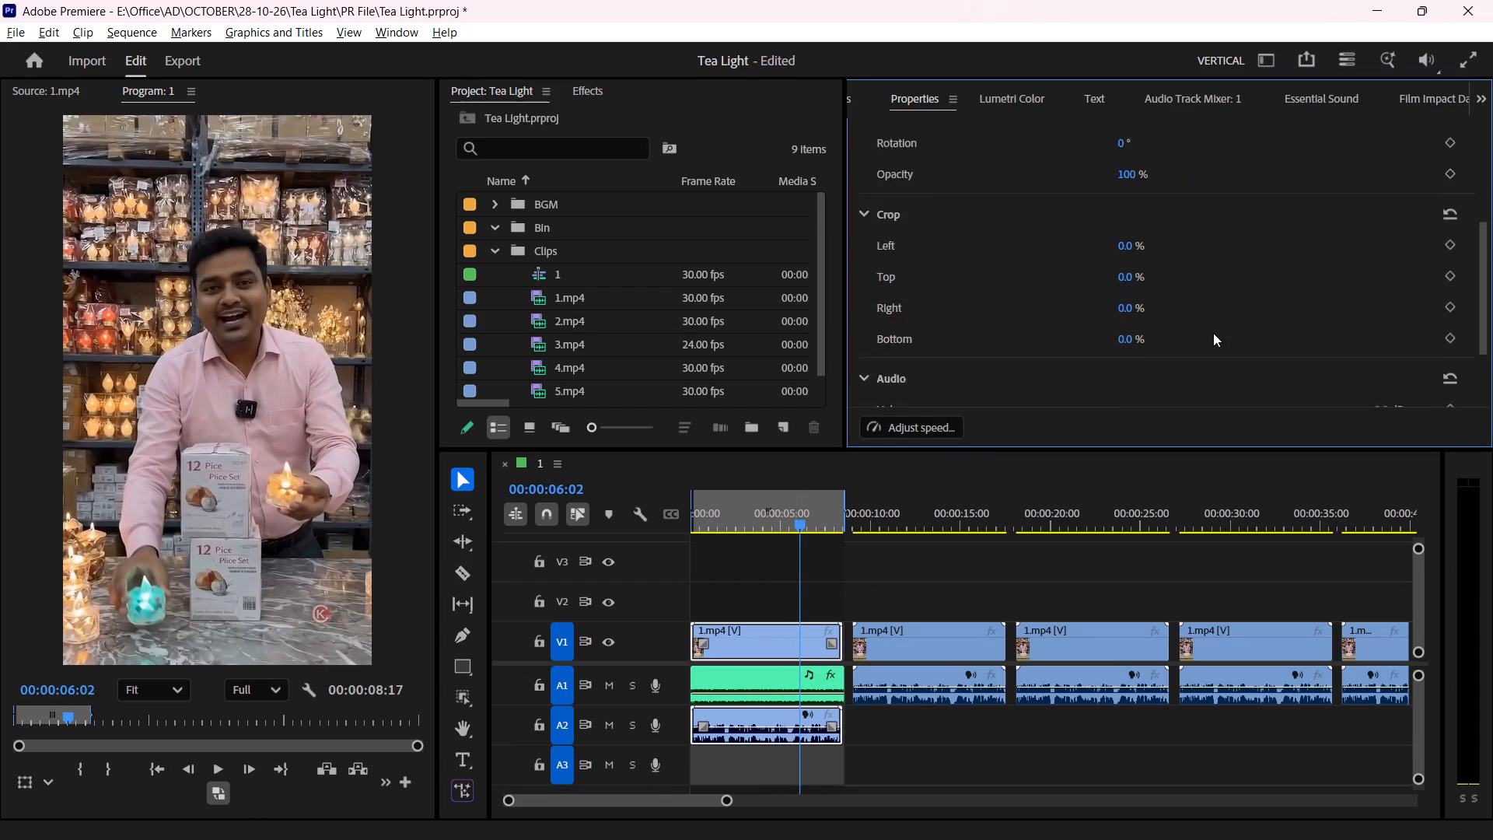
scroll(1213, 333, down, 7)
click(1376, 302)
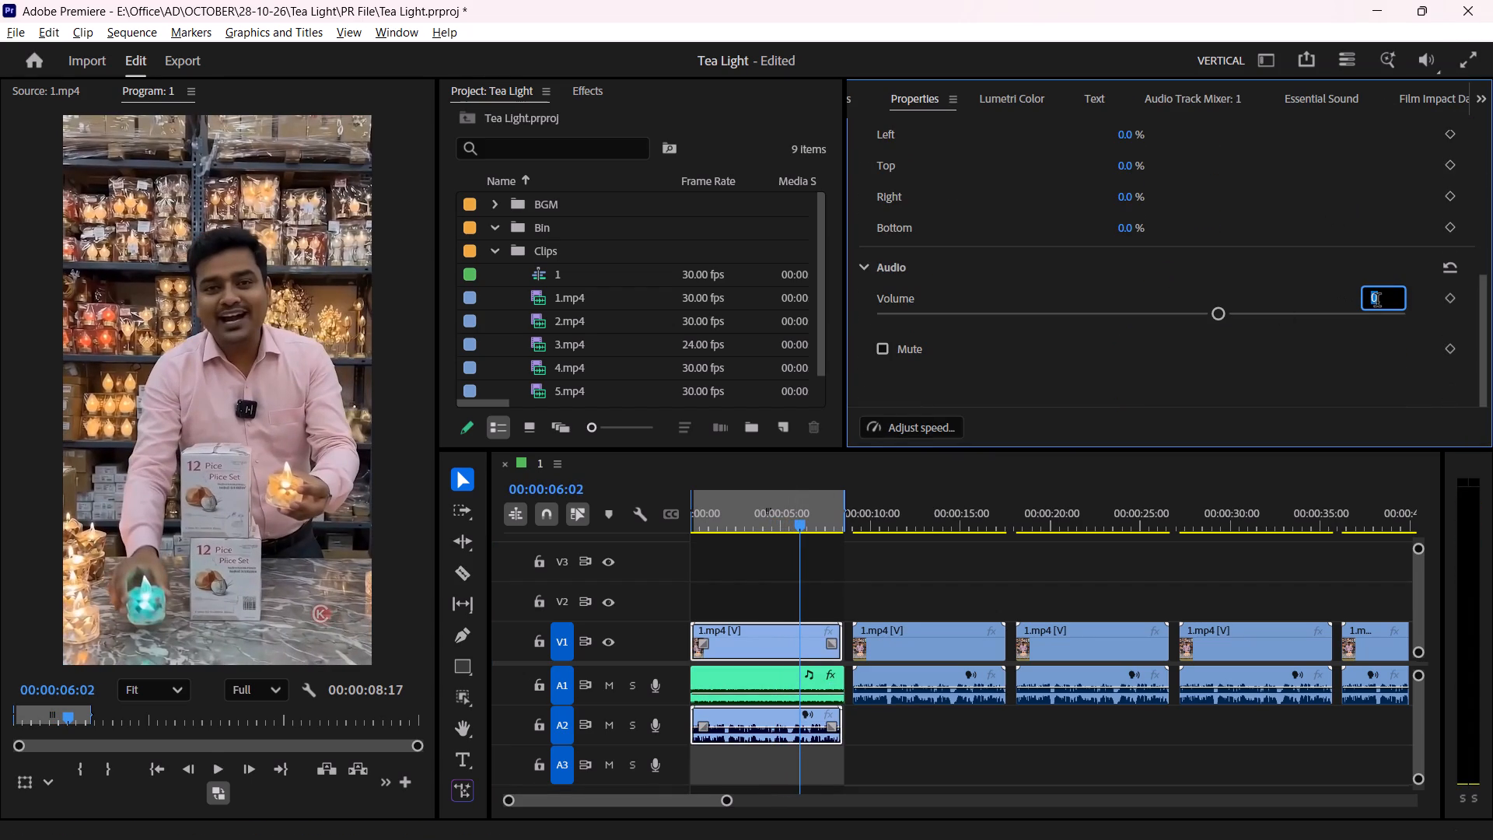
key(3)
key(Return)
click(991, 539)
key(space)
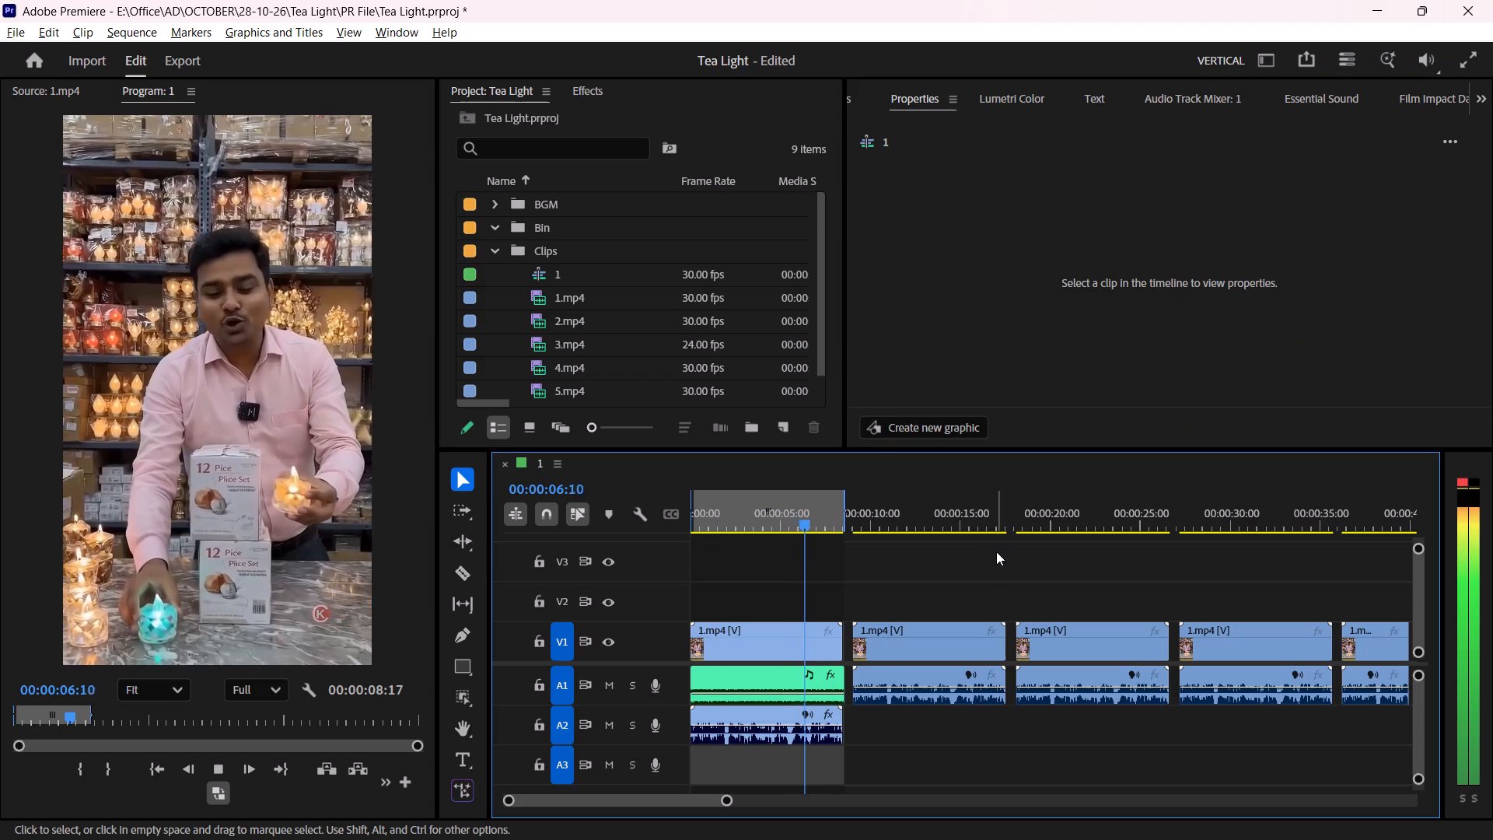
Set the A1 music clip's volume to -20 dB and play the first segment from the start.
drag(808, 524, 659, 534)
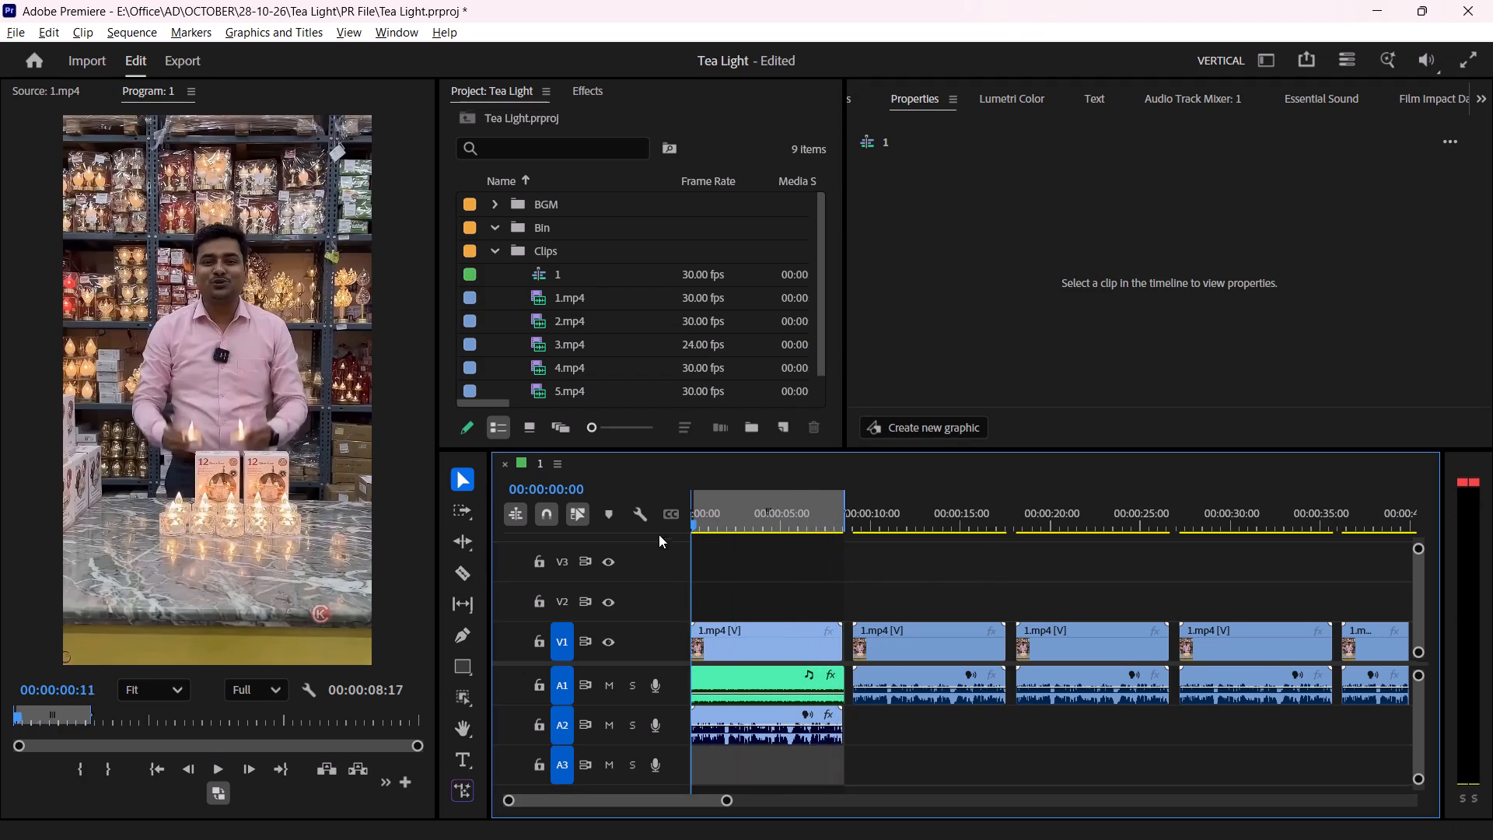
drag(659, 534, 648, 537)
click(771, 688)
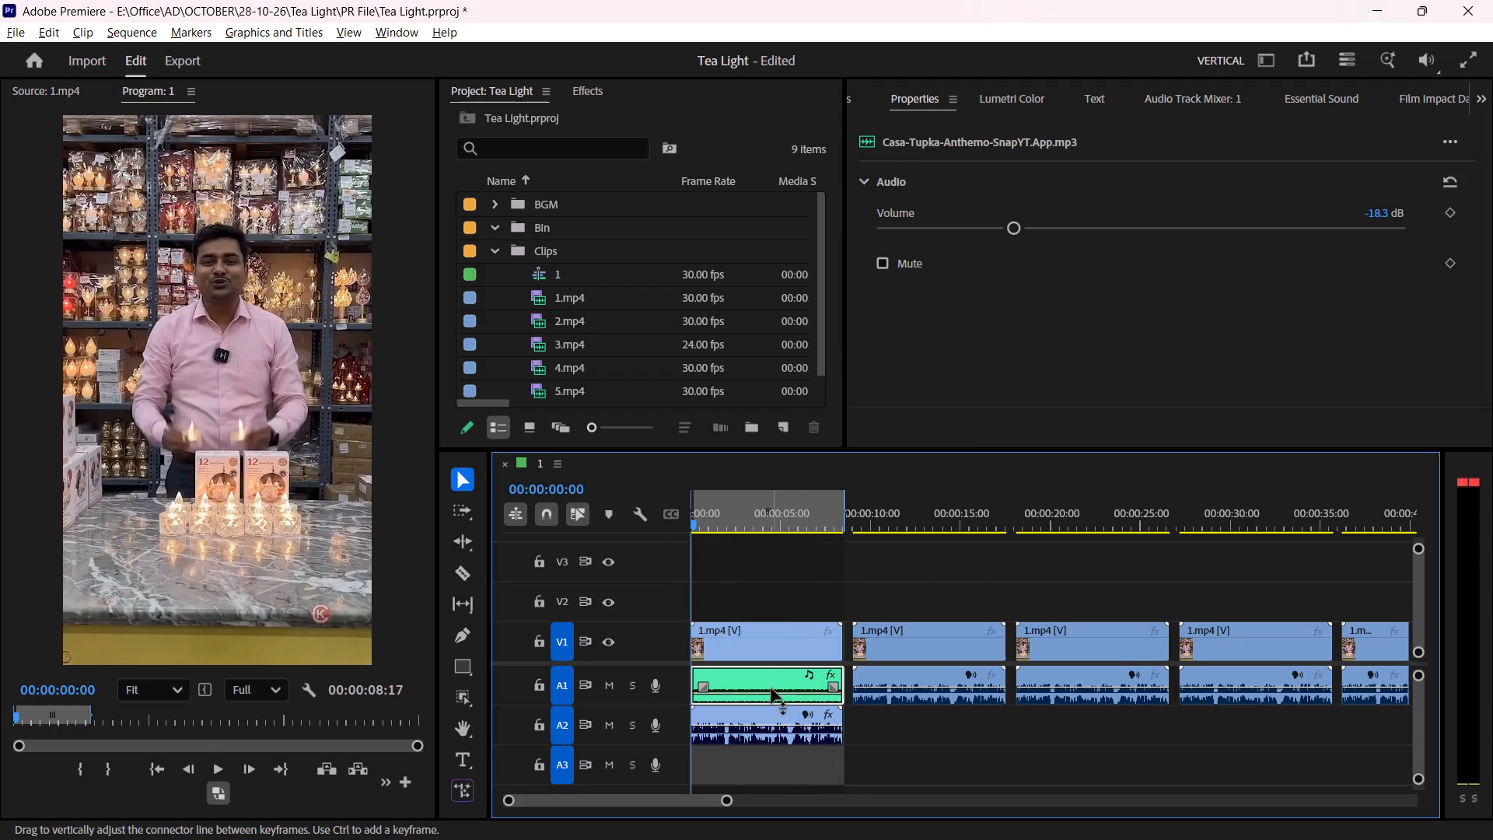
click(1379, 211)
text(-20)
key(Return)
scroll(1379, 211, up, 1)
key(space)
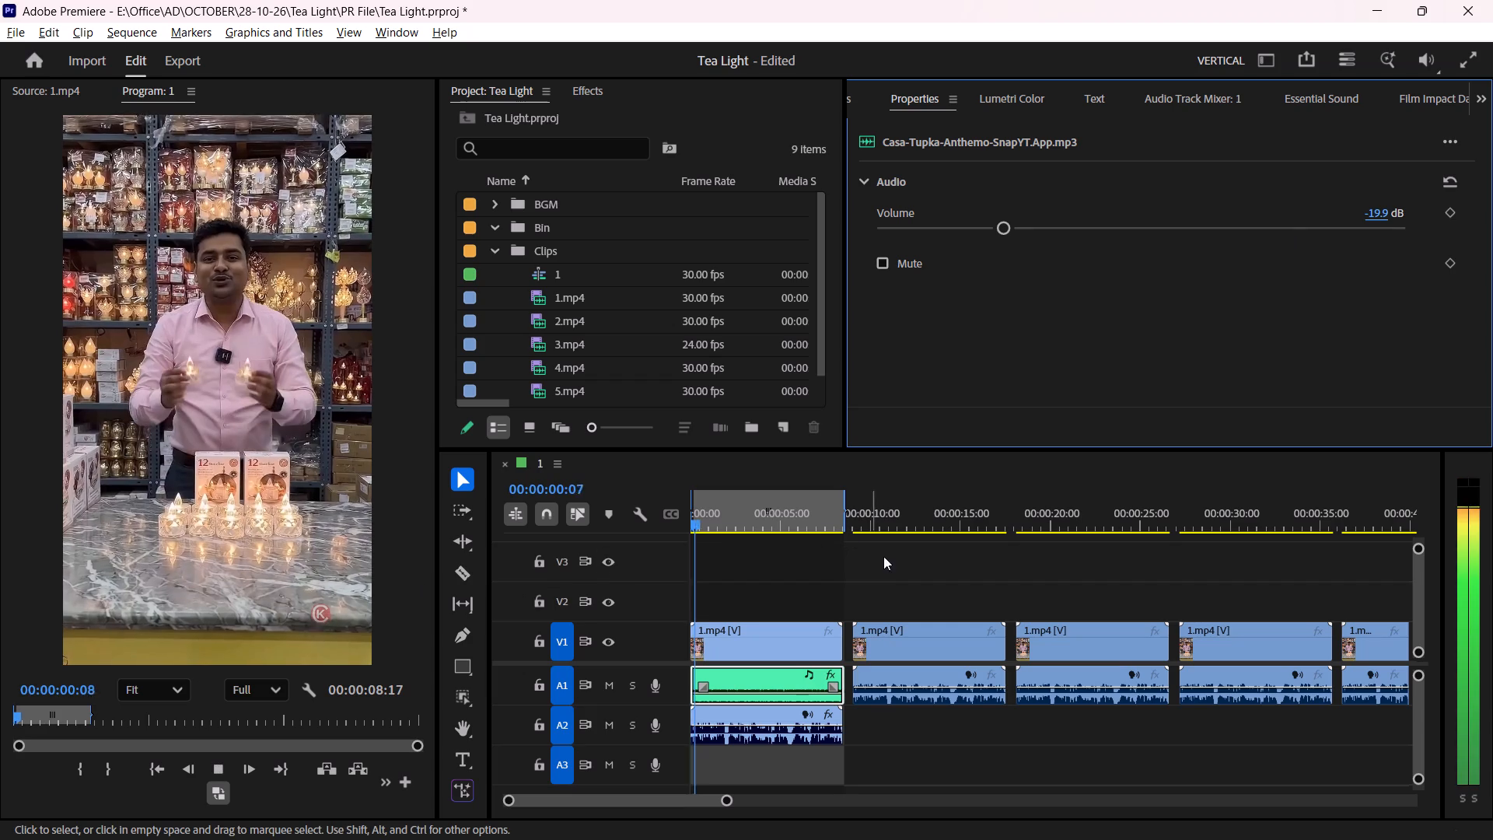
click(895, 575)
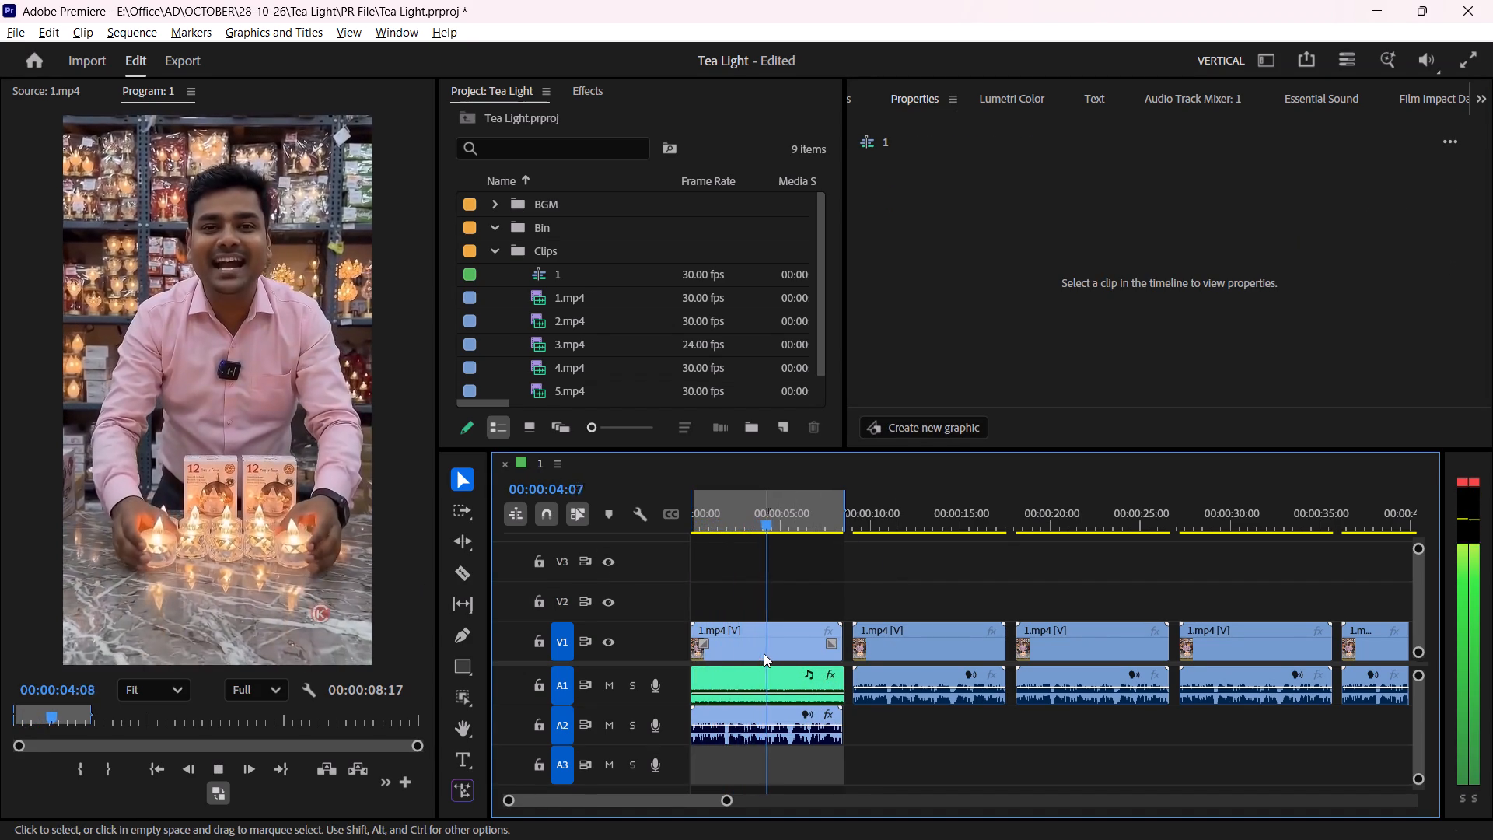
Rearrange the first segment's audio so the 1.mp4 audio sits on A1 and the music clip on A2.
drag(764, 675, 811, 763)
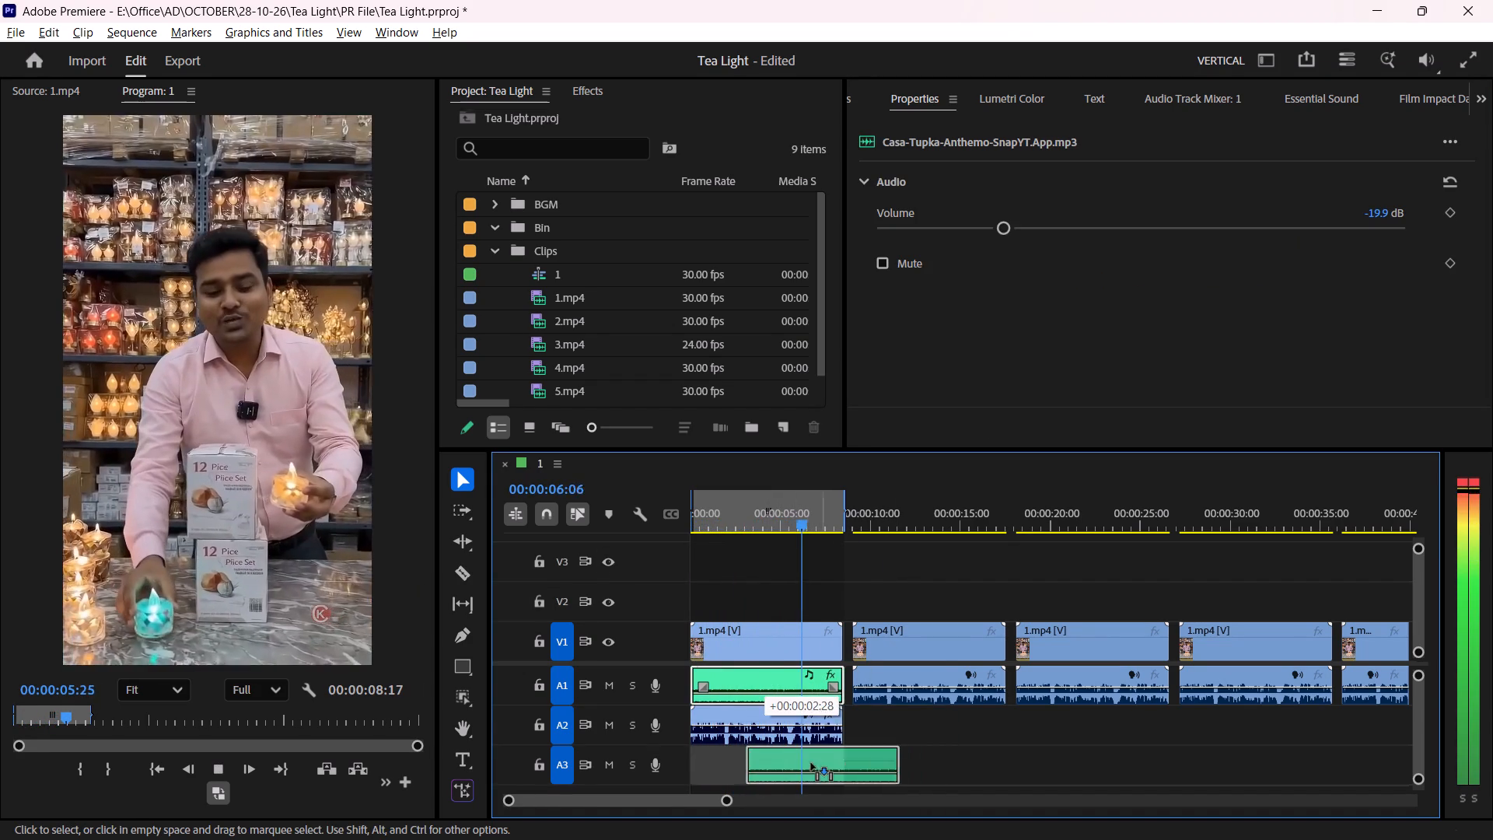
drag(811, 763, 790, 765)
click(774, 705)
drag(774, 709, 774, 689)
click(953, 756)
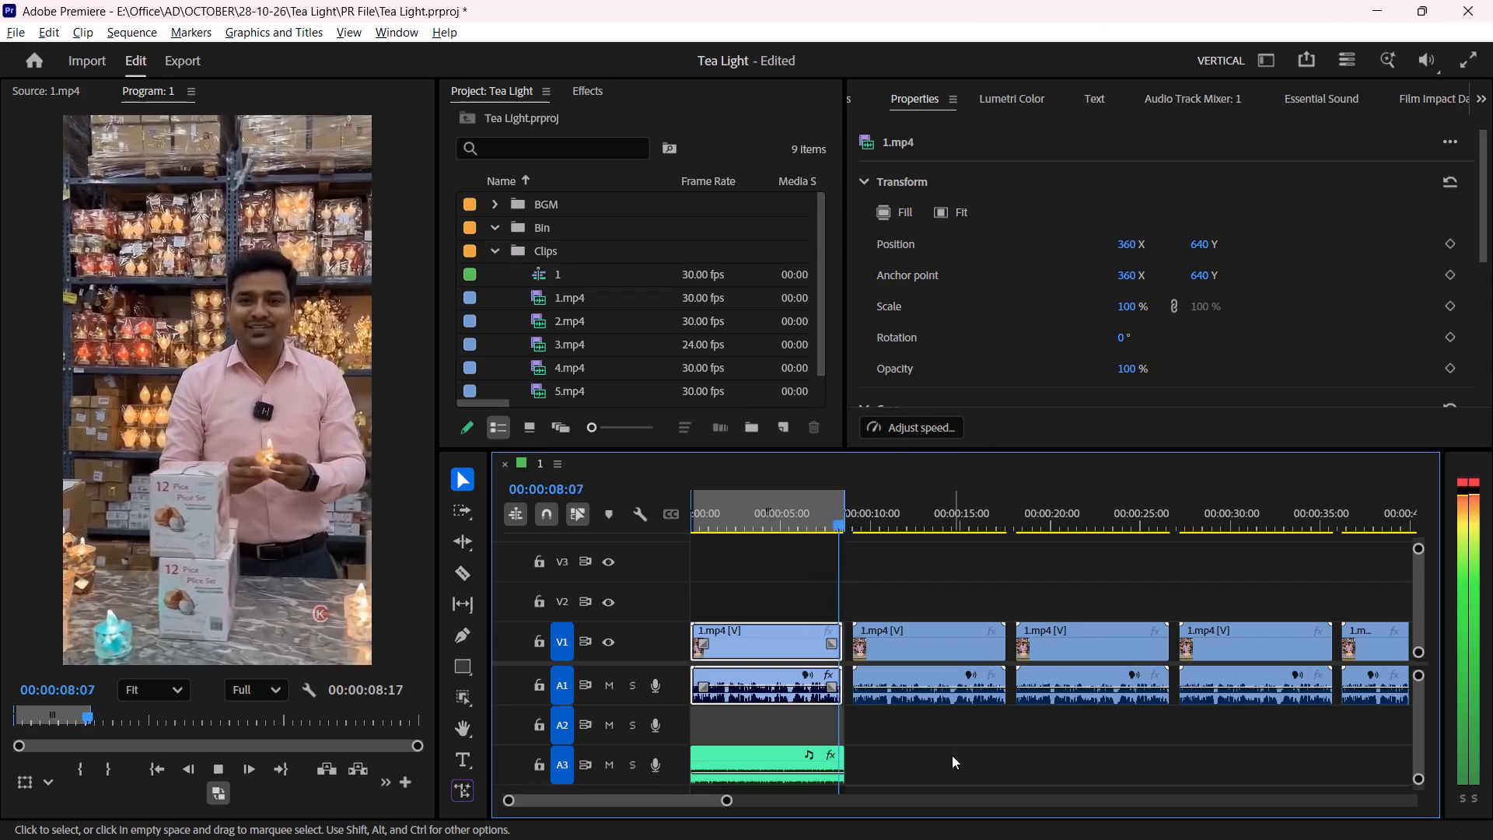
drag(801, 751, 800, 728)
click(921, 718)
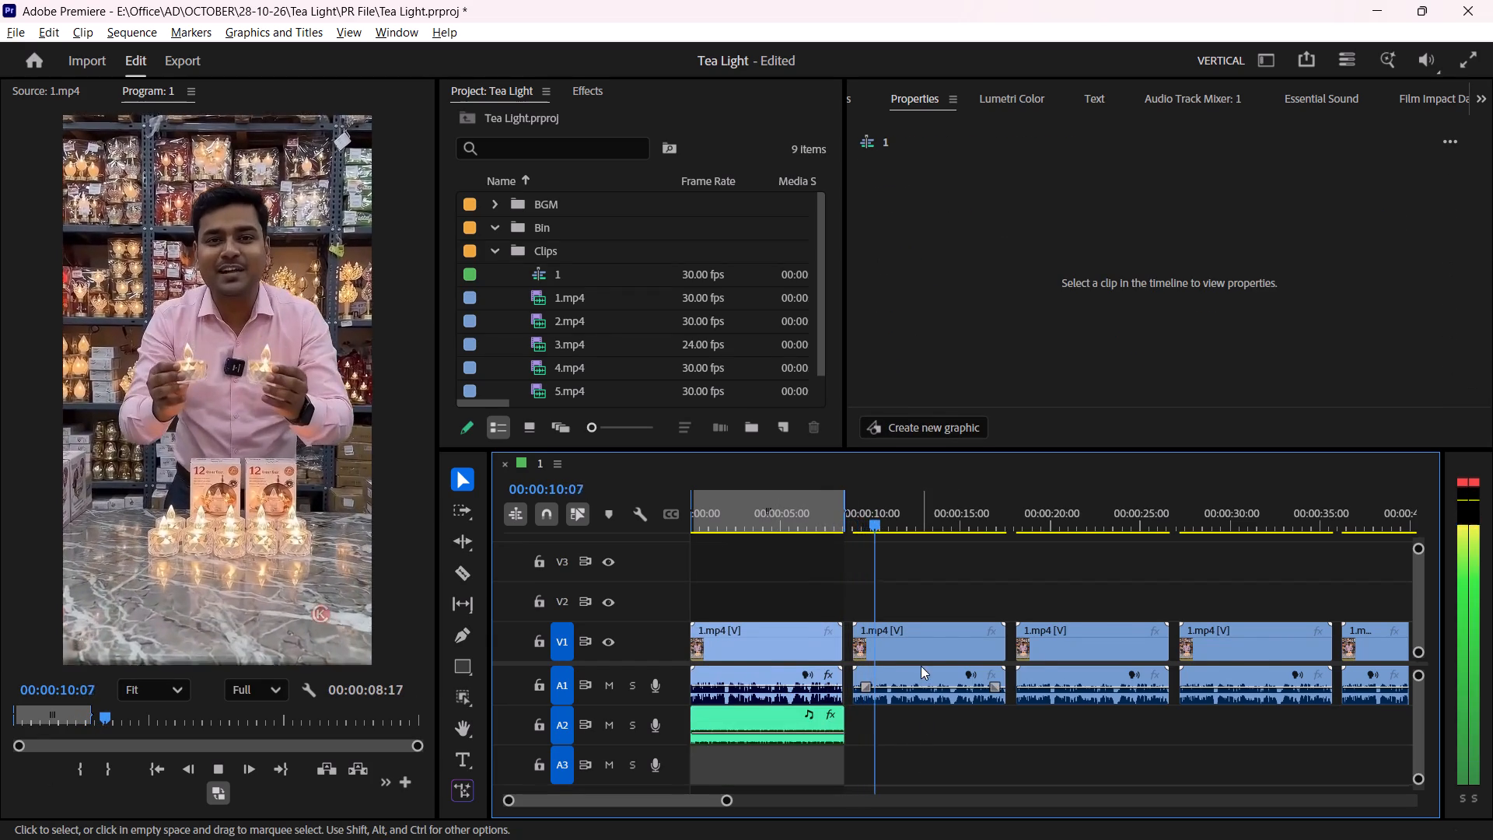
Play the second 1.mp4 segment and park the playhead at 00:00:11:03 as the B-roll insertion point.
alt+scroll(921, 666, up, 2)
drag(869, 524, 831, 530)
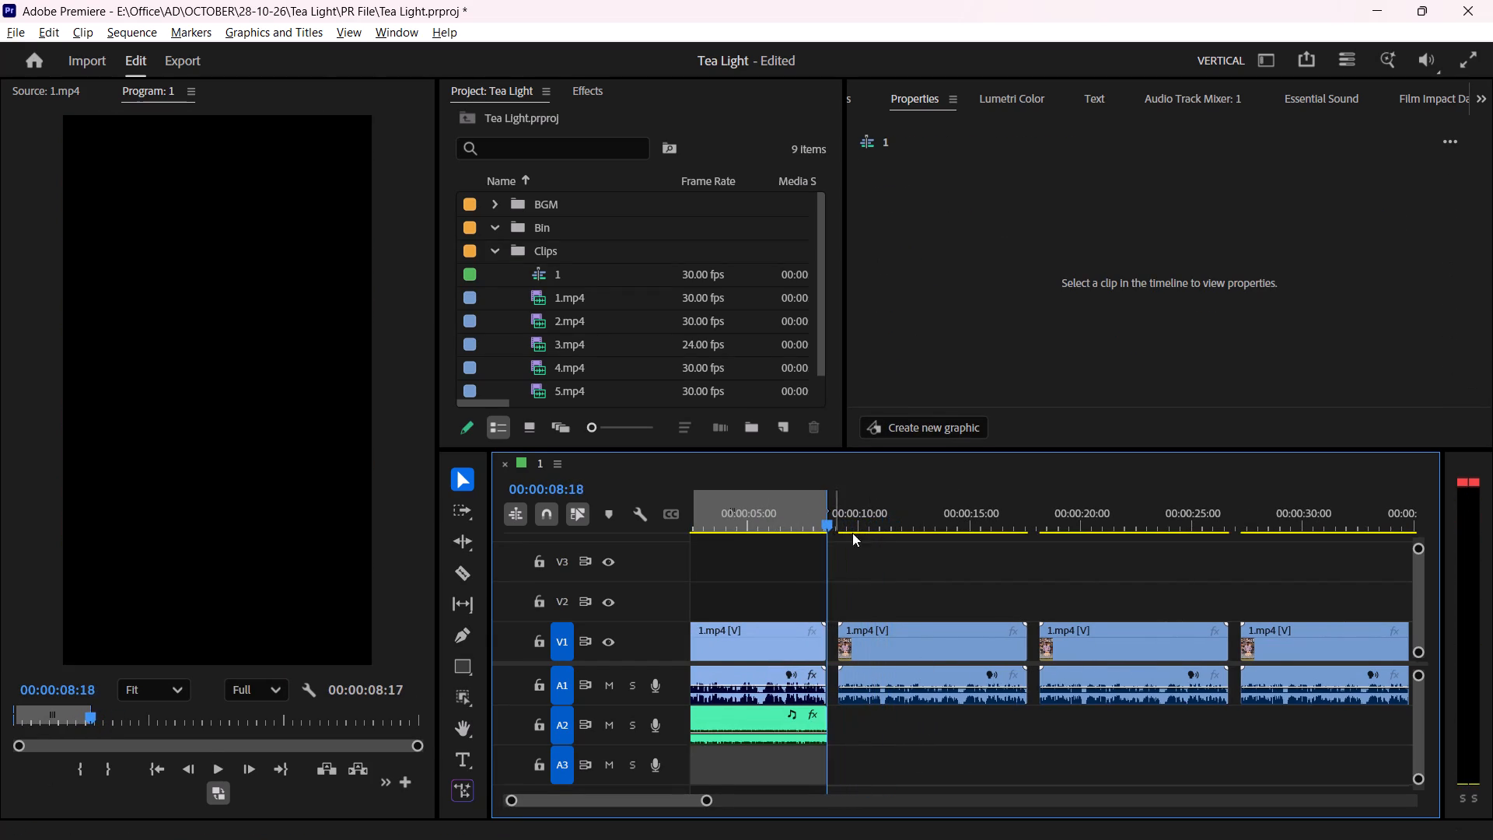
key(space)
alt+scroll(888, 568, up, 5)
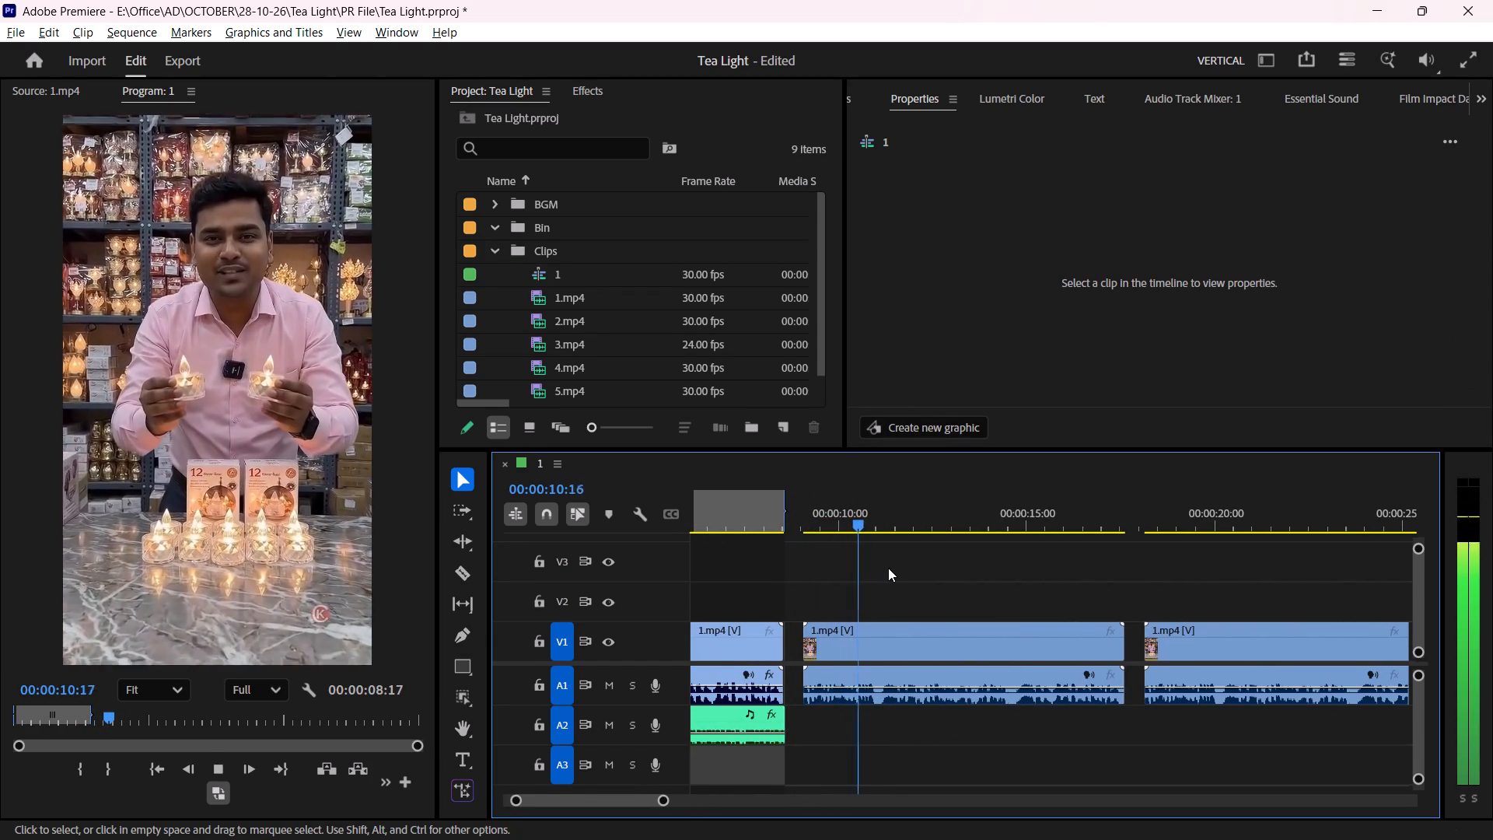
key(space)
key(space)
key(space)
click(876, 516)
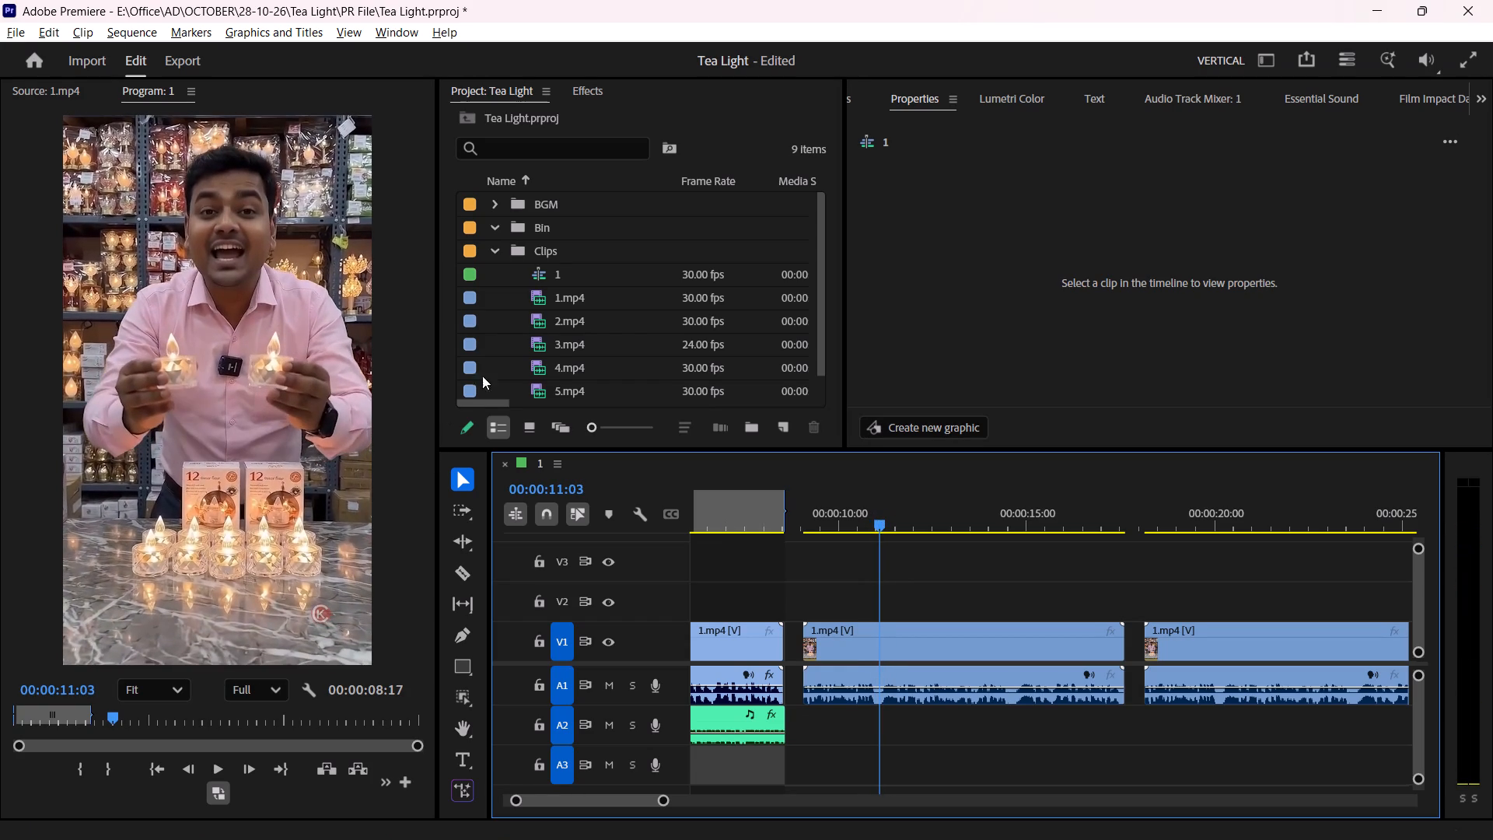
Open 2.mp4 in the source monitor and skim through it for usable B-roll.
double_click(593, 314)
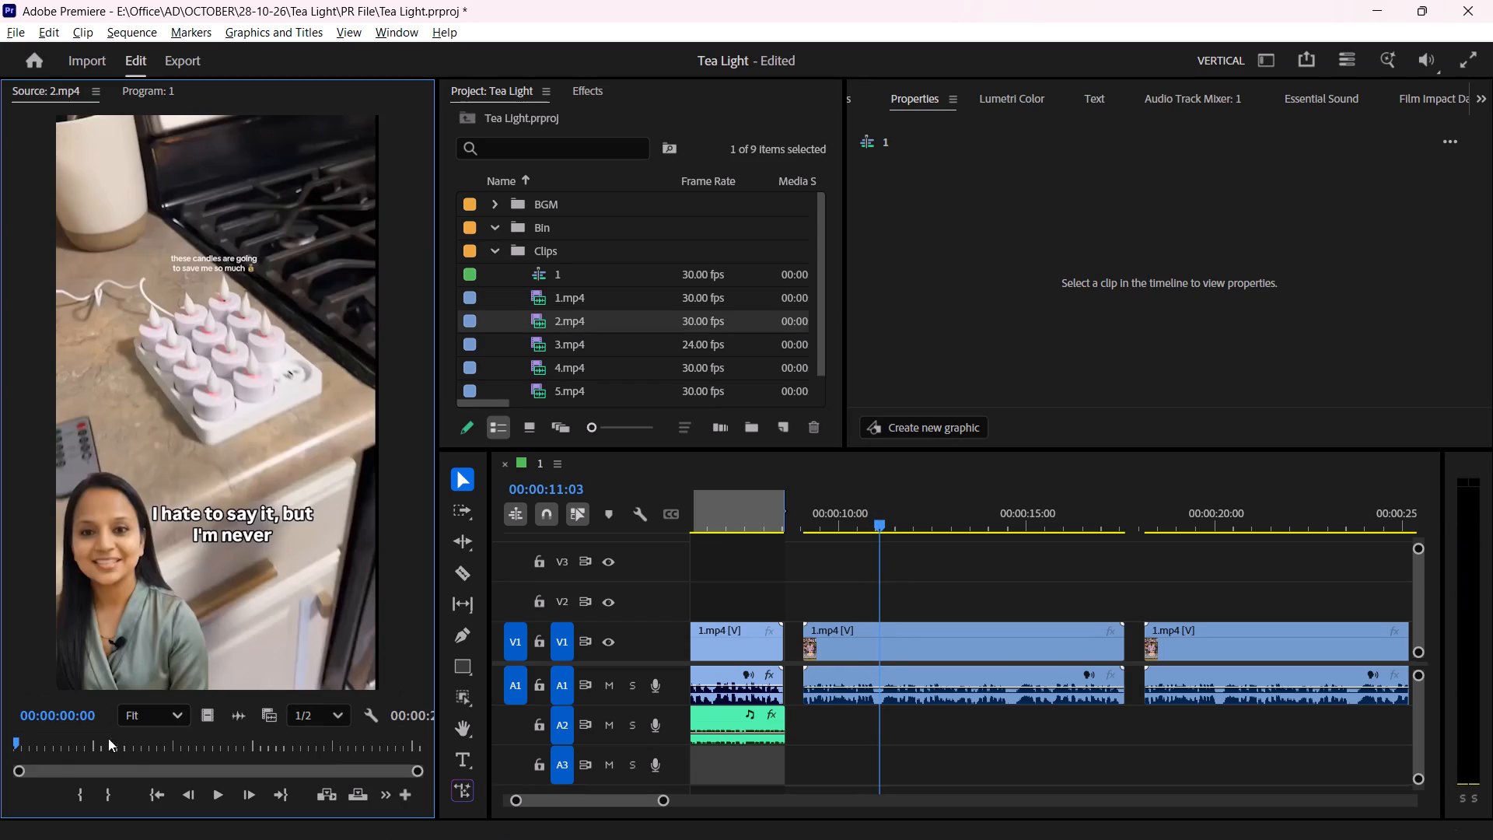
drag(27, 749, 254, 737)
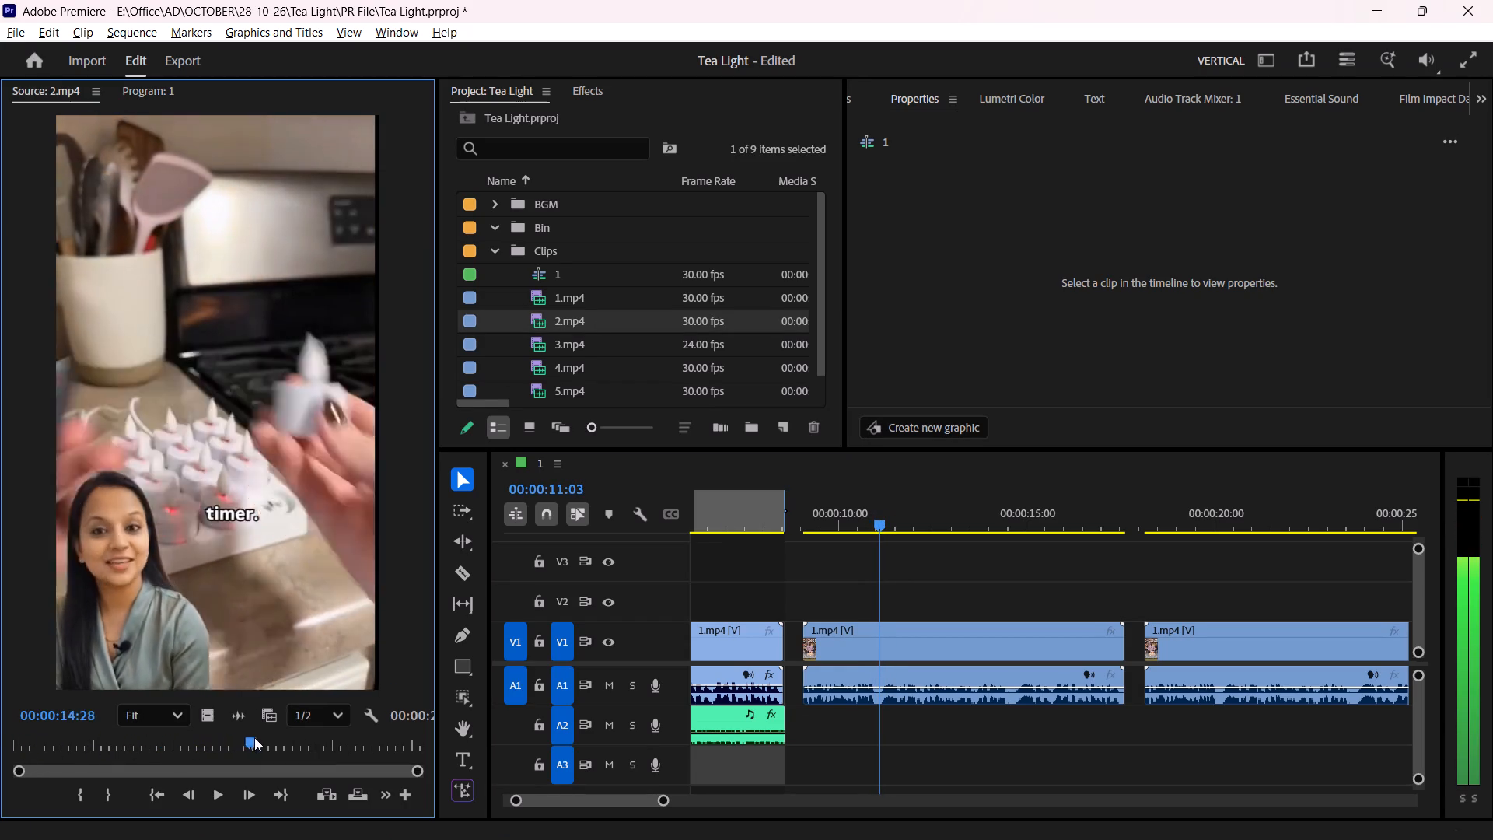
drag(254, 737, 351, 723)
Mark 3.mp4 from its start to 00:00:01:21 and place it on V2 above the second 1.mp4 clip at 00:00:11:03.
double_click(576, 348)
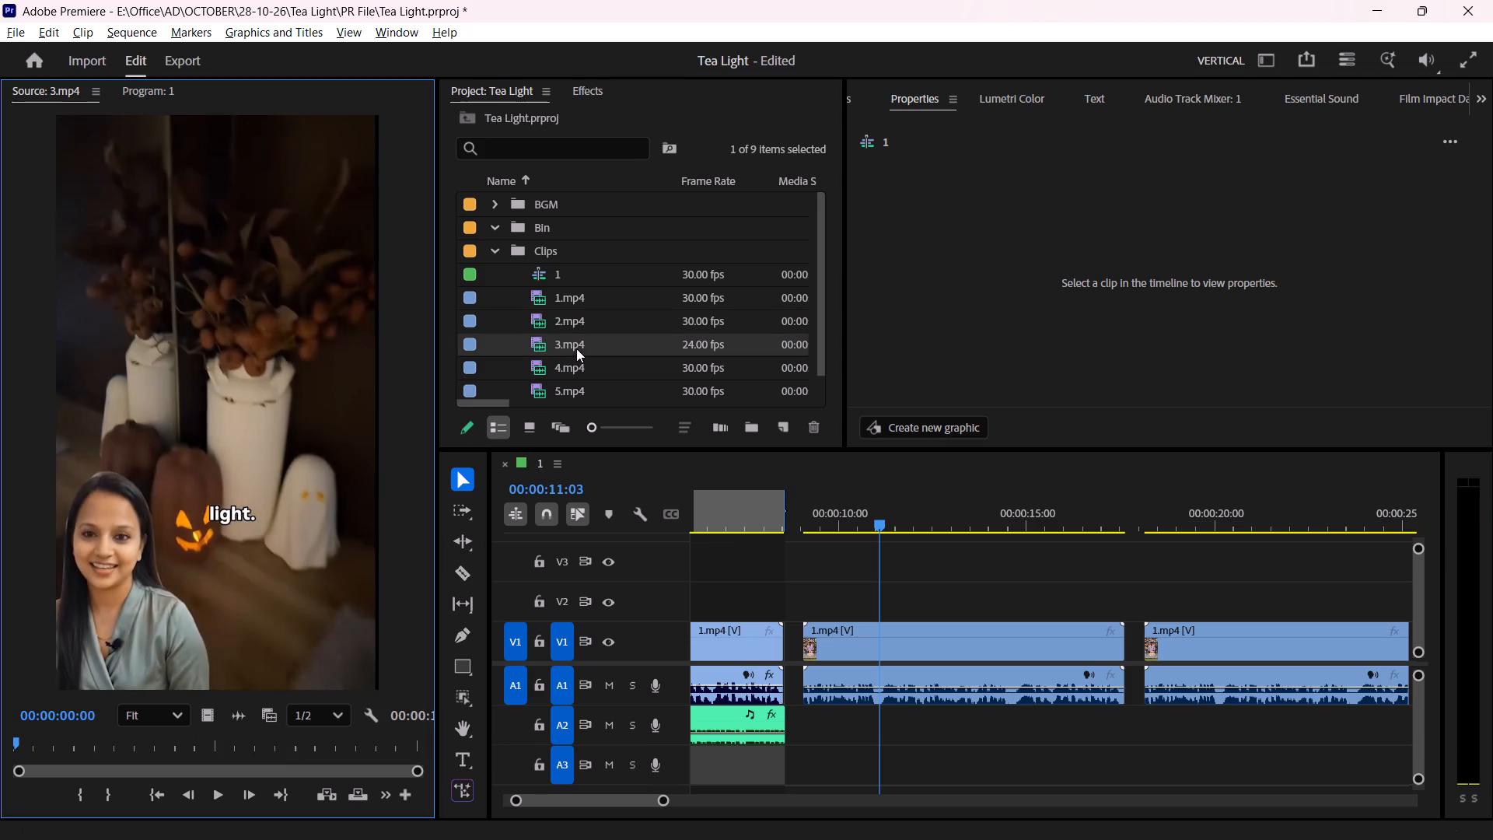
drag(27, 748, 0, 750)
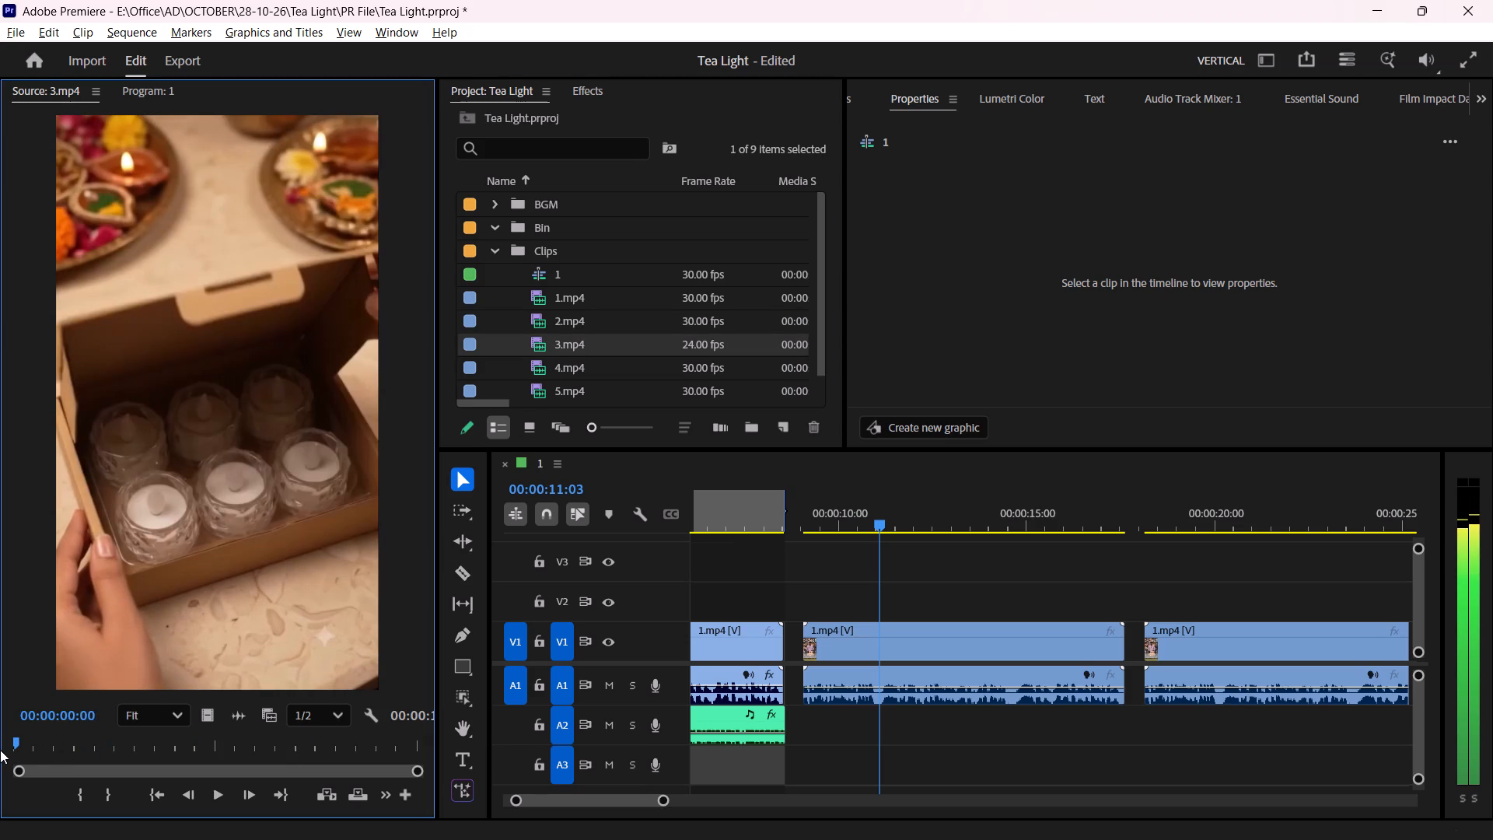
drag(0, 750, 0, 755)
click(81, 788)
click(91, 743)
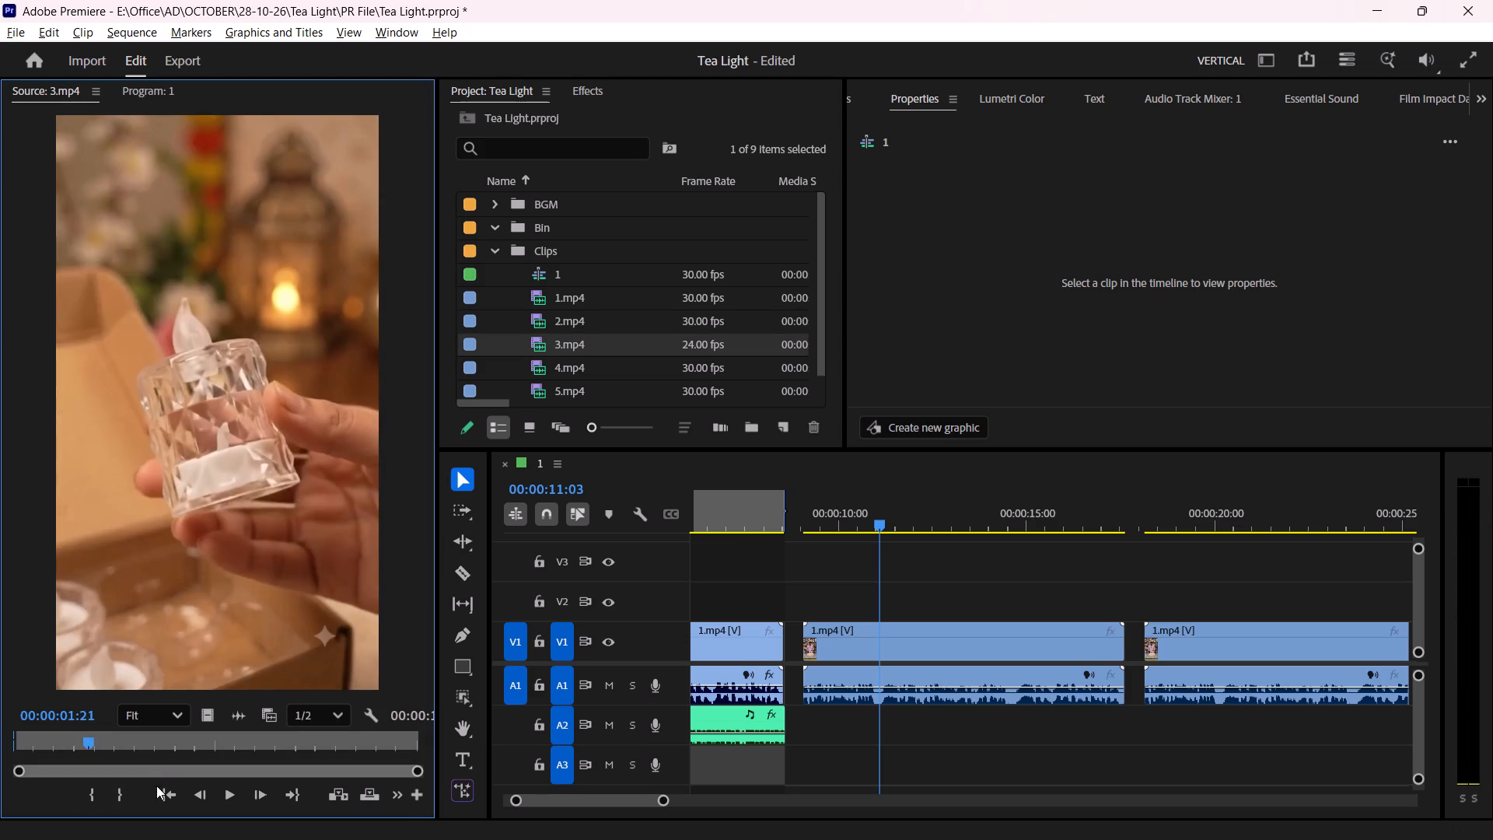
click(126, 787)
drag(158, 614, 885, 607)
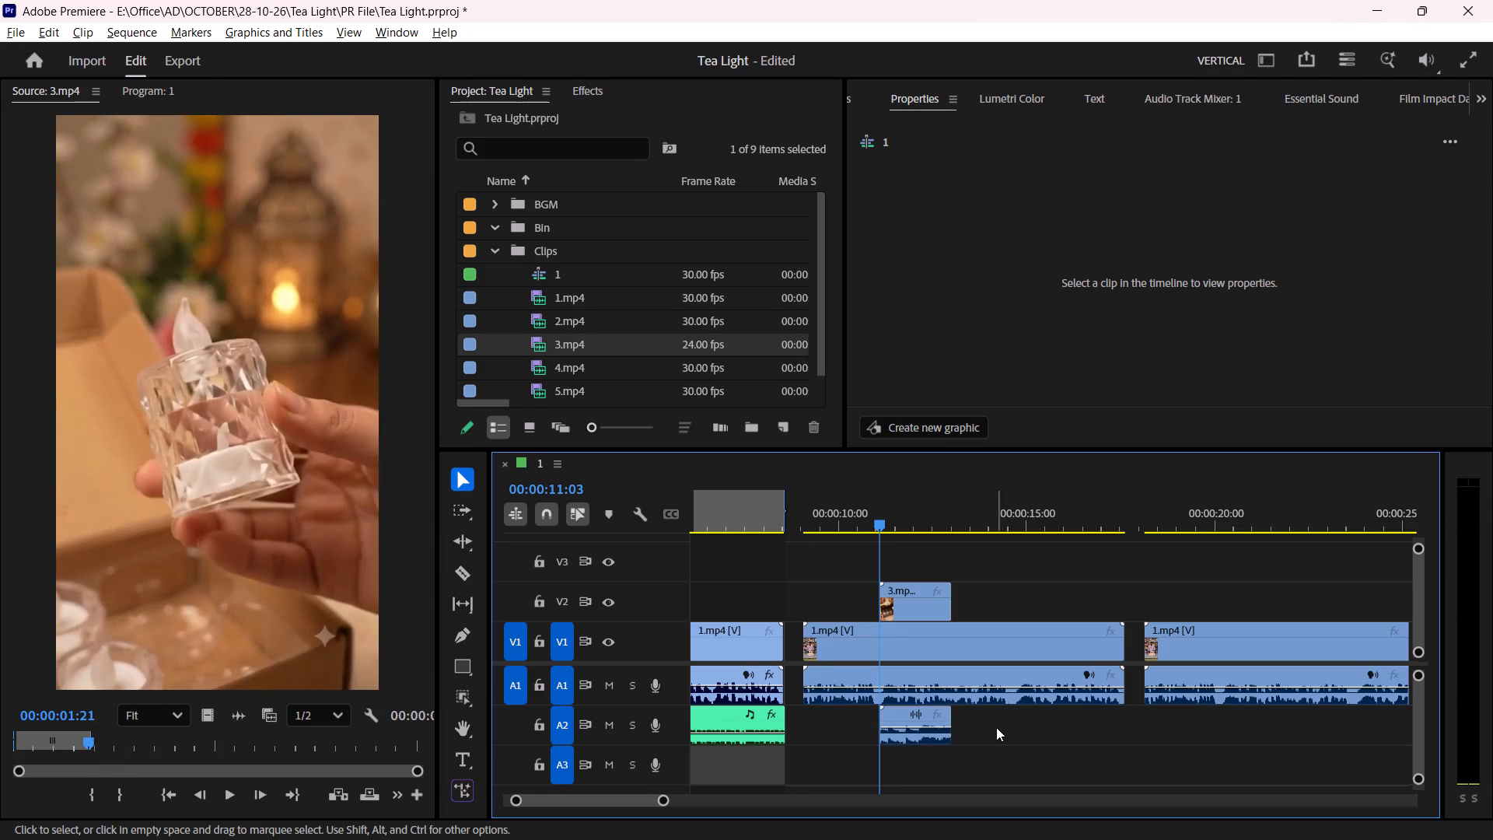
Delete the inserted 3.mp4 clip's audio from A2, keeping only its video.
alt+drag(998, 727, 904, 723)
key(s)
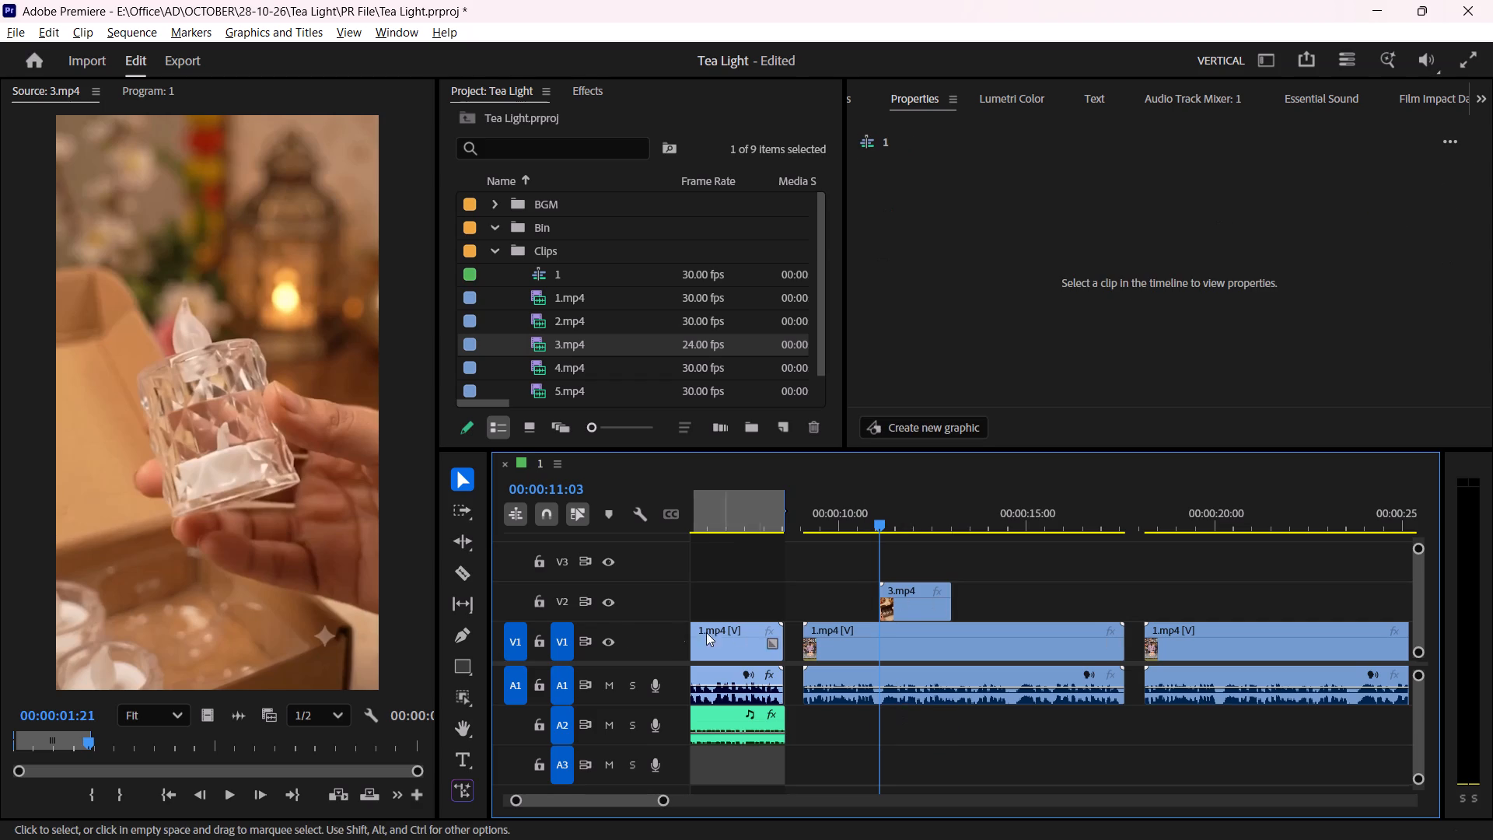
Review the B-roll in the second segment and extend the end of the 3.mp4 clip on V2 to 00:00:13:13.
alt+scroll(653, 597, down, 9)
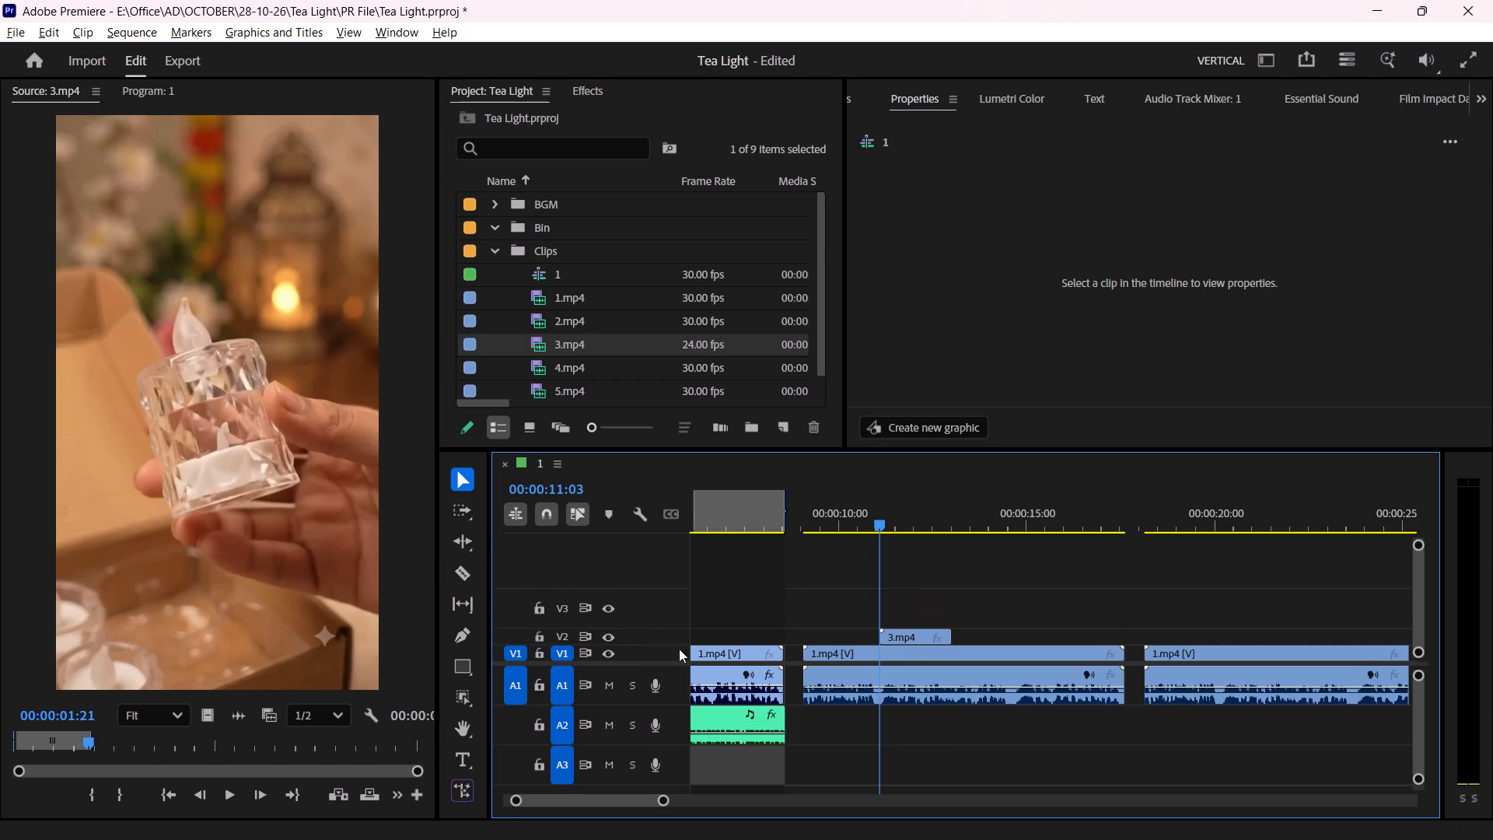
key(space)
click(826, 516)
key(space)
alt+scroll(914, 560, up, 4)
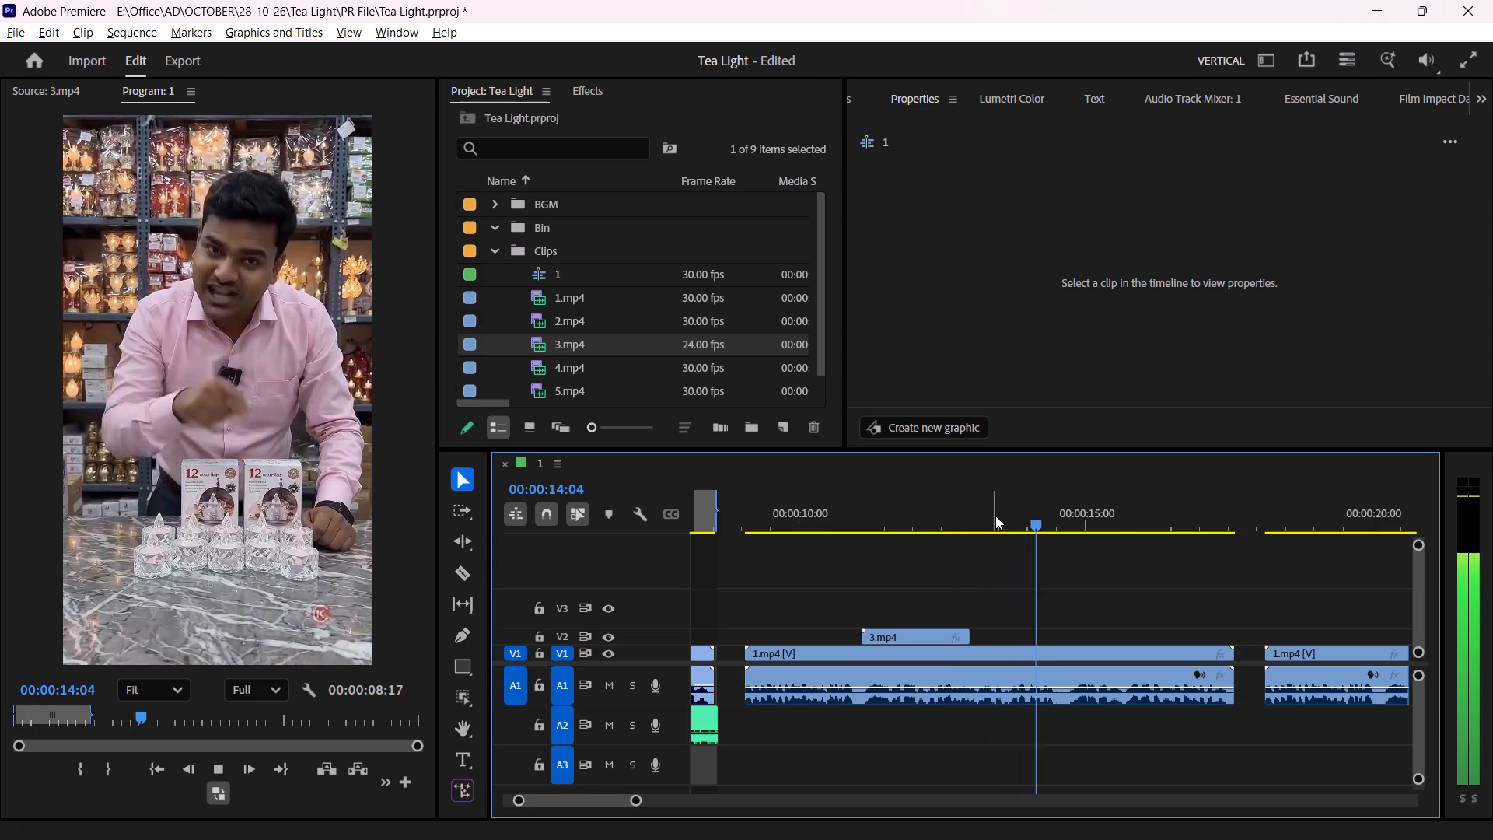
click(1004, 504)
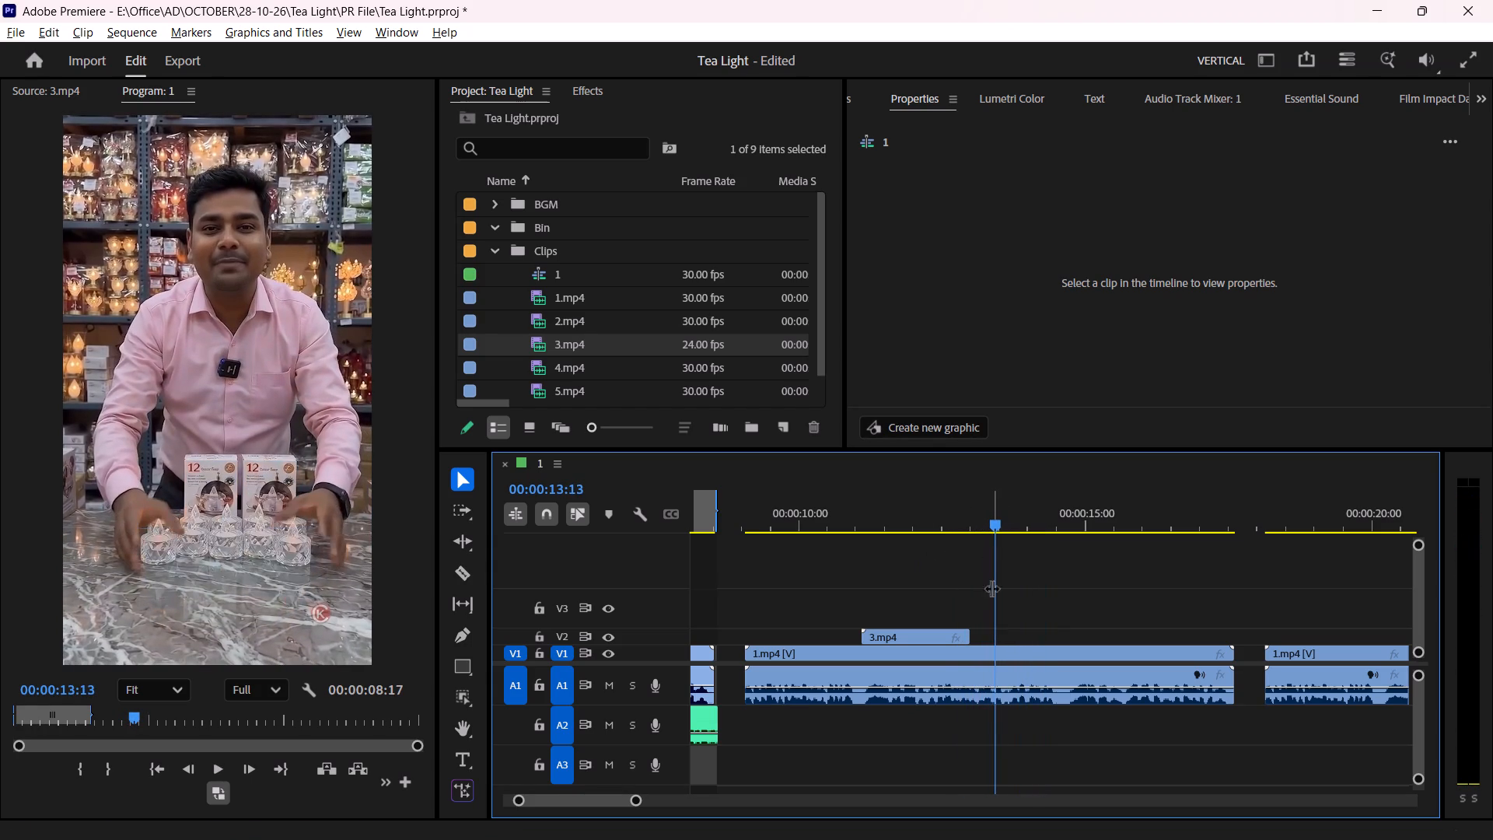
drag(982, 632, 1002, 632)
Play past the B-roll and extend the end of the 3.mp4 clip on V2 to 00:00:14:23.
click(936, 517)
key(space)
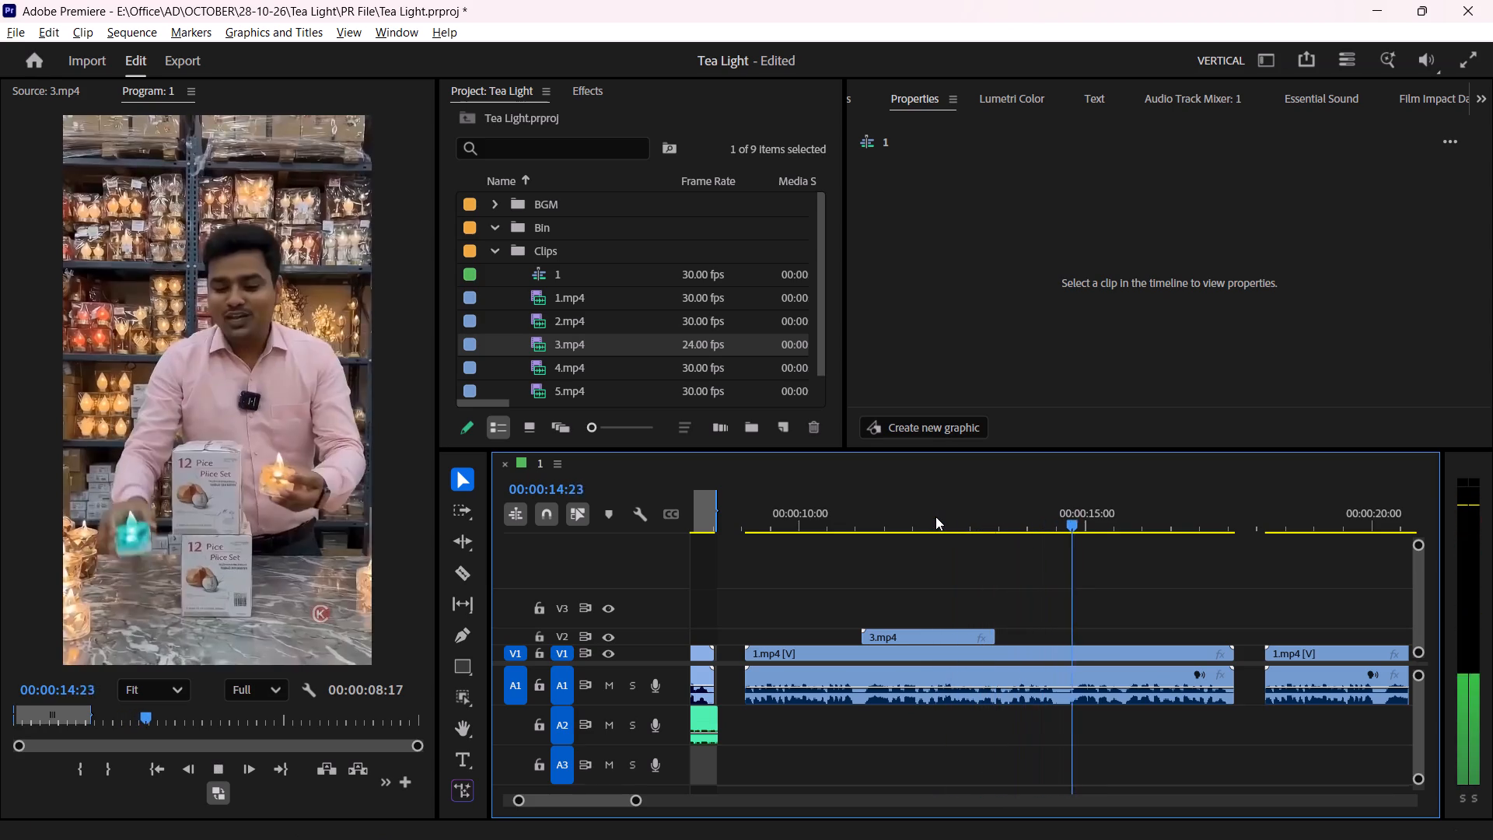
key(space)
click(1073, 523)
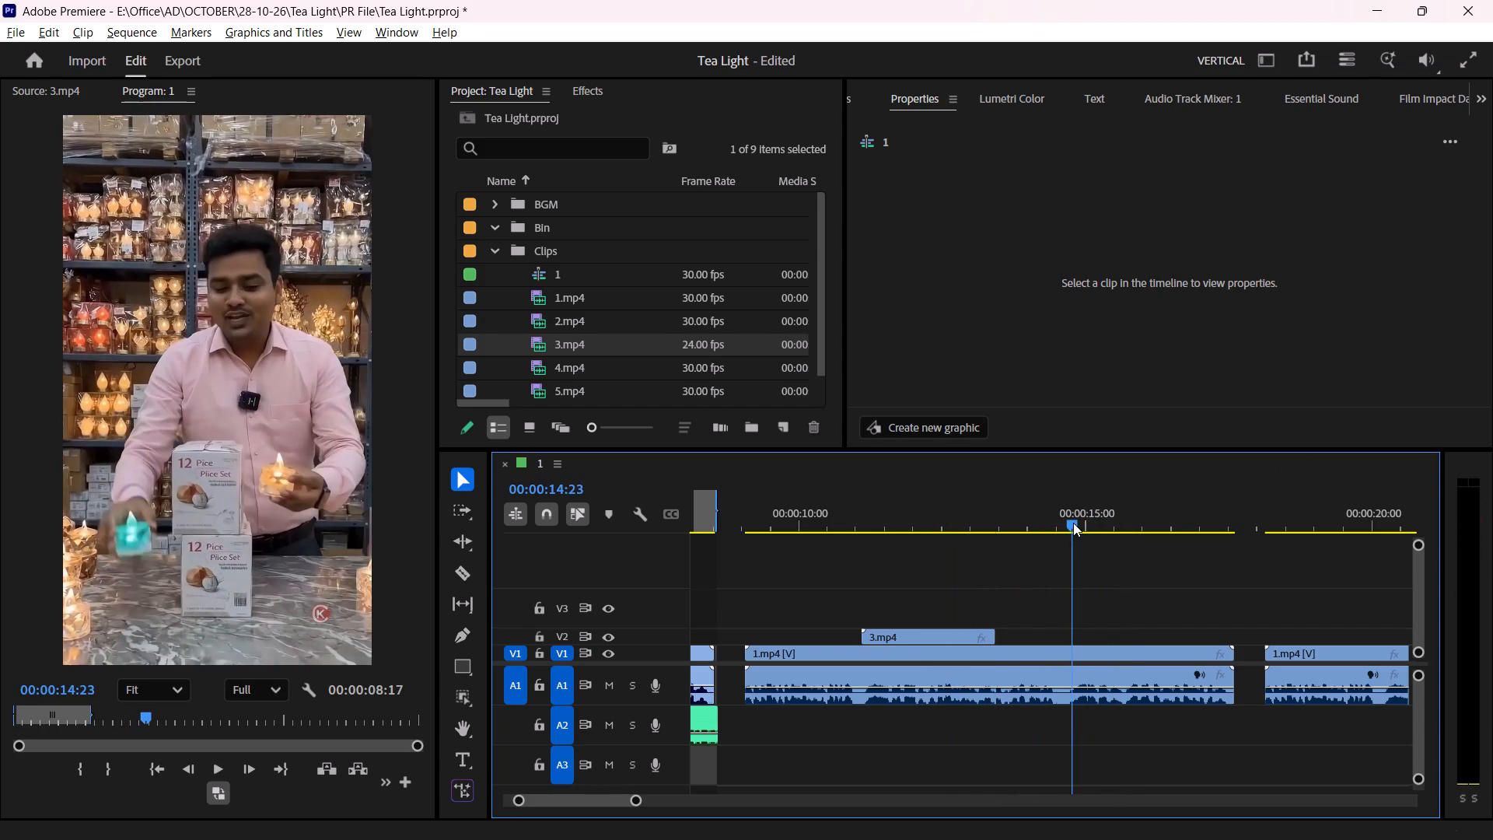
drag(994, 631, 1077, 627)
click(1103, 595)
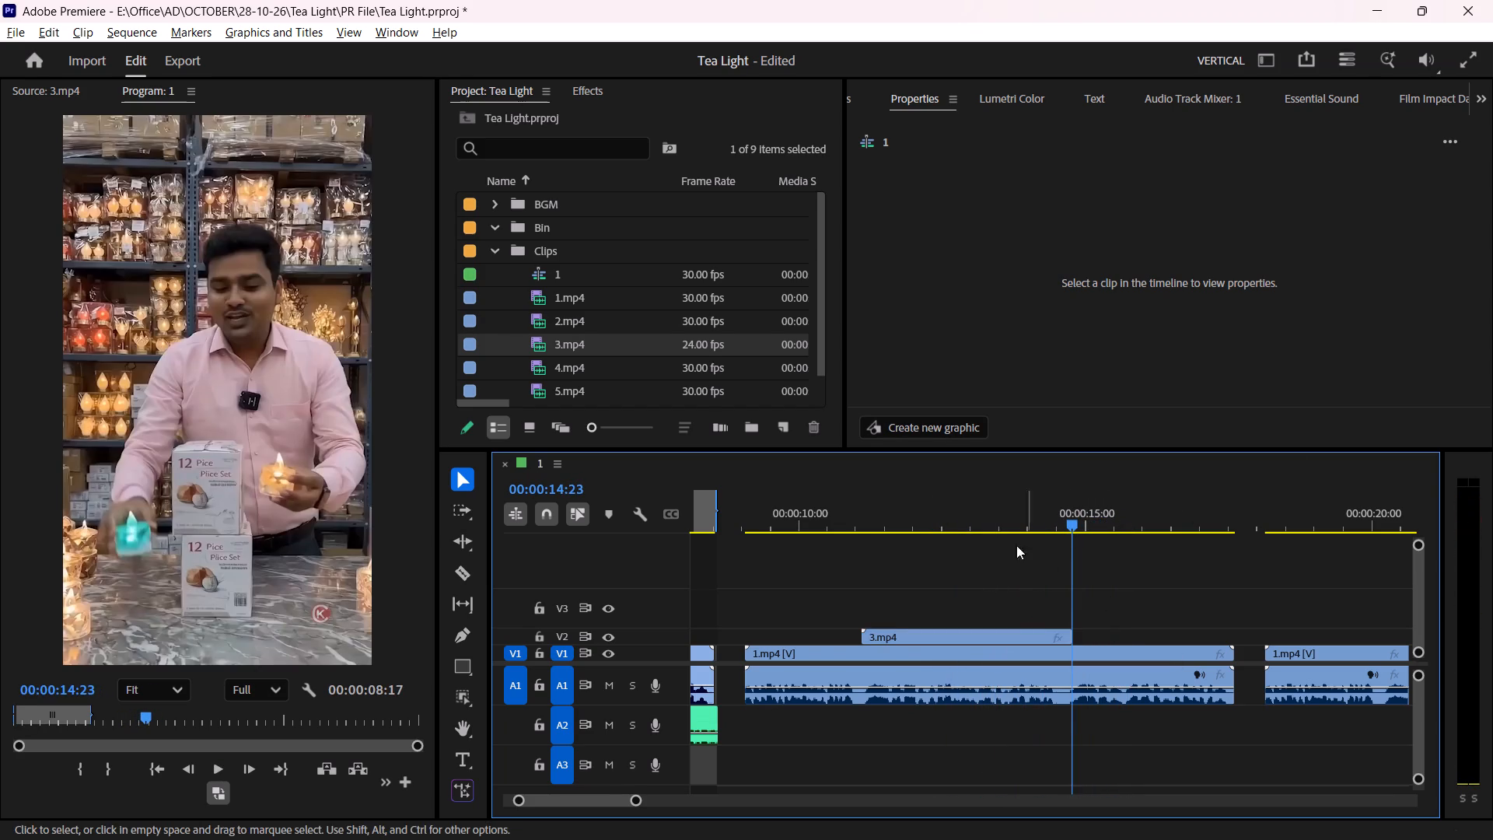
Play from the end of the B-roll into the third 1.mp4 segment and park the playhead at its start, 00:00:18:04.
click(1041, 507)
key(space)
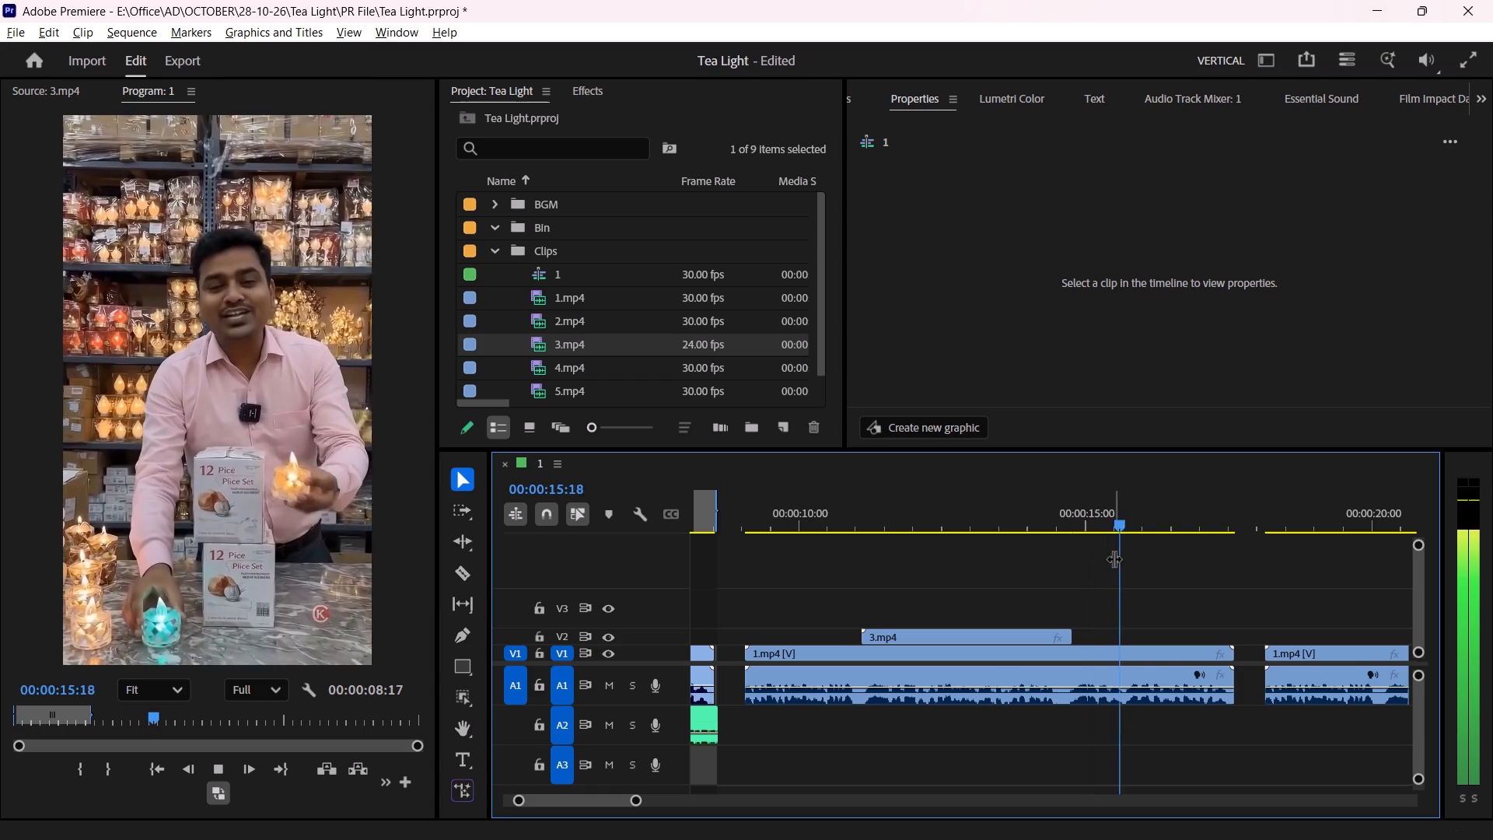
alt+scroll(1166, 646, down, 9)
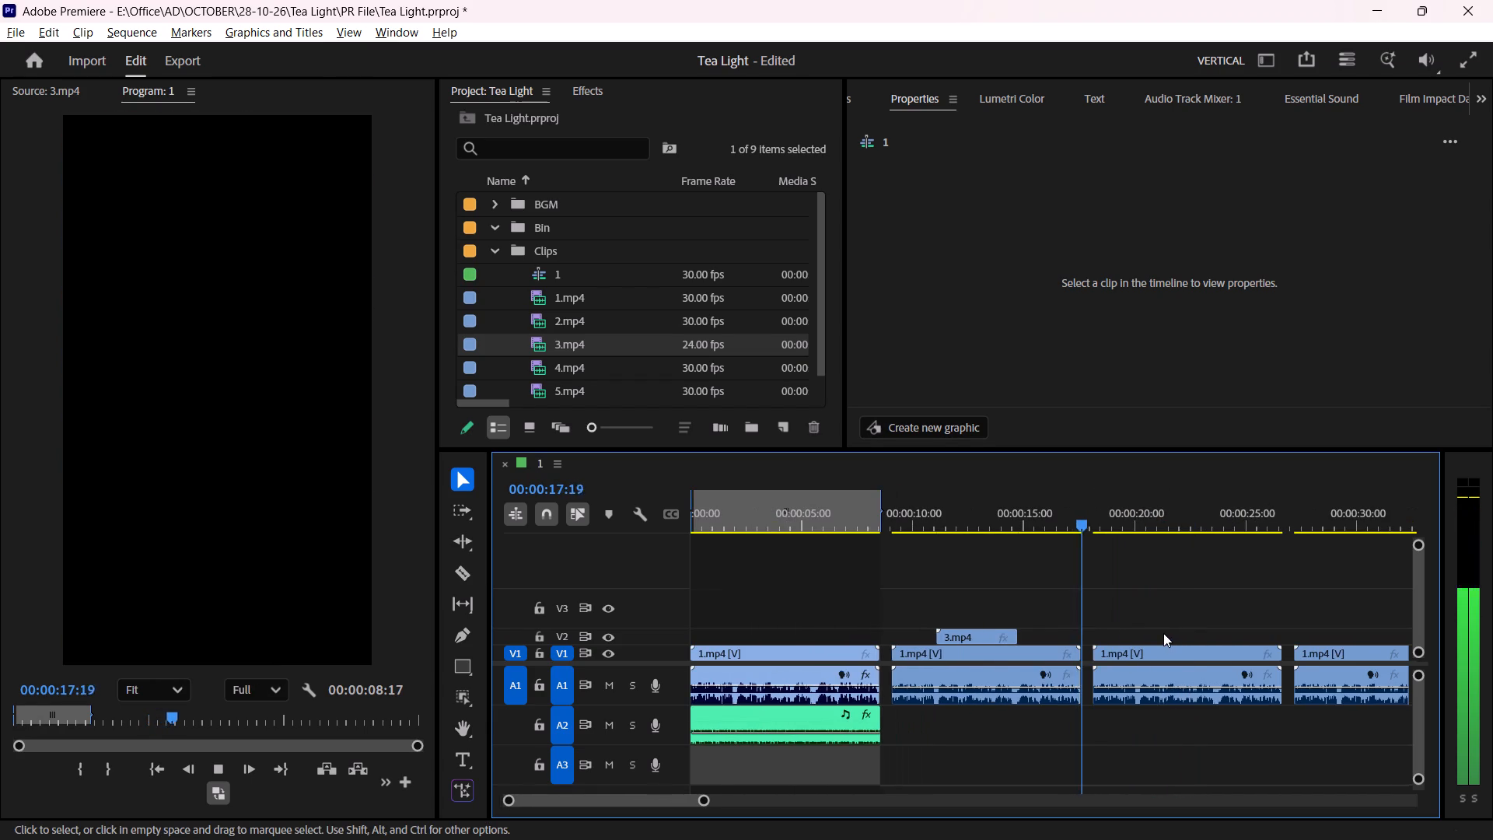
scroll(1154, 634, down, 1)
key(space)
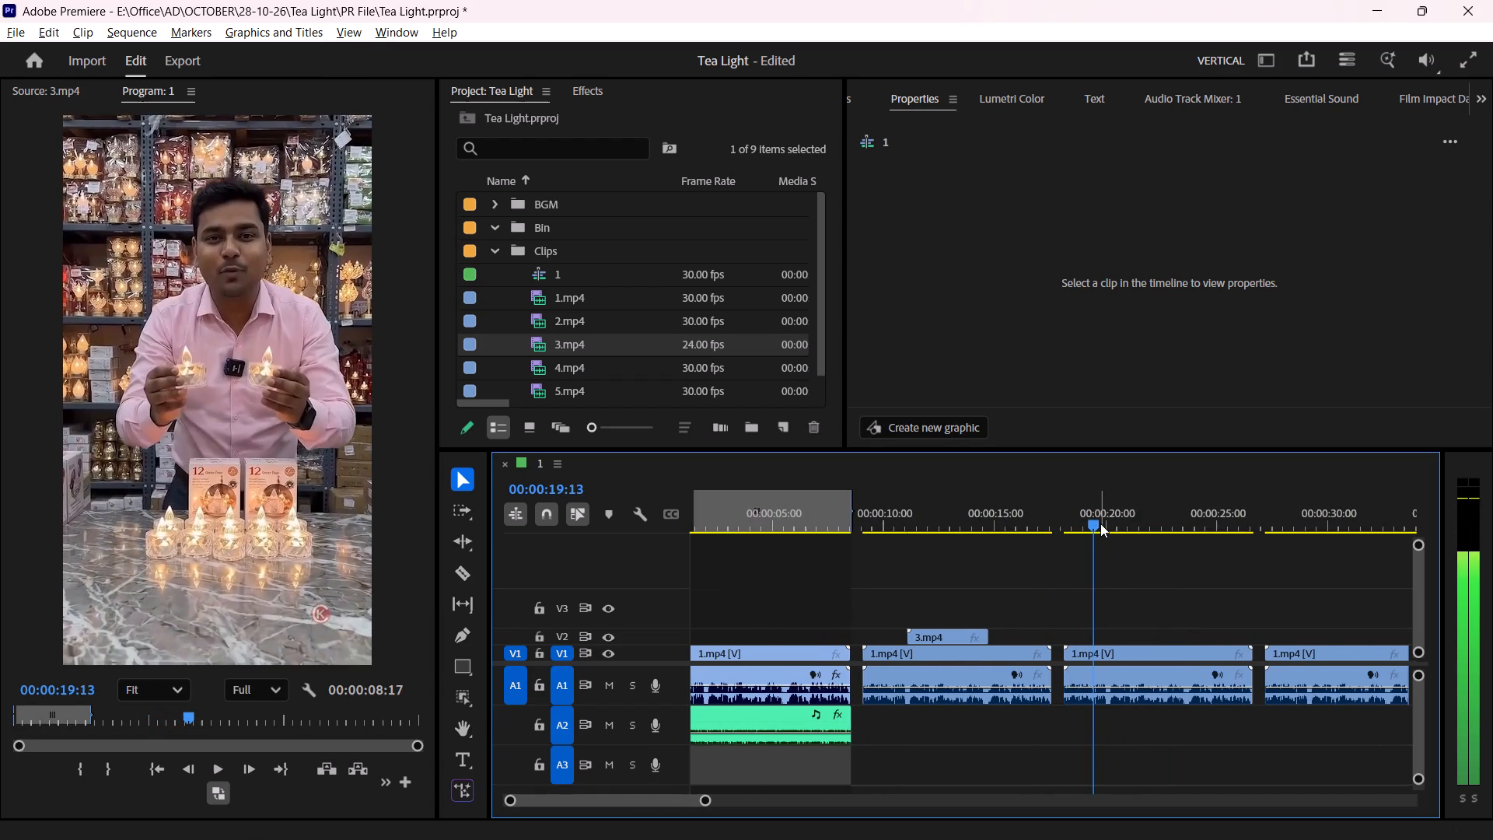
shift+drag(1091, 523, 1067, 531)
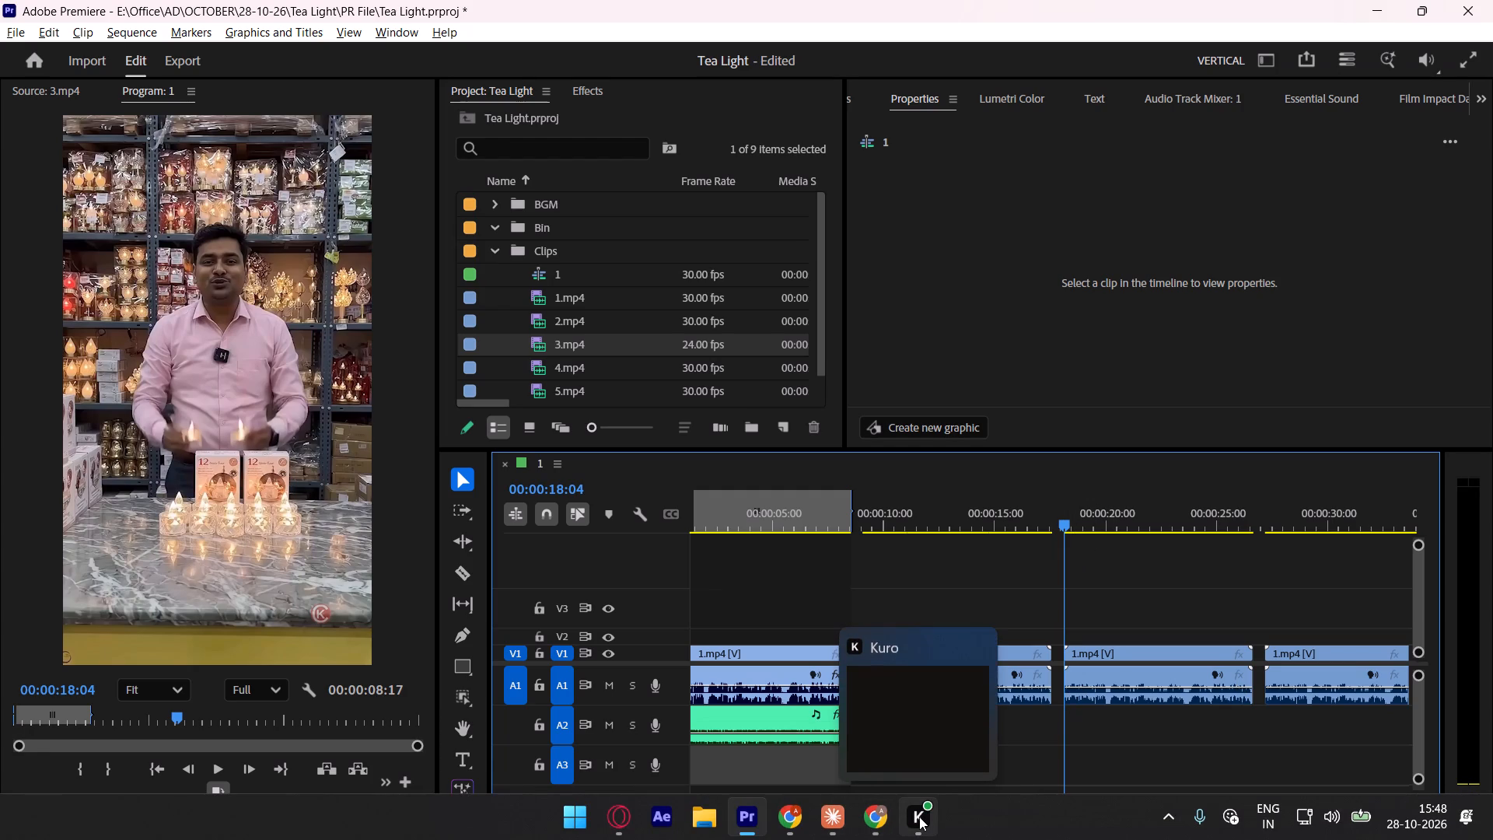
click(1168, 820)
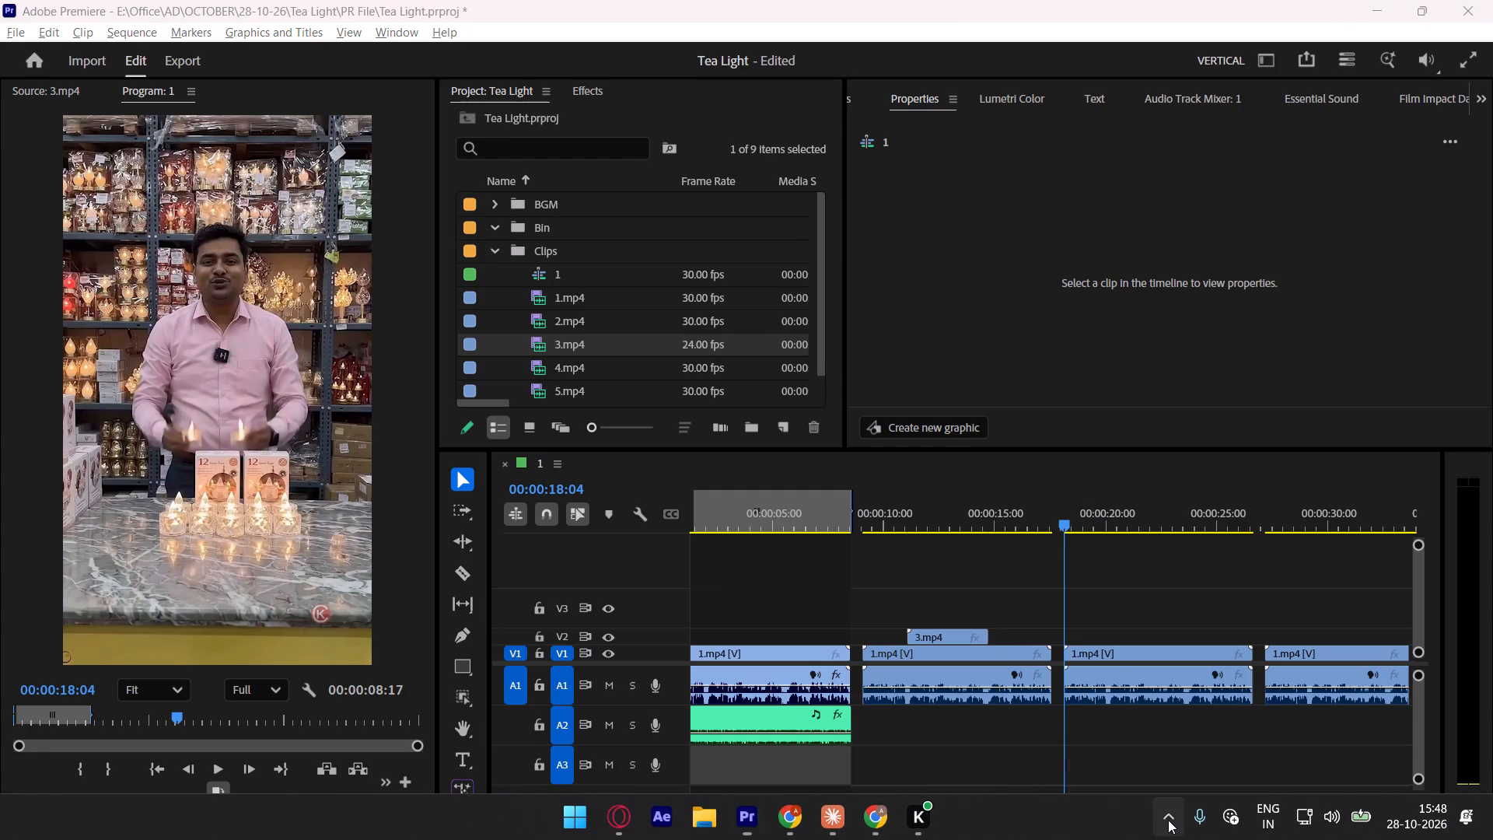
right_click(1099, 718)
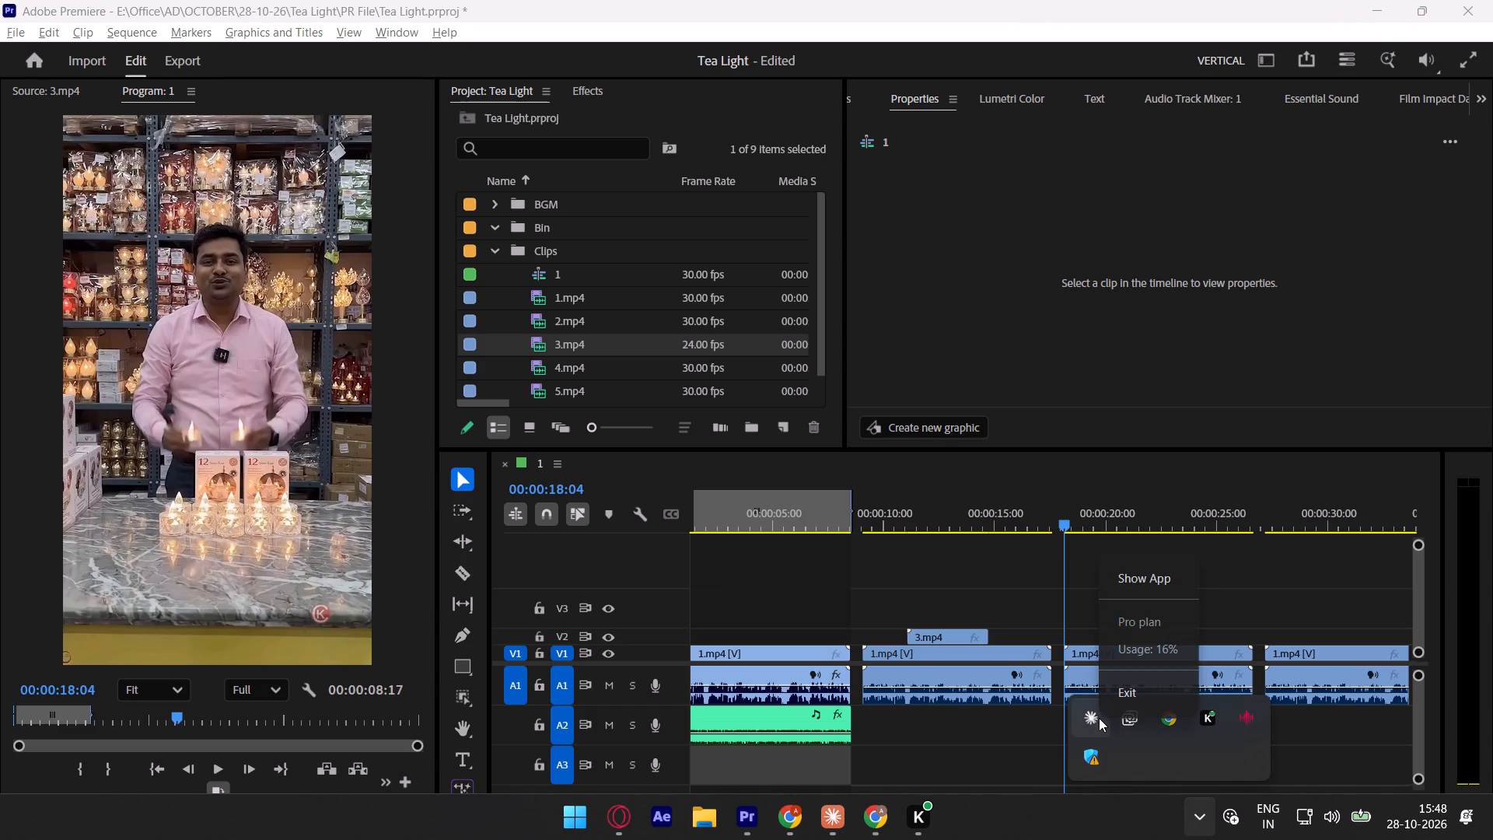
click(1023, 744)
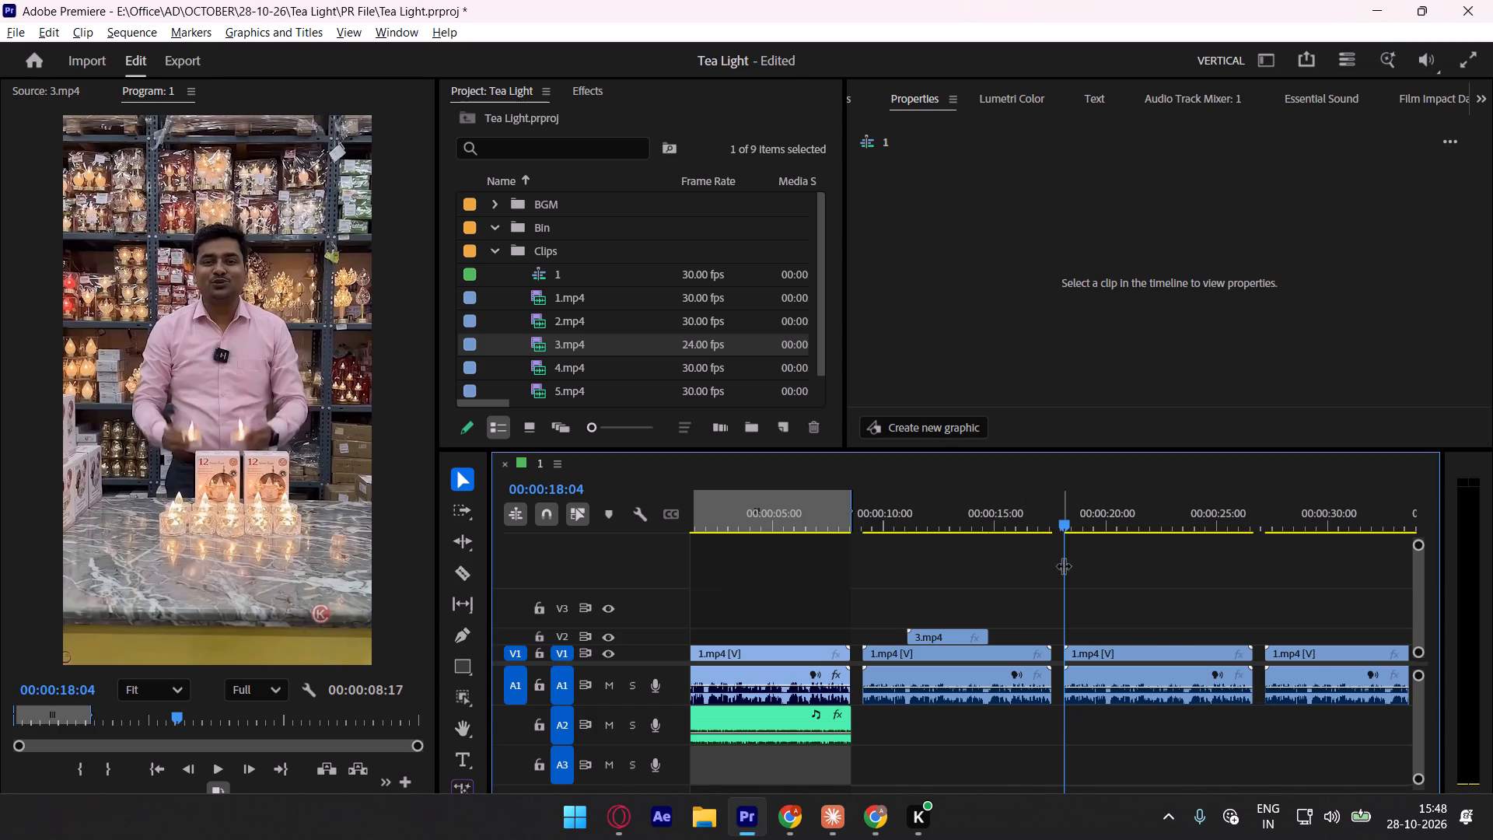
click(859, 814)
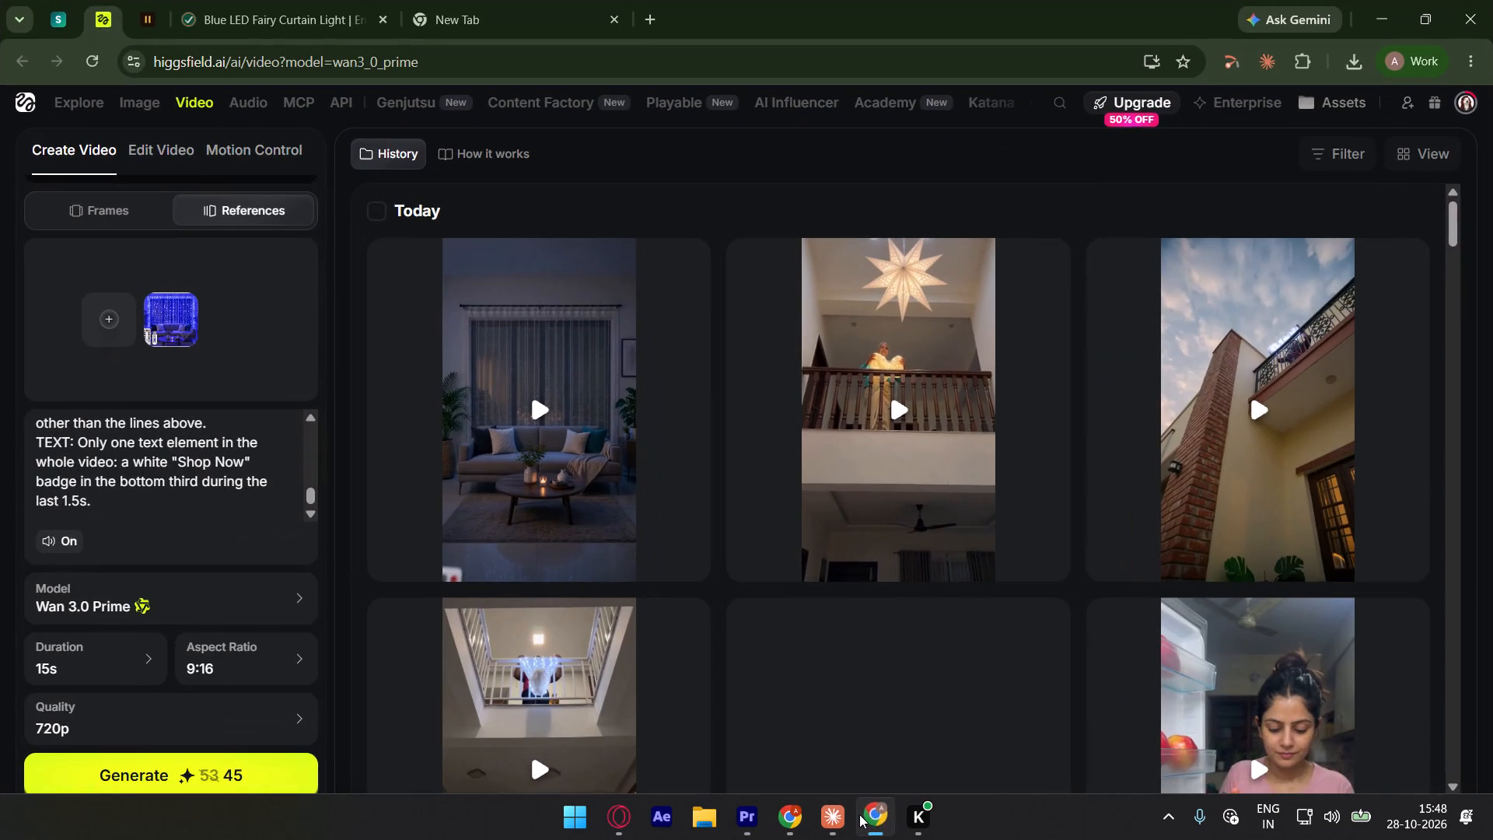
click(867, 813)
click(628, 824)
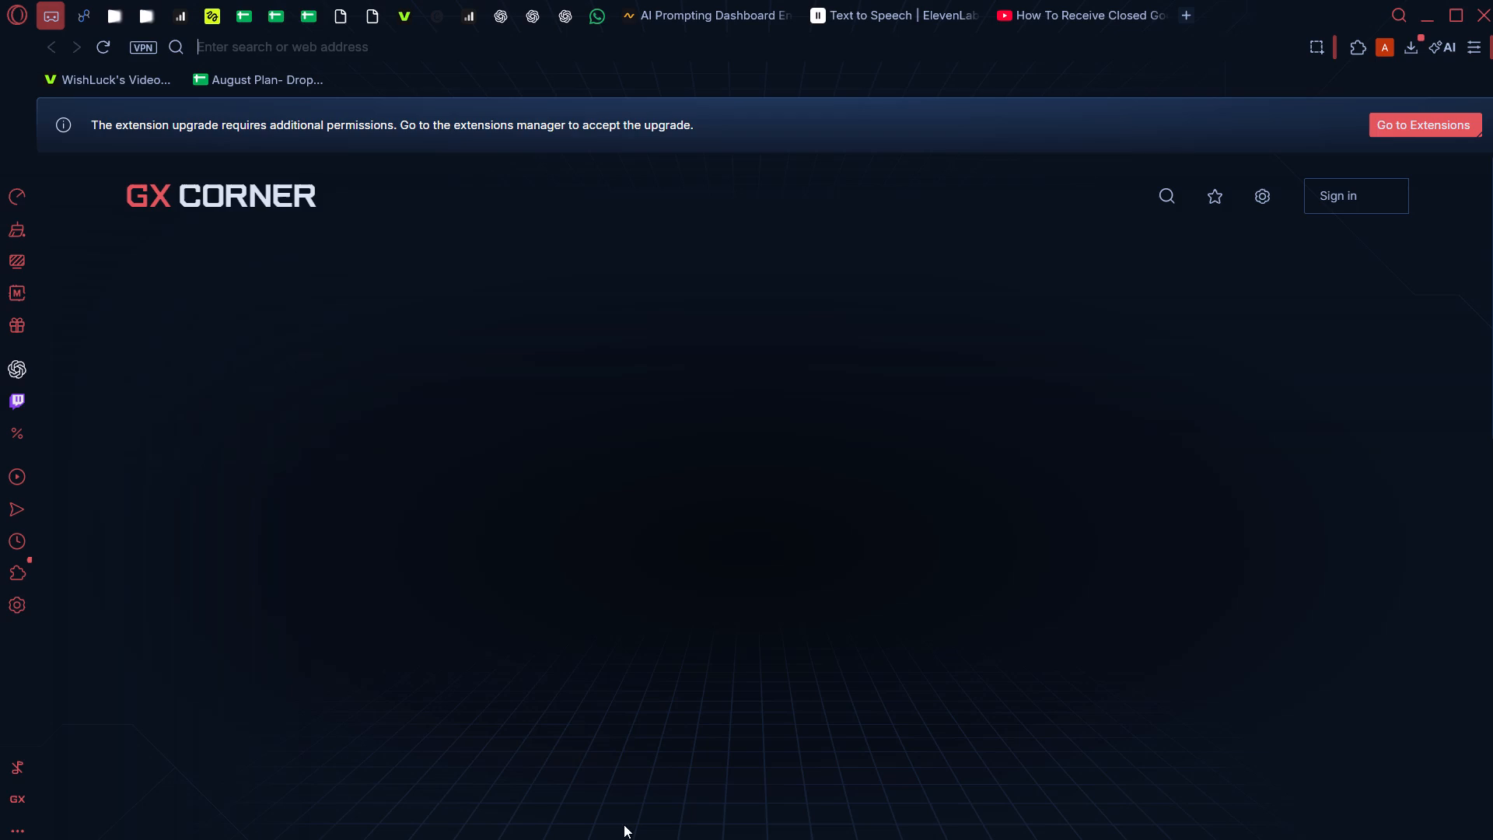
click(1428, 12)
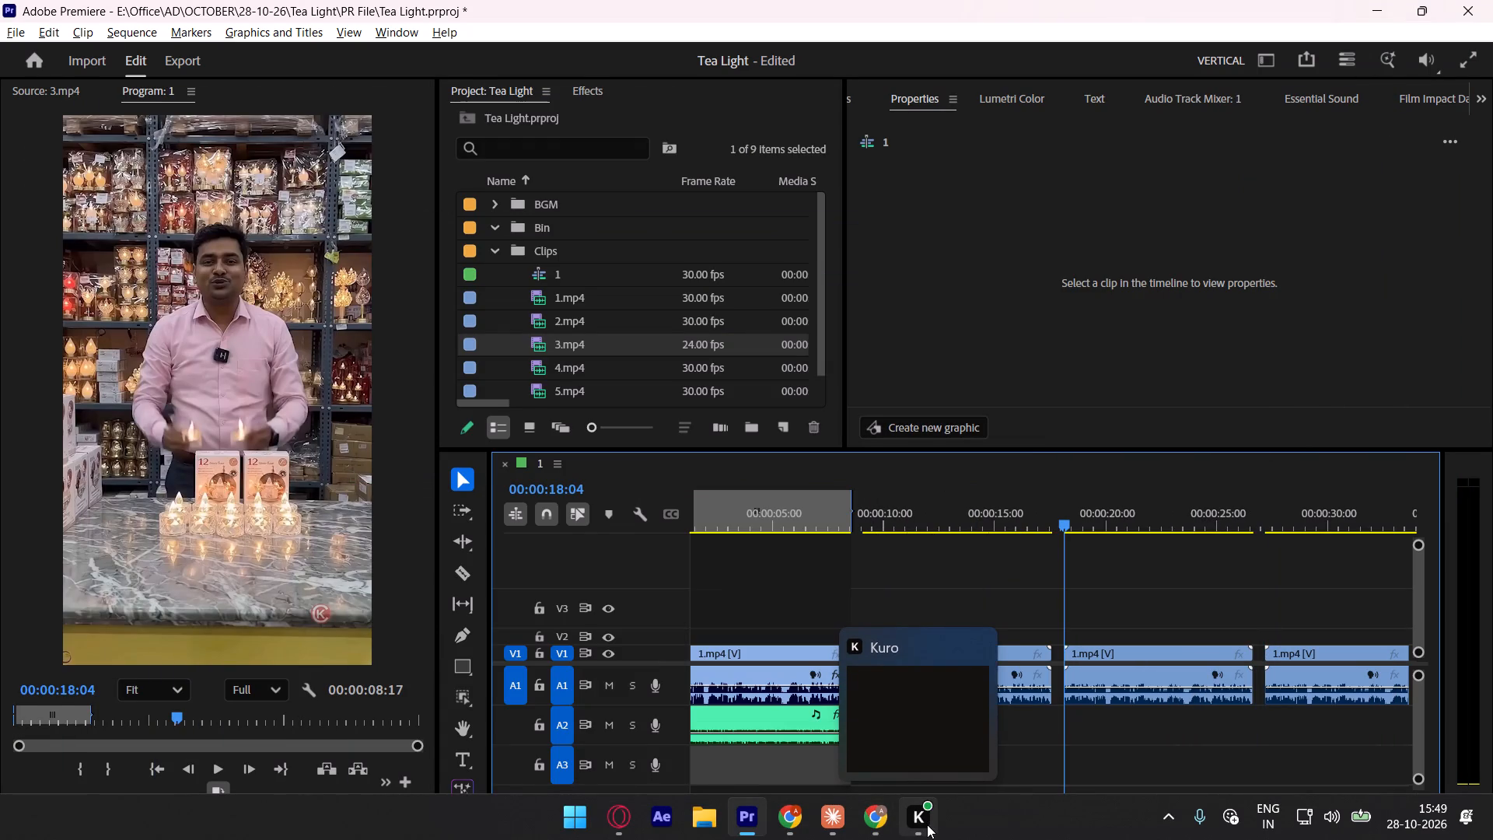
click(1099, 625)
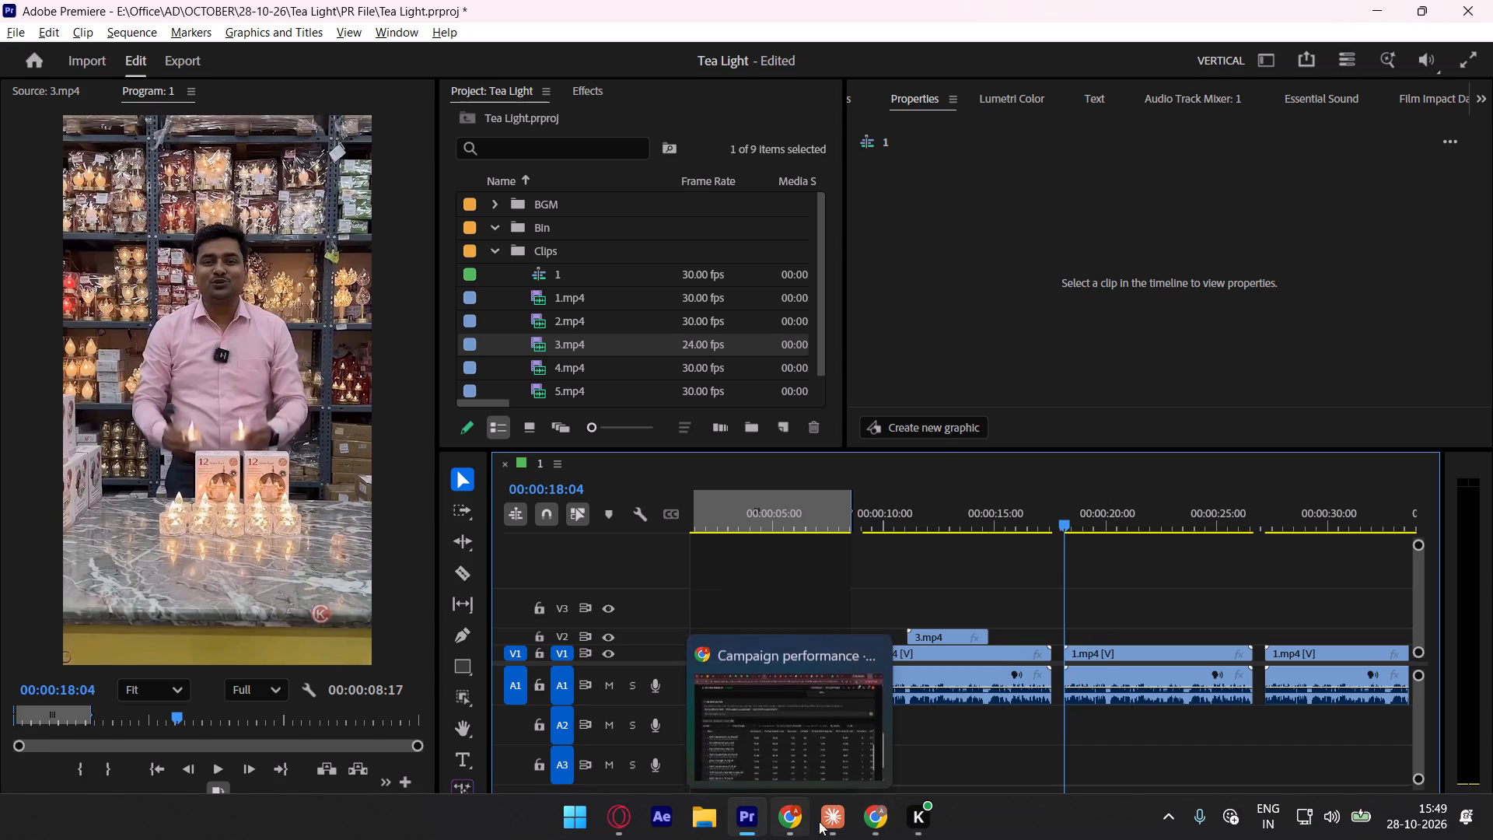
Search Windows for Google Chrome and pin it to Start.
click(588, 809)
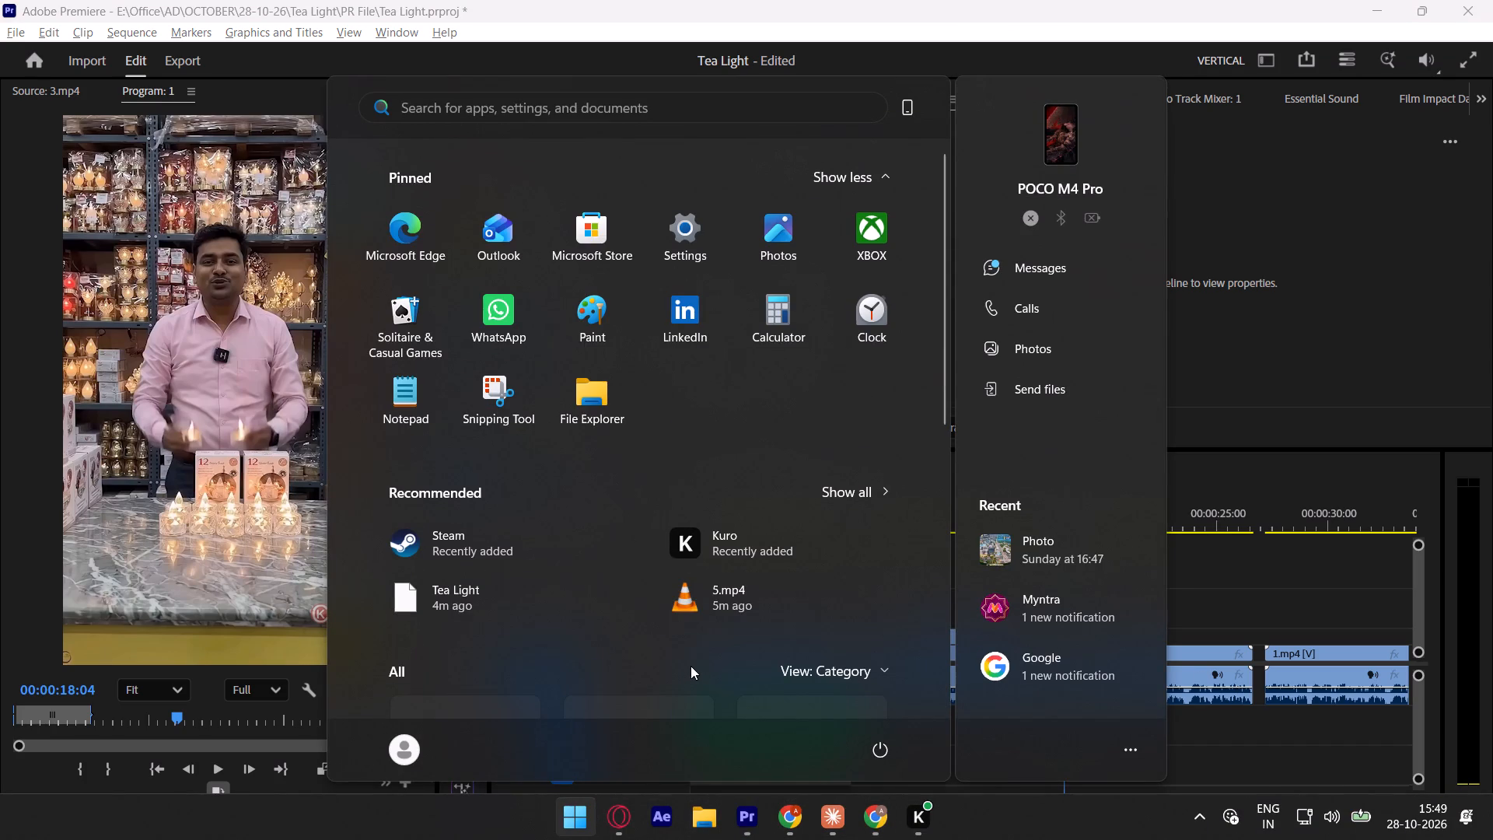
text(ch)
right_click(663, 242)
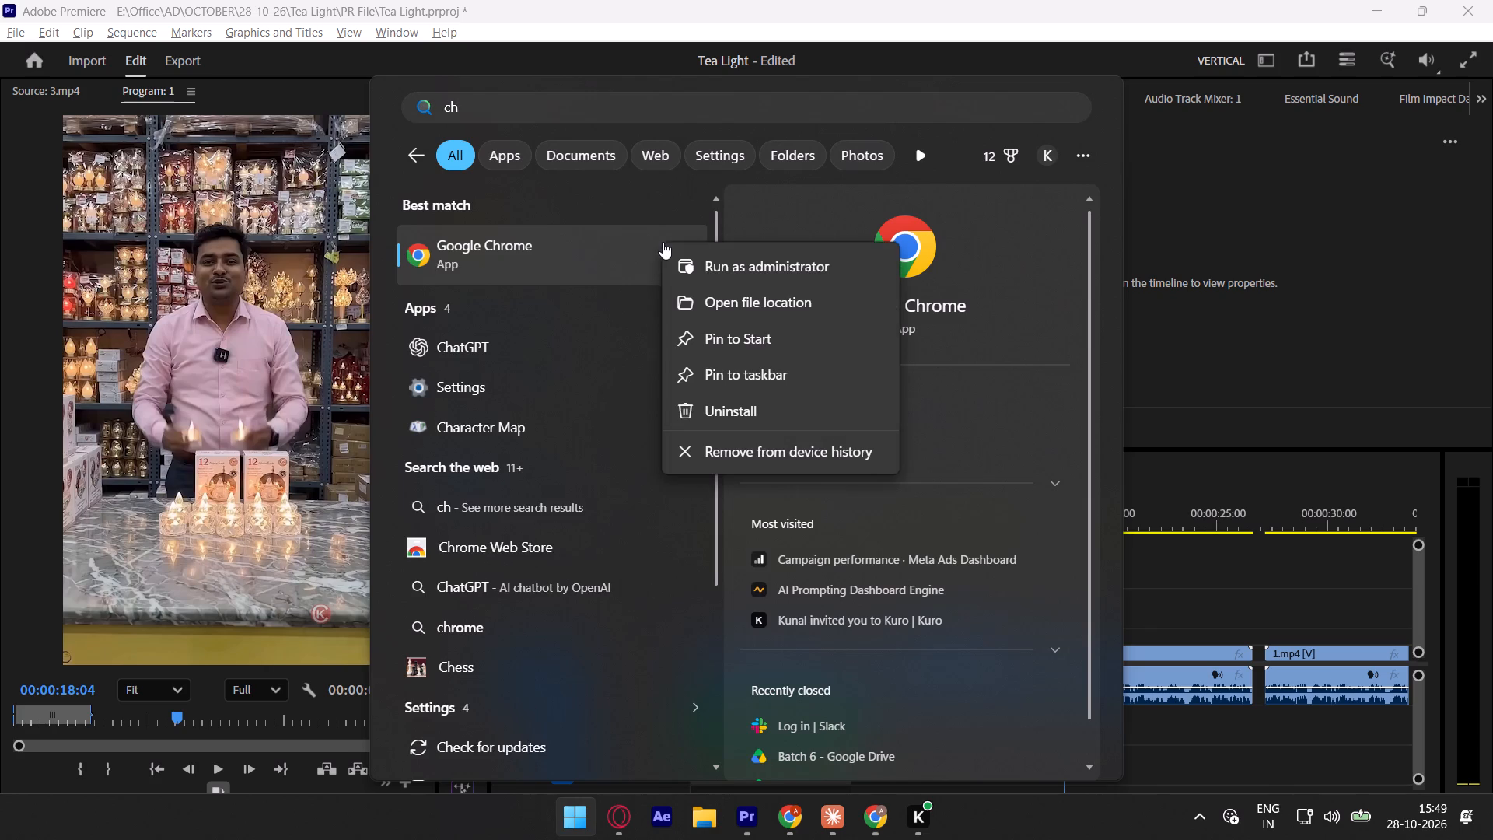
click(755, 342)
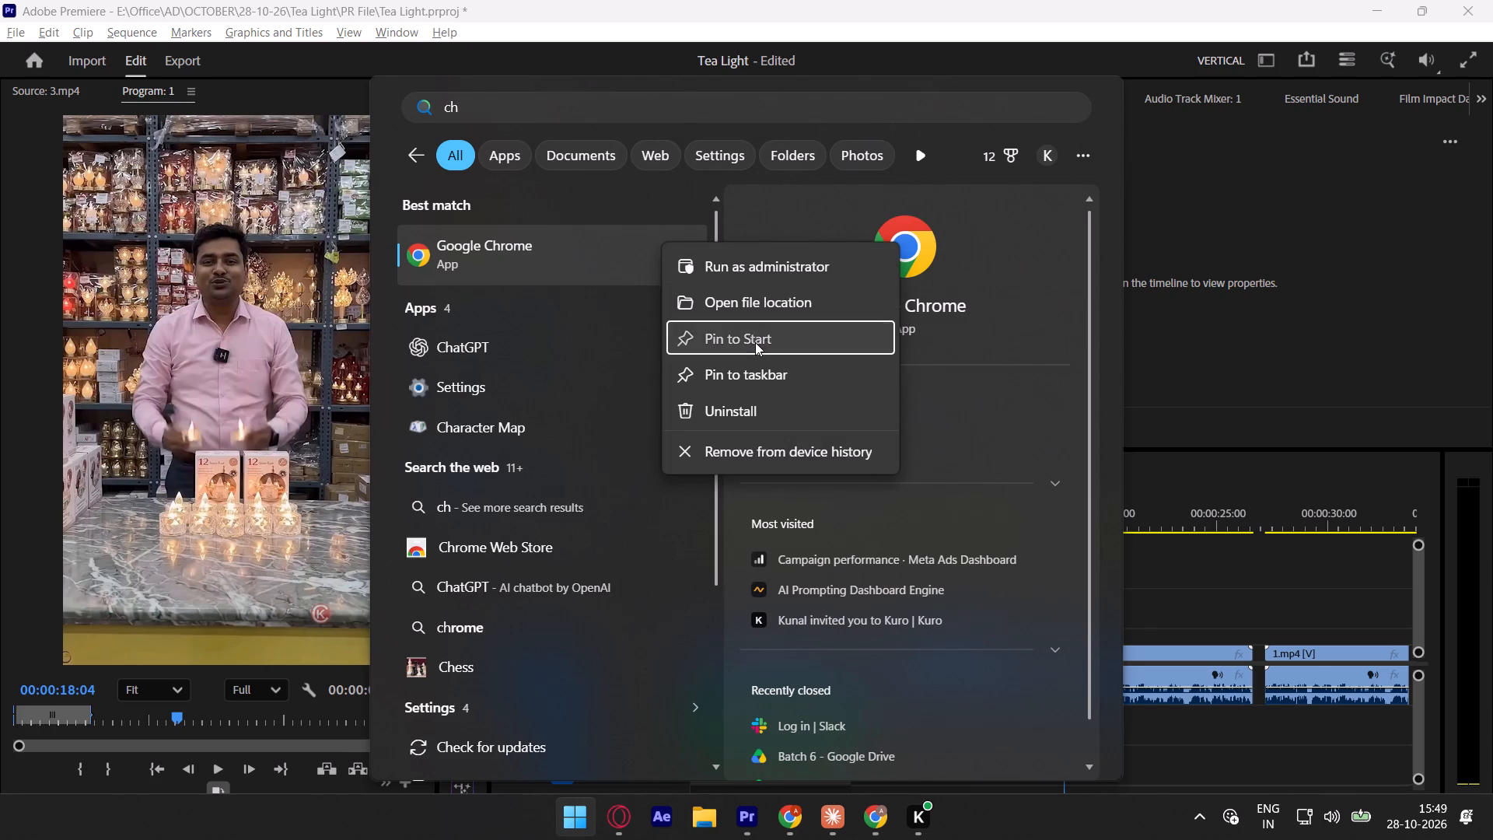
Launch Google Chrome from the recent apps to reach its profile chooser.
click(418, 162)
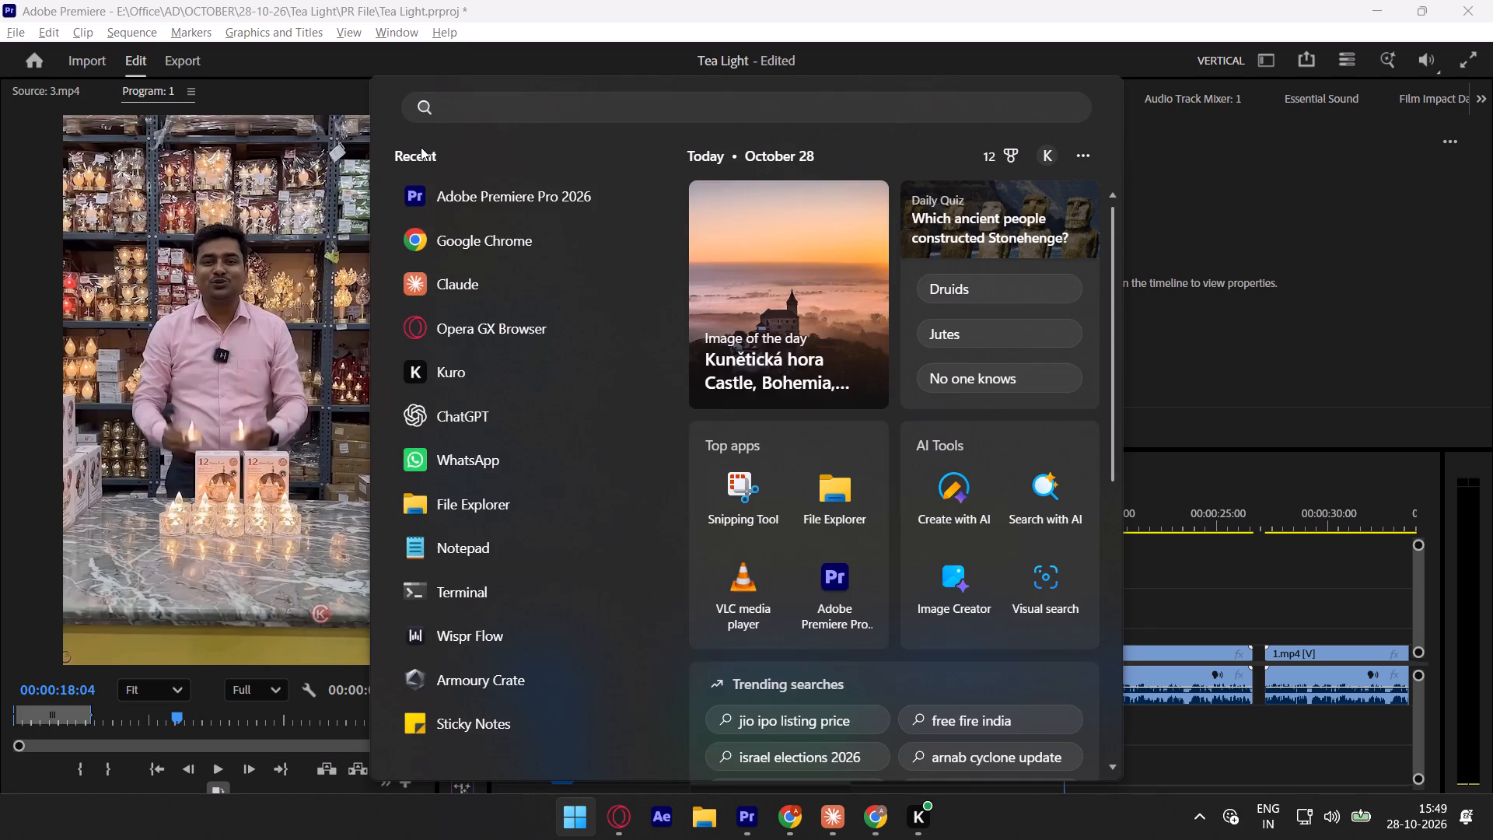
click(421, 147)
click(503, 240)
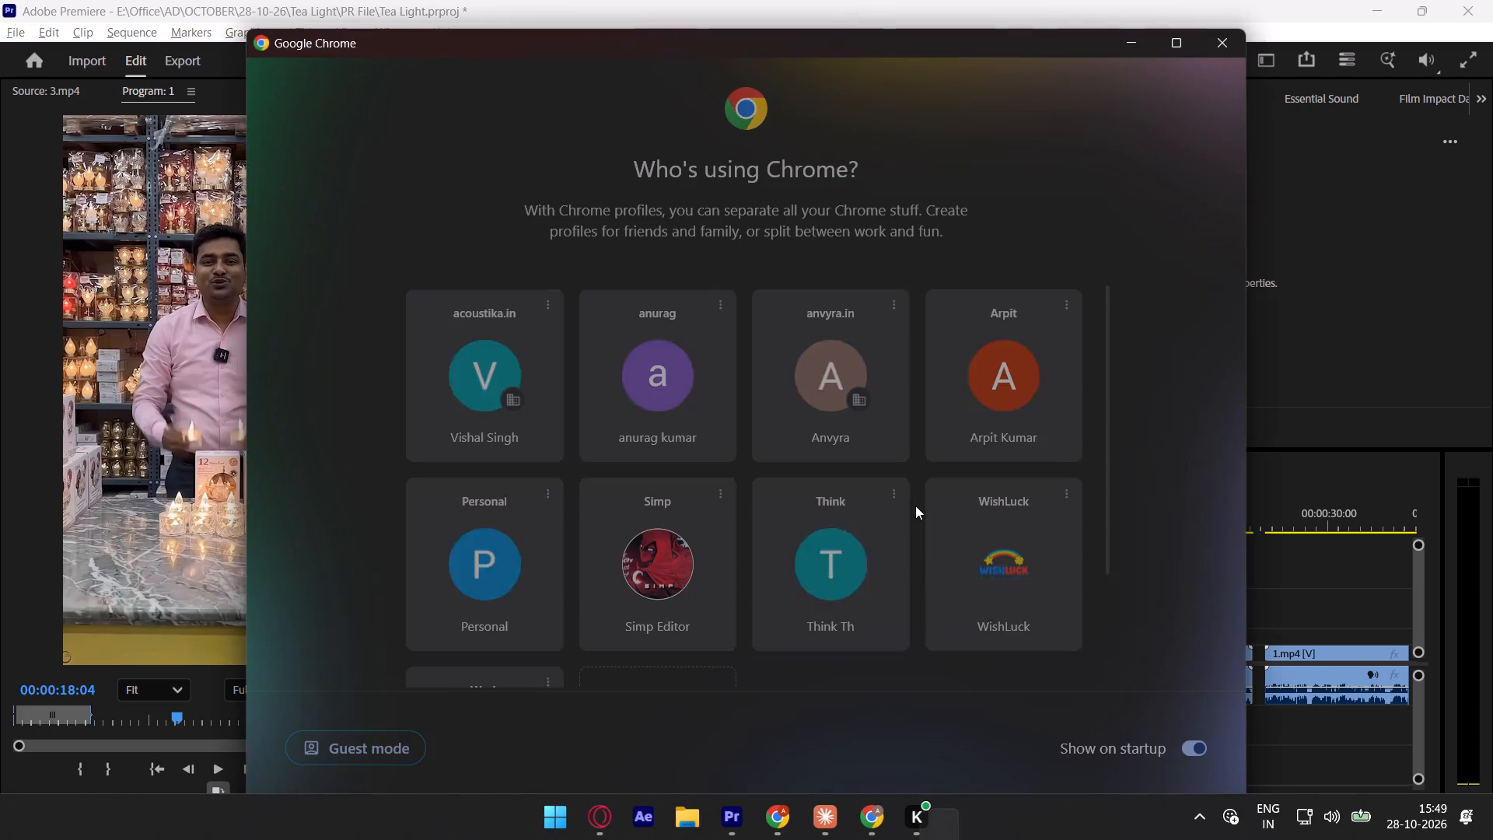
Open the WishLuck Chrome profile and maximize its browser window.
scroll(989, 420, down, 2)
click(994, 429)
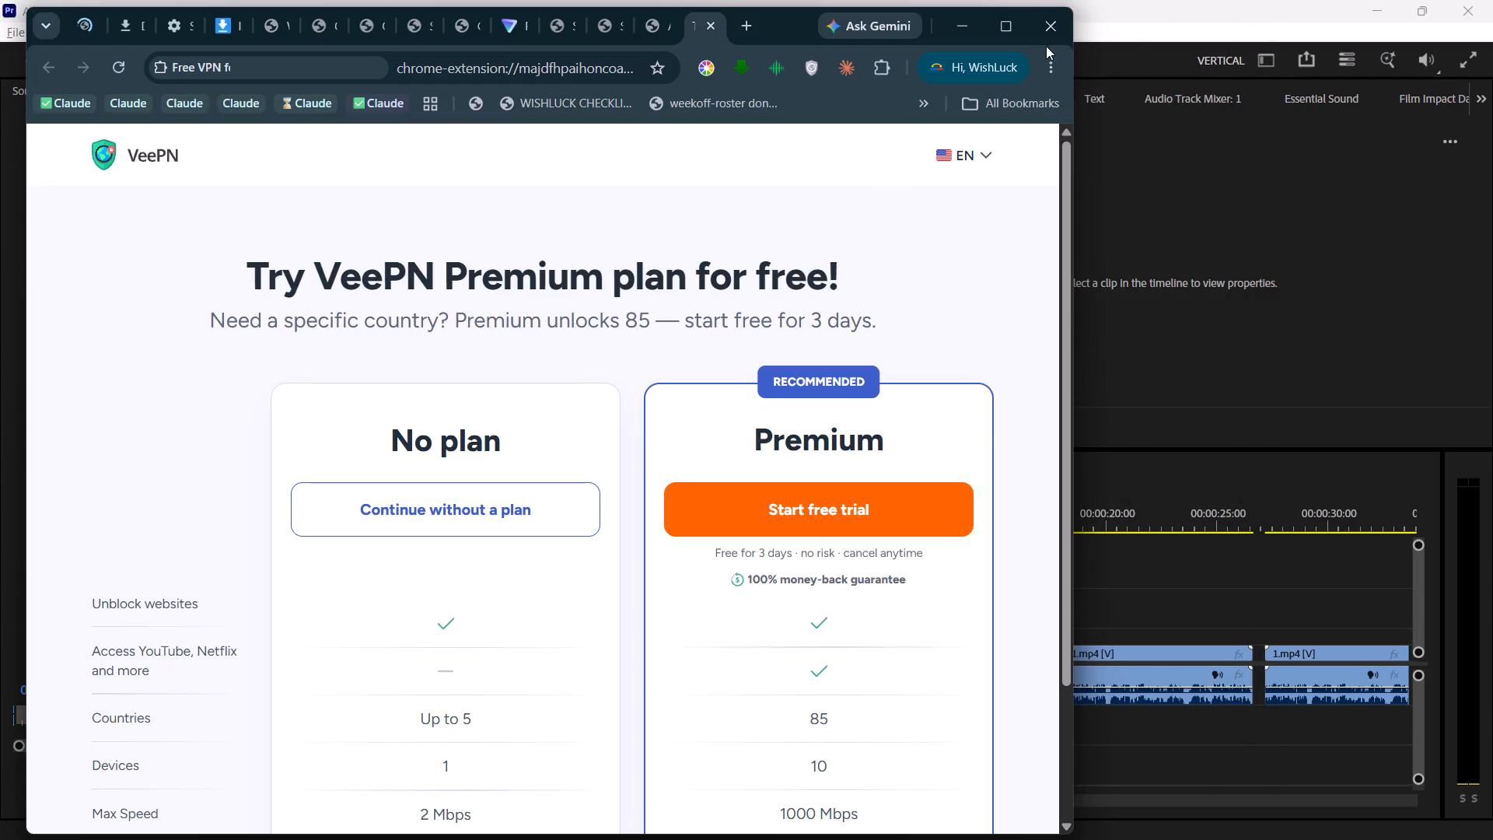
click(1005, 15)
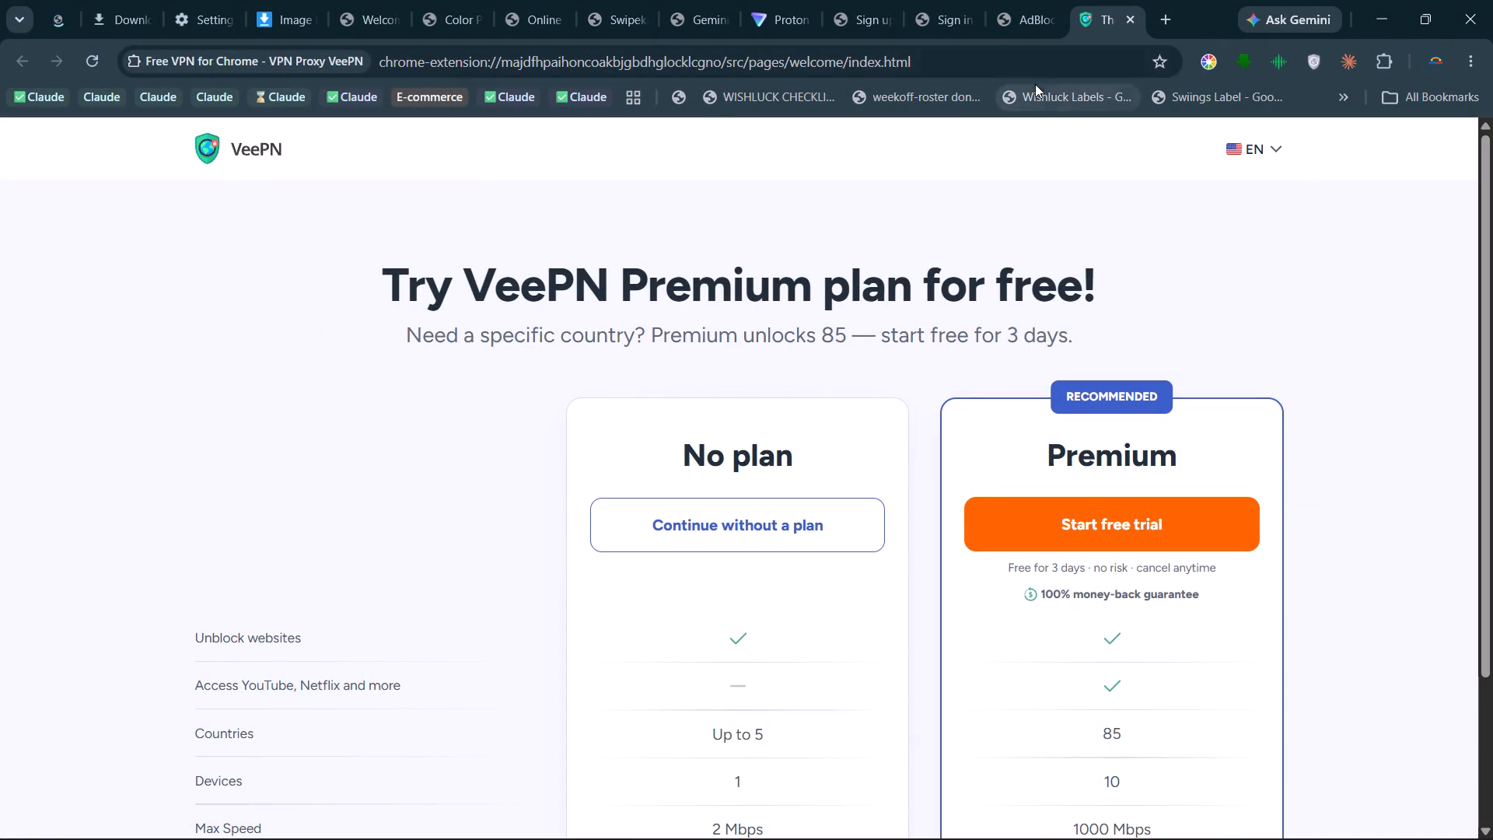
Search Google for VEED.IO in a new tab and open the VEED website from the results.
click(1161, 15)
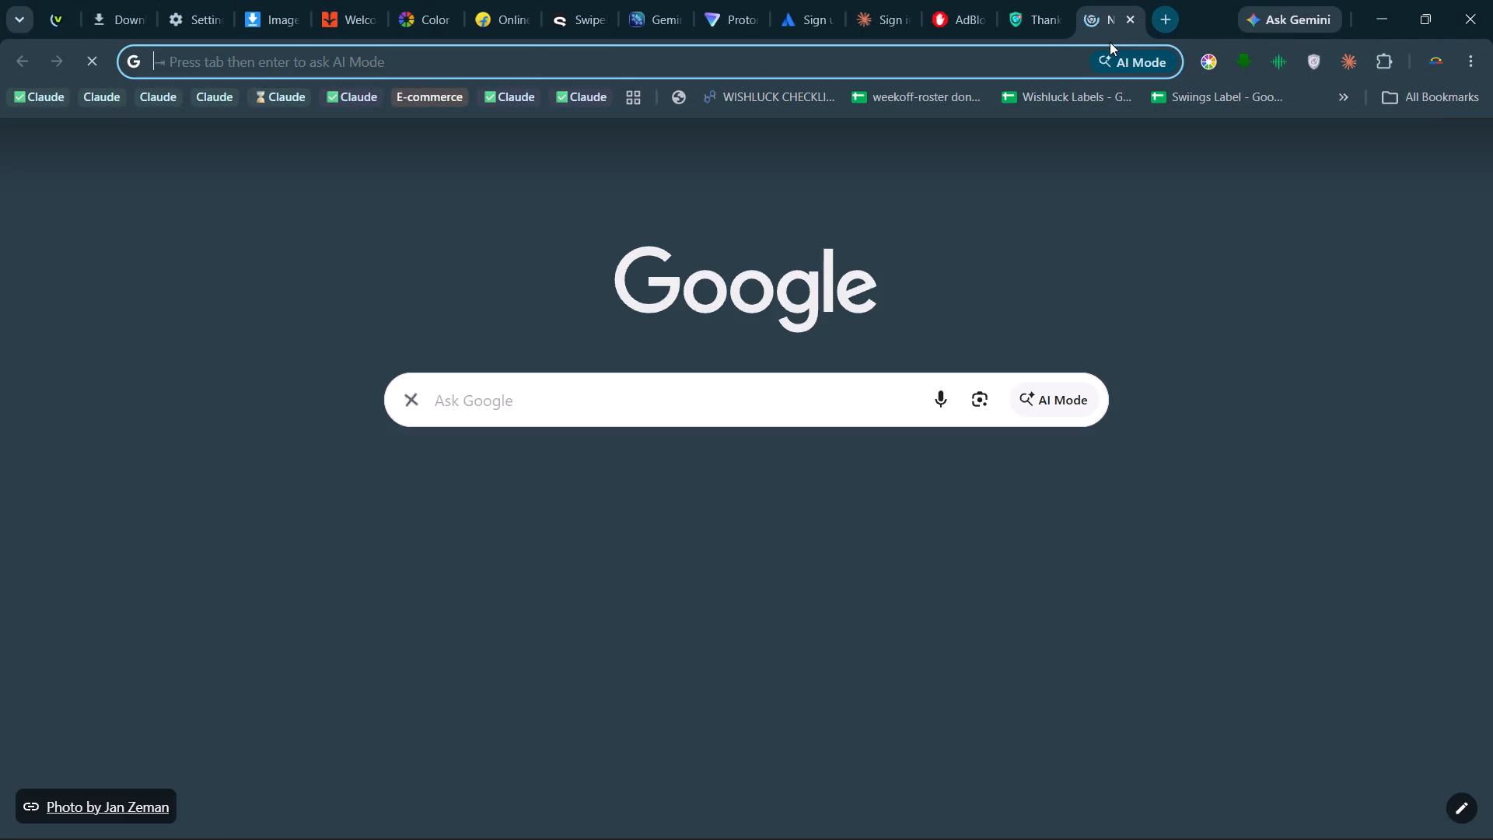
text(vee)
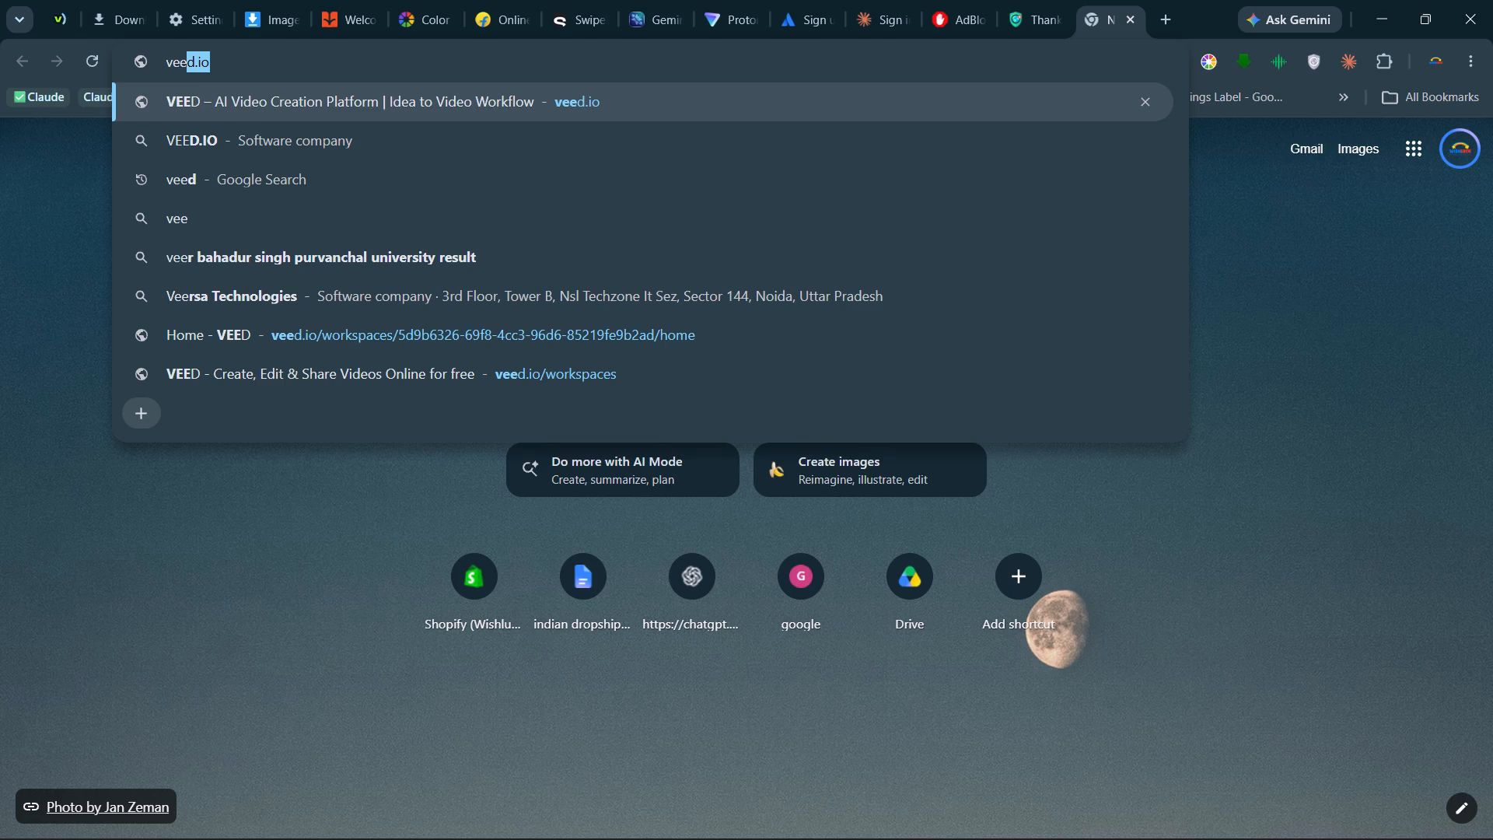
key(Down)
key(Return)
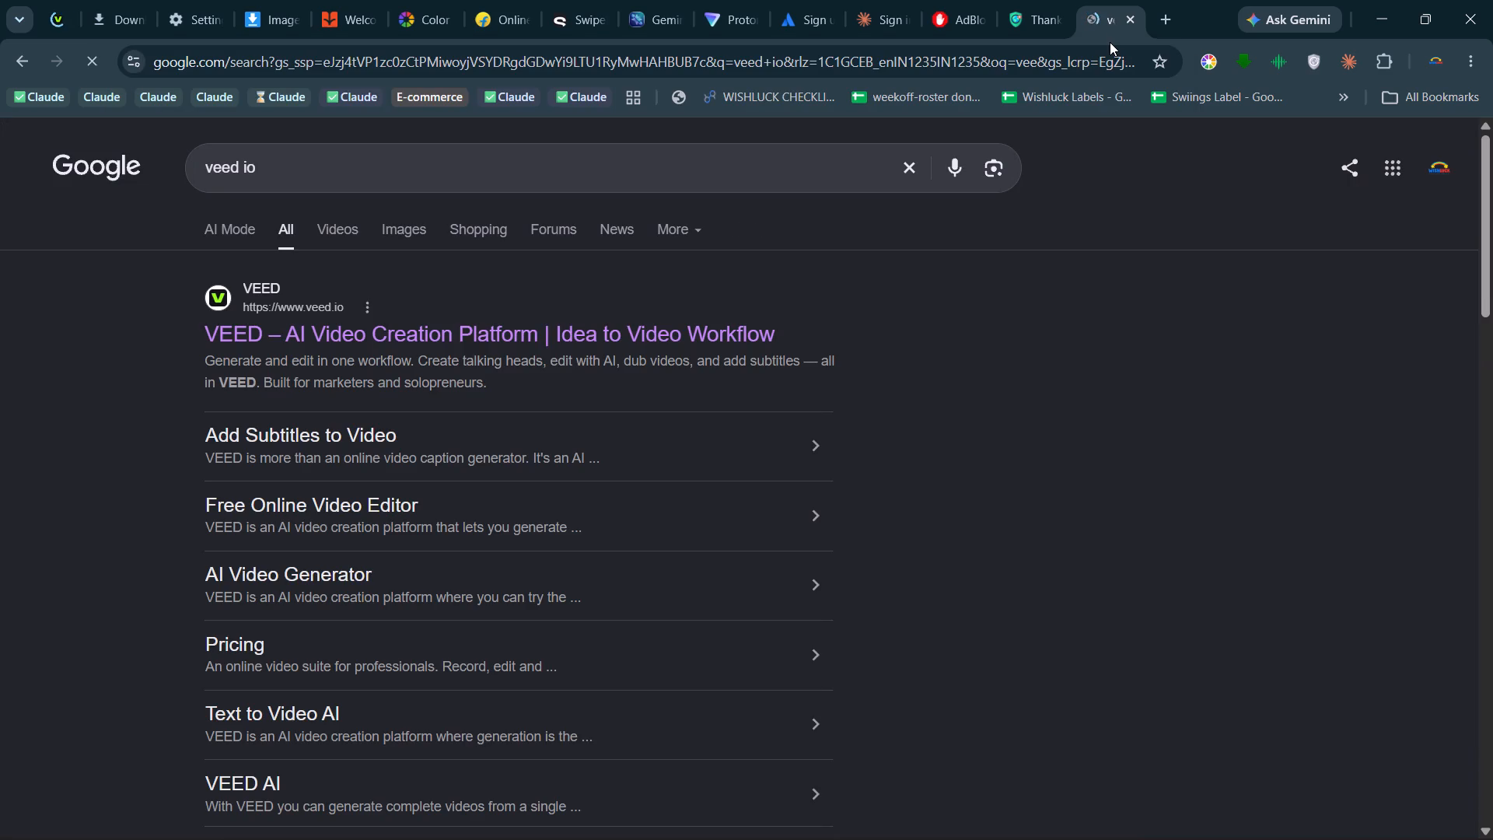
click(538, 320)
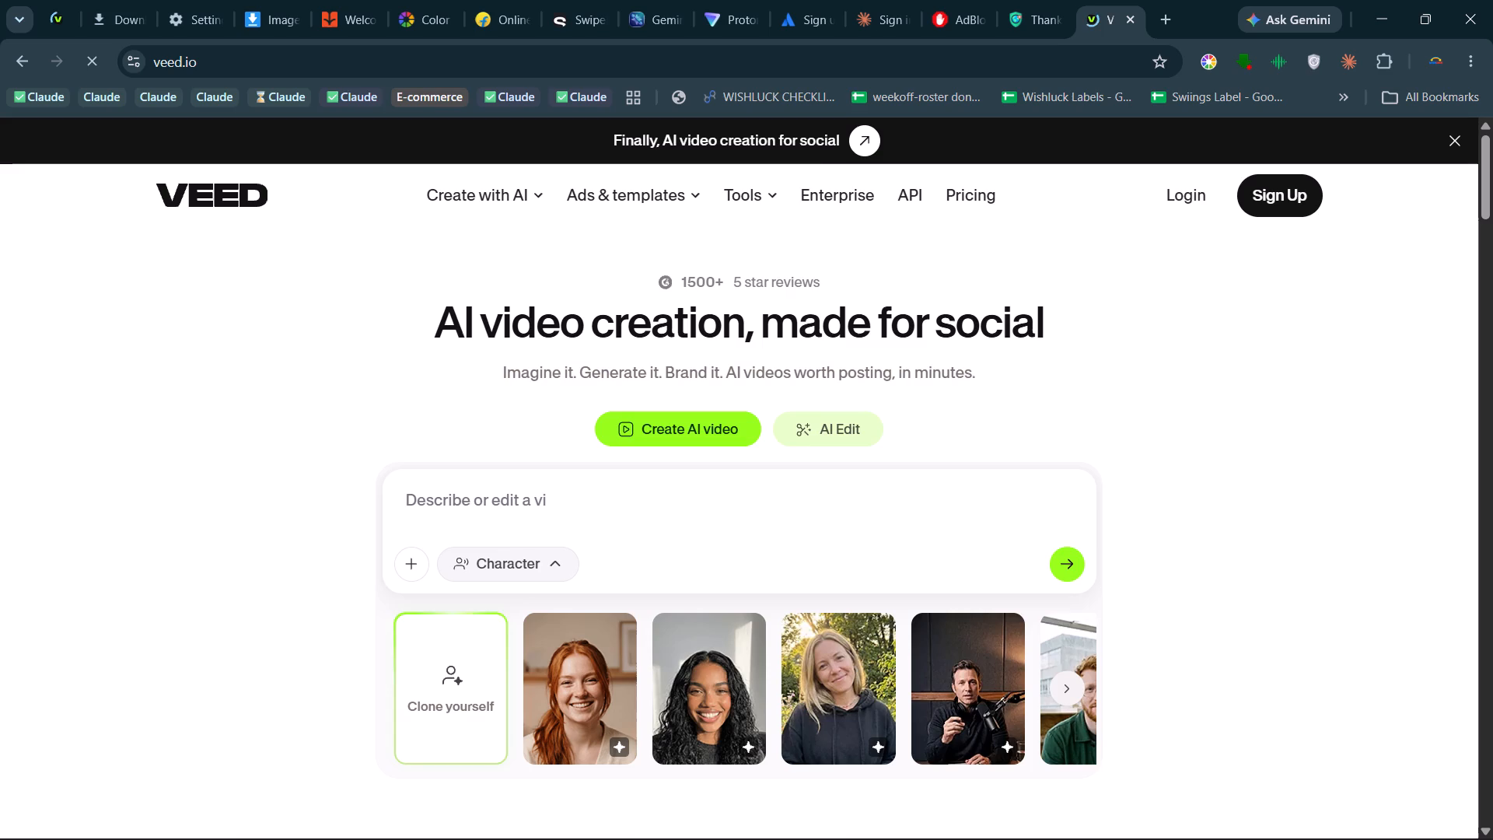
Open VEED's login page from its homepage.
click(1190, 198)
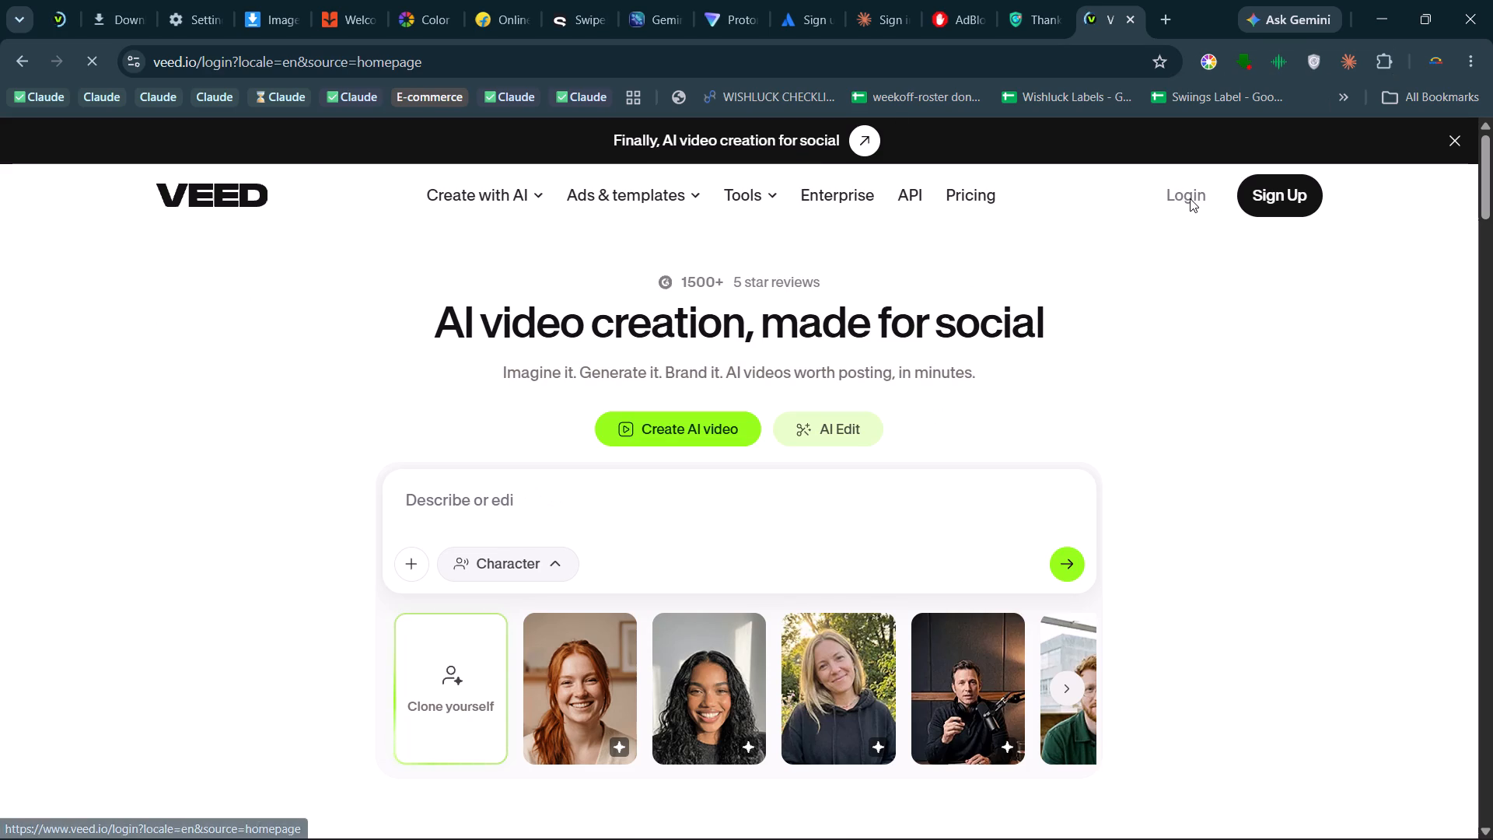
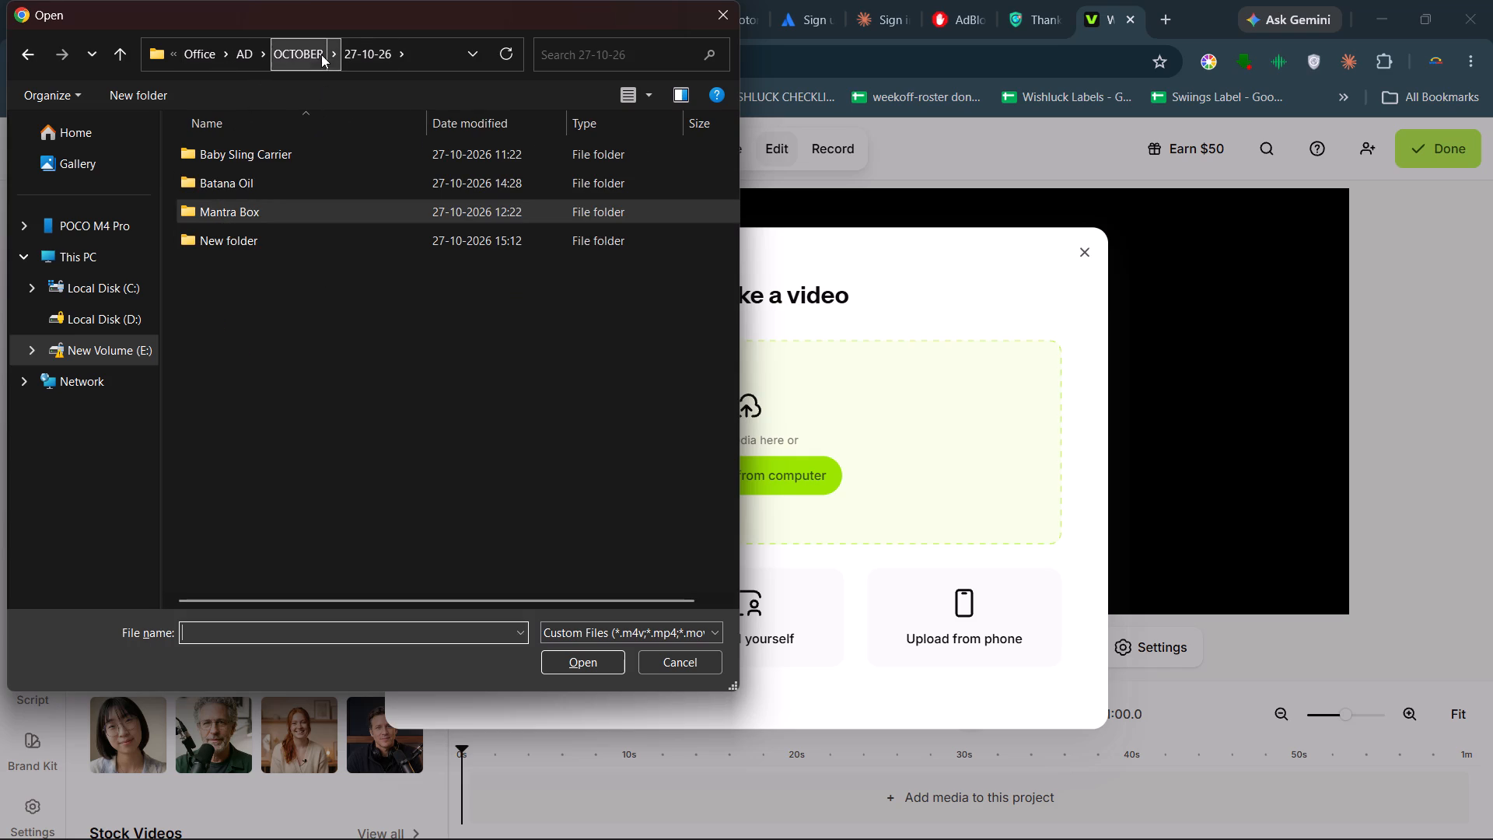
Browse to the Clips folder inside OCTOBER > 28-10-26 > Tea Light to choose a video for upload.
click(317, 54)
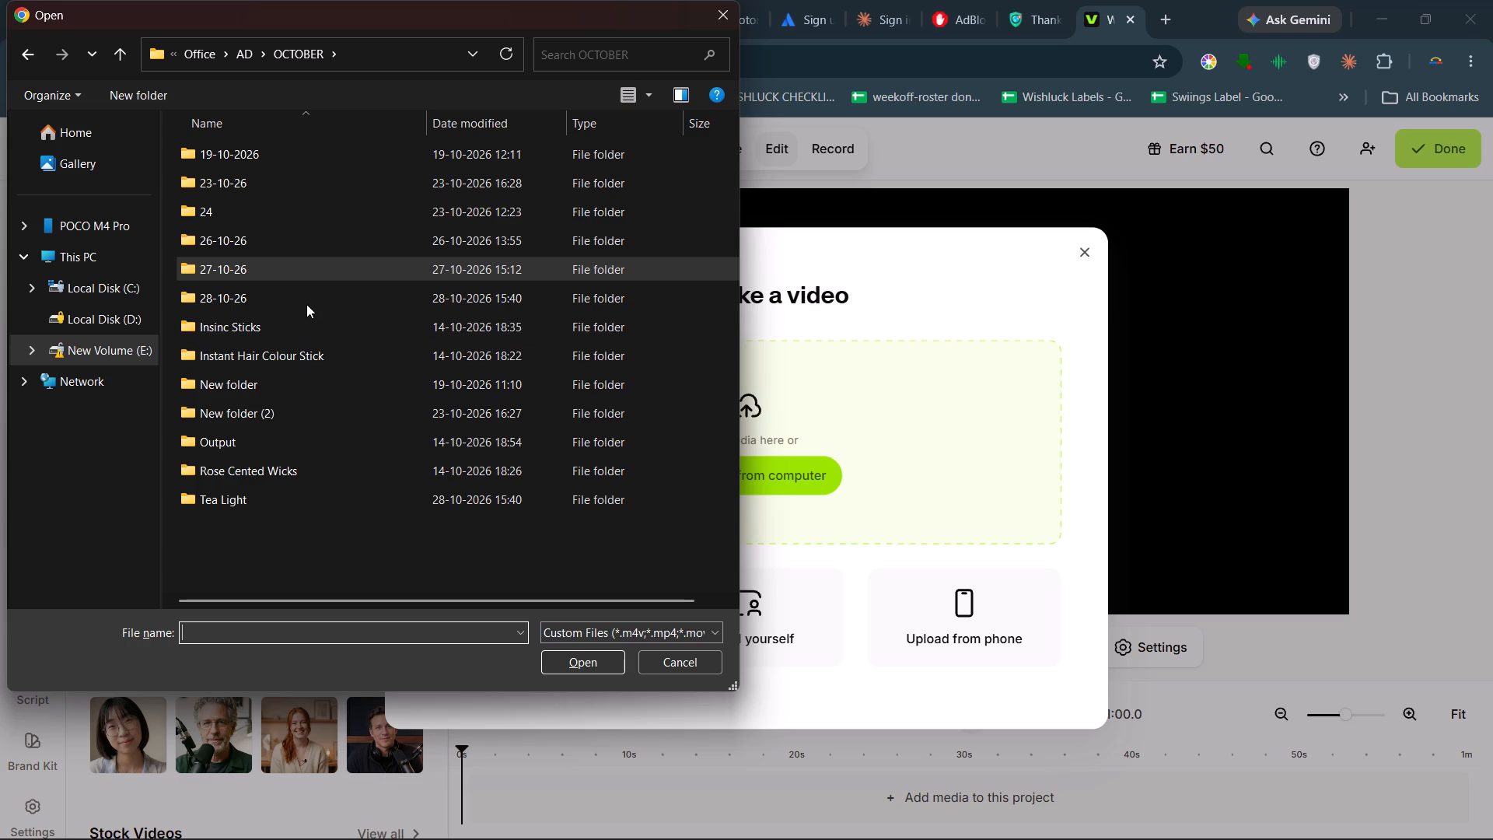
double_click(306, 304)
double_click(330, 162)
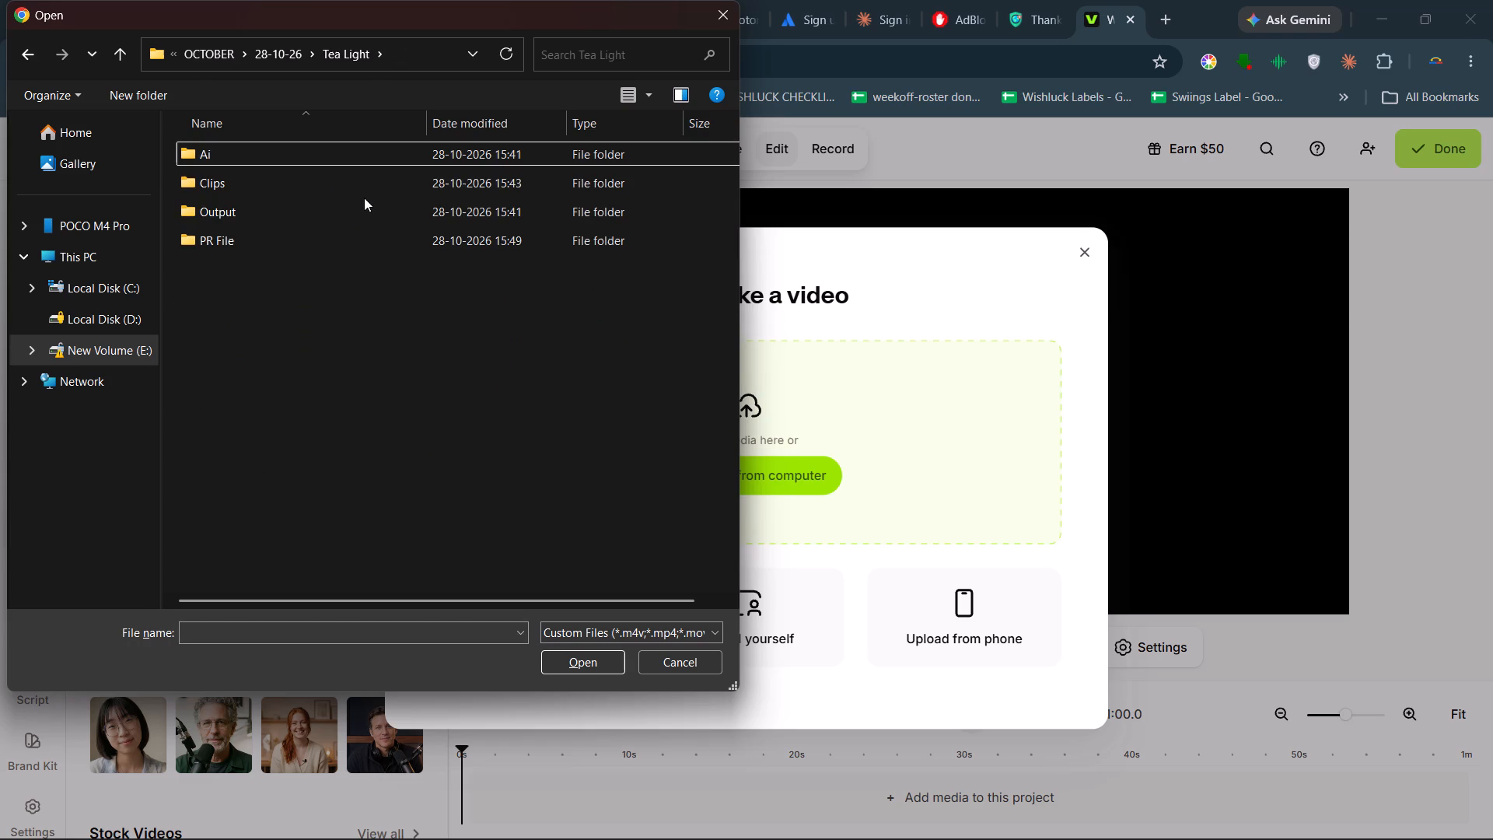
double_click(315, 184)
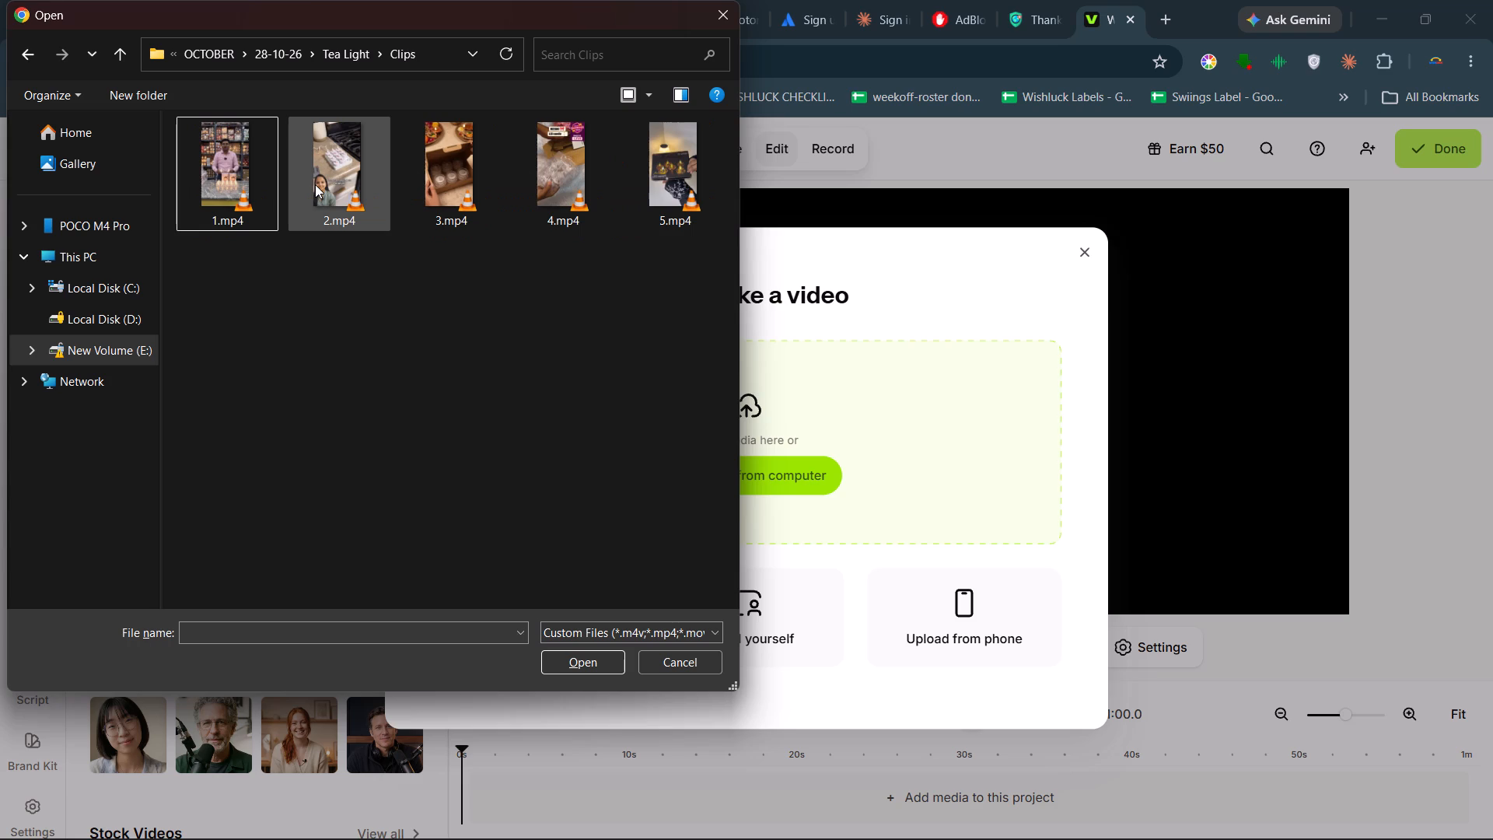
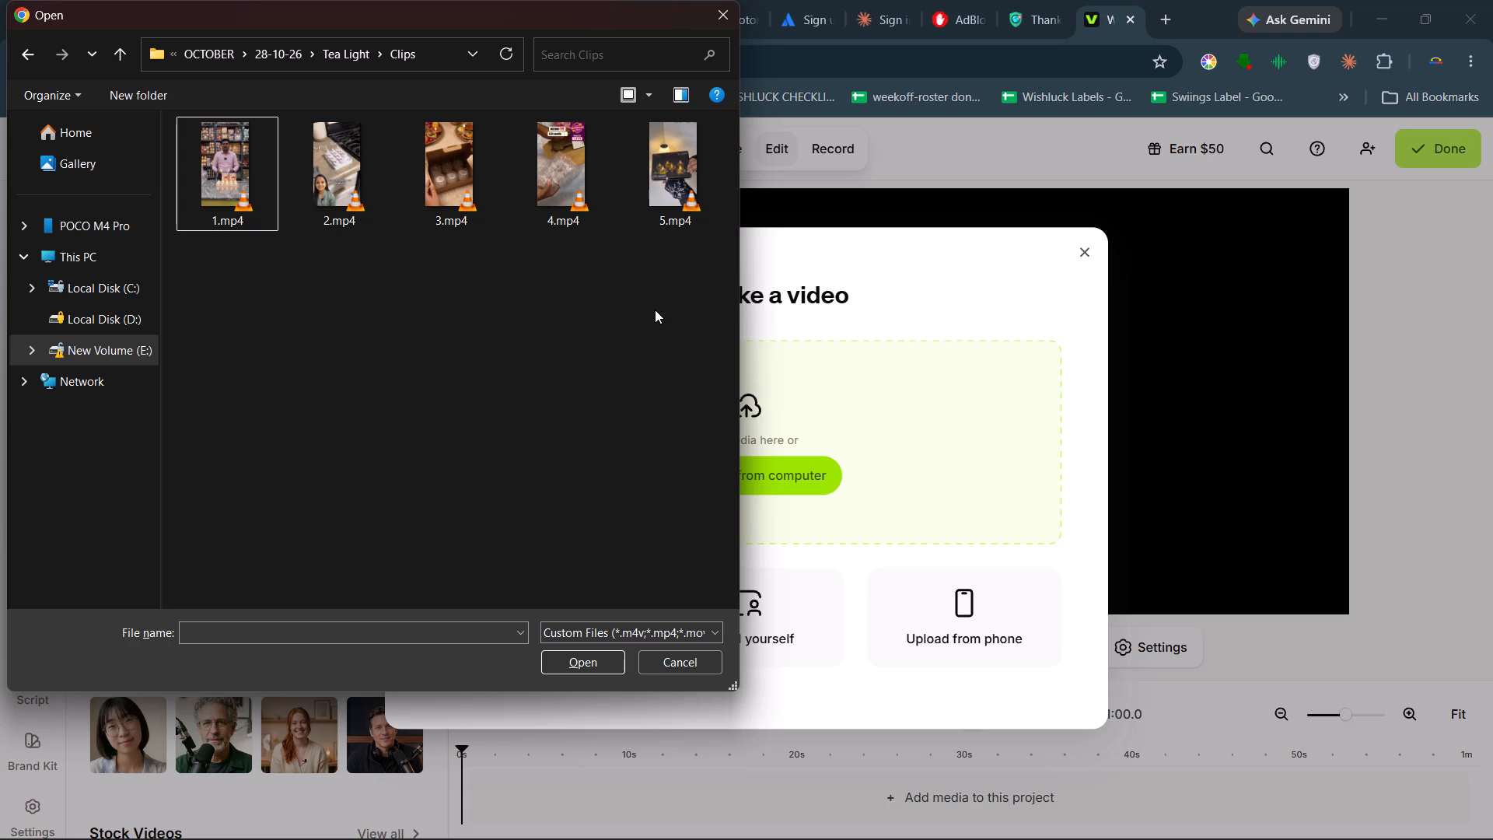
Upload the clip 1.mp4 from the Tea Light Clips folder into the new video project.
drag(708, 293, 166, 201)
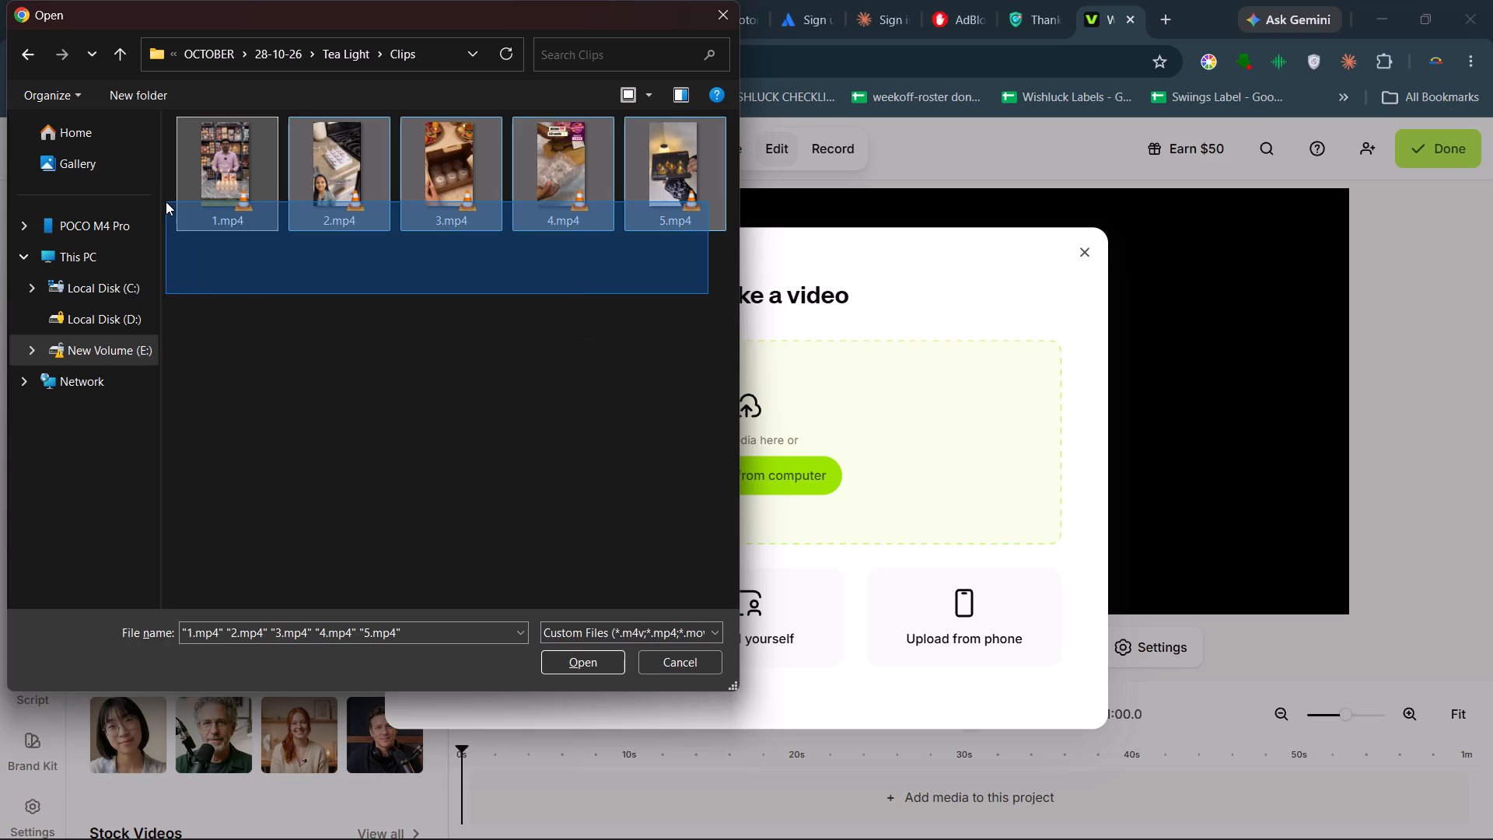
drag(166, 201, 347, 376)
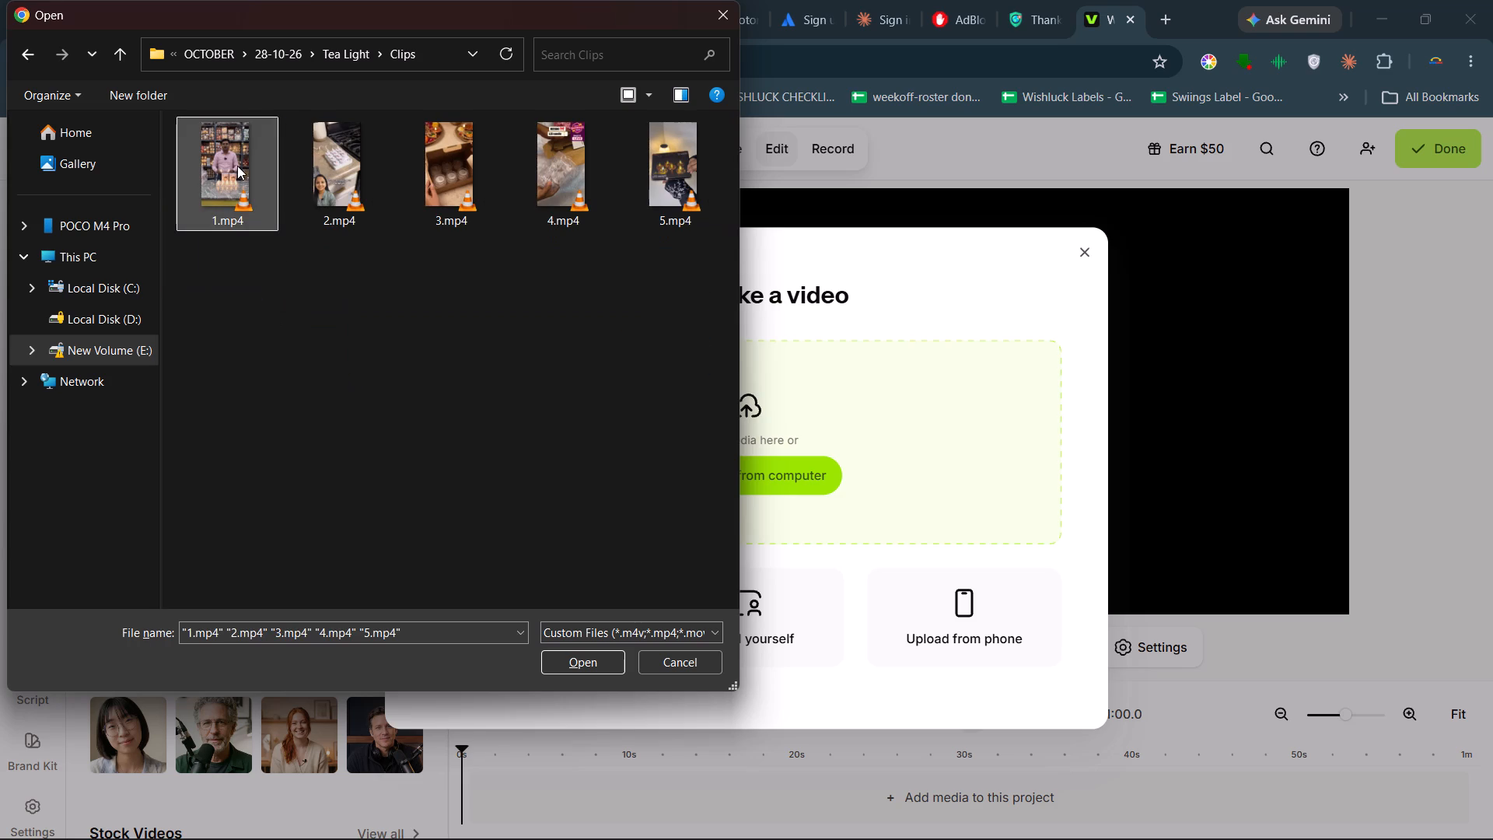
click(236, 166)
click(574, 656)
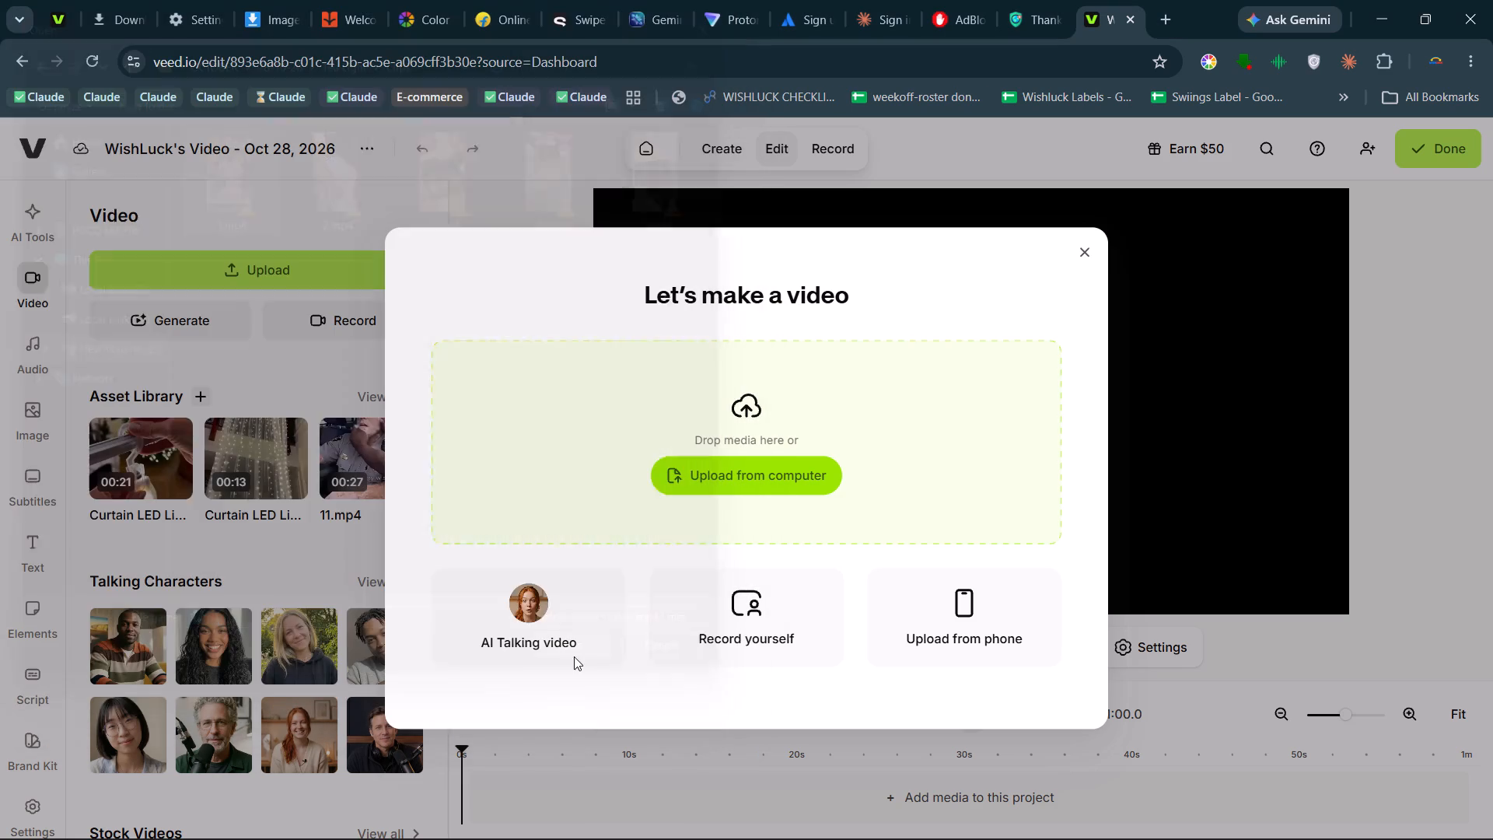
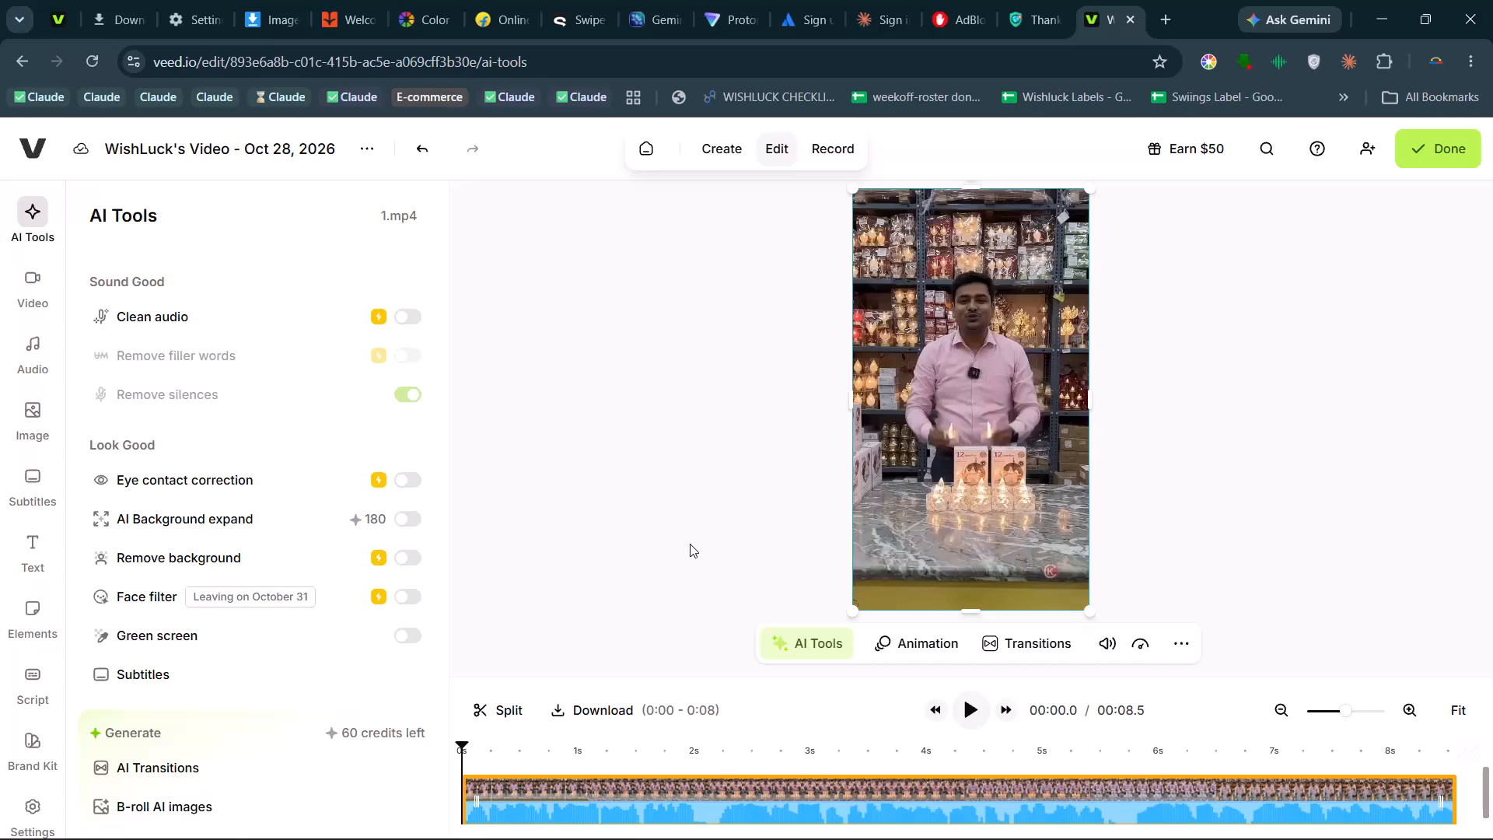
Deselect the 1.mp4 clip so that no element is selected in the video project.
click(744, 506)
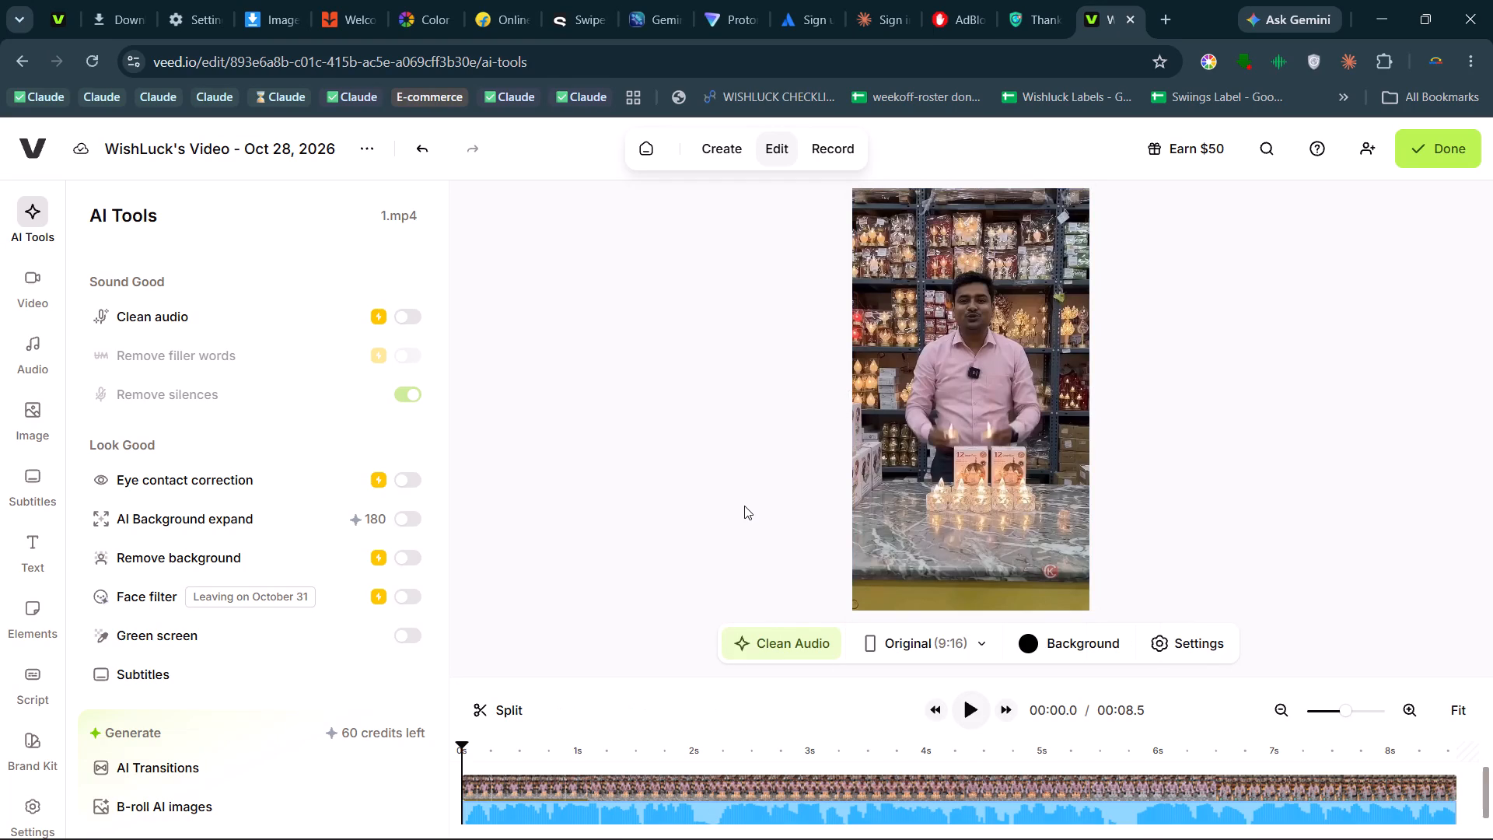
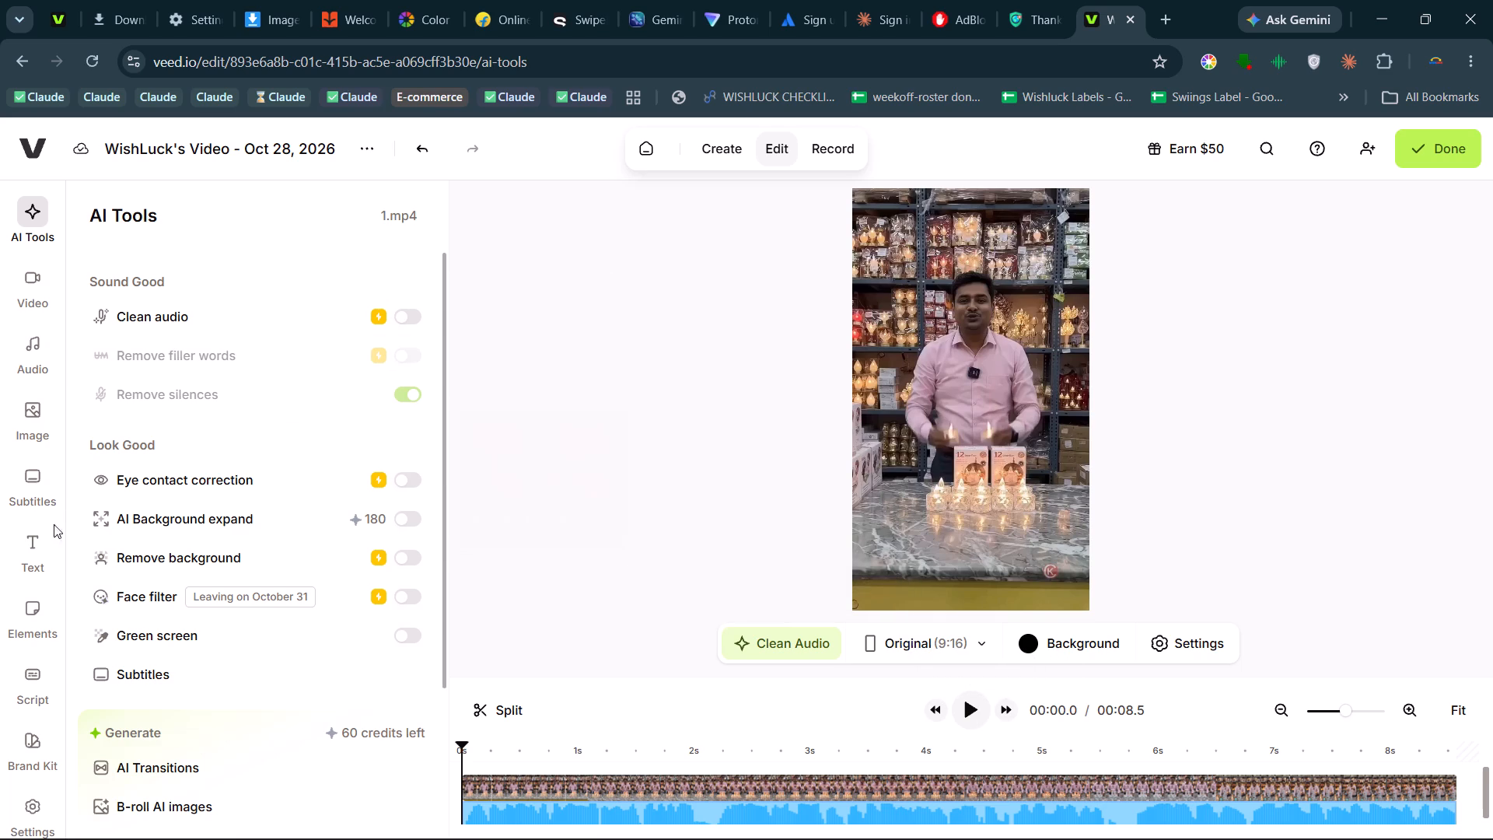
Open the script editing view for the 1.mp4 video project.
click(30, 686)
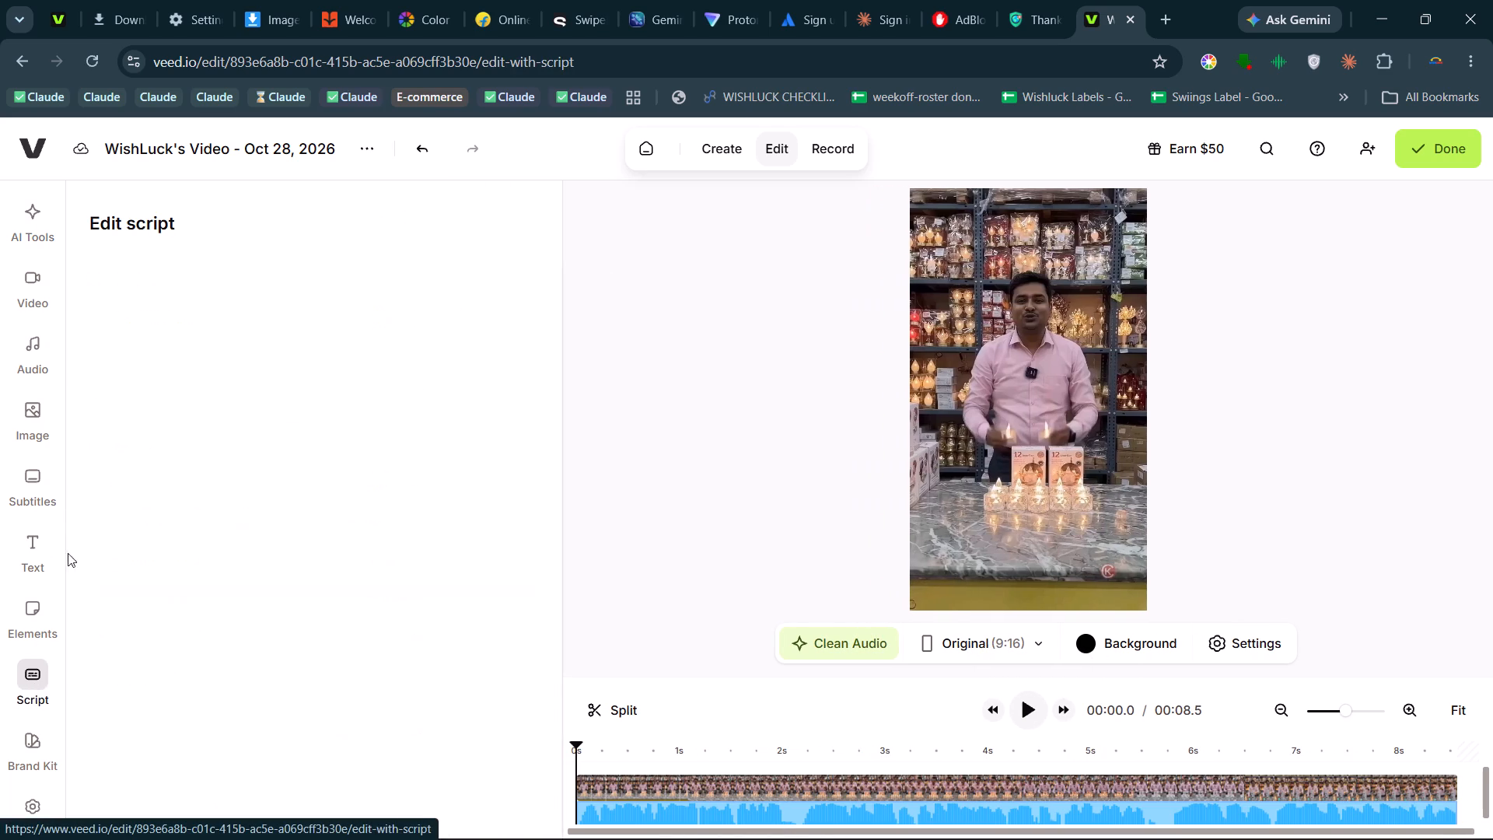
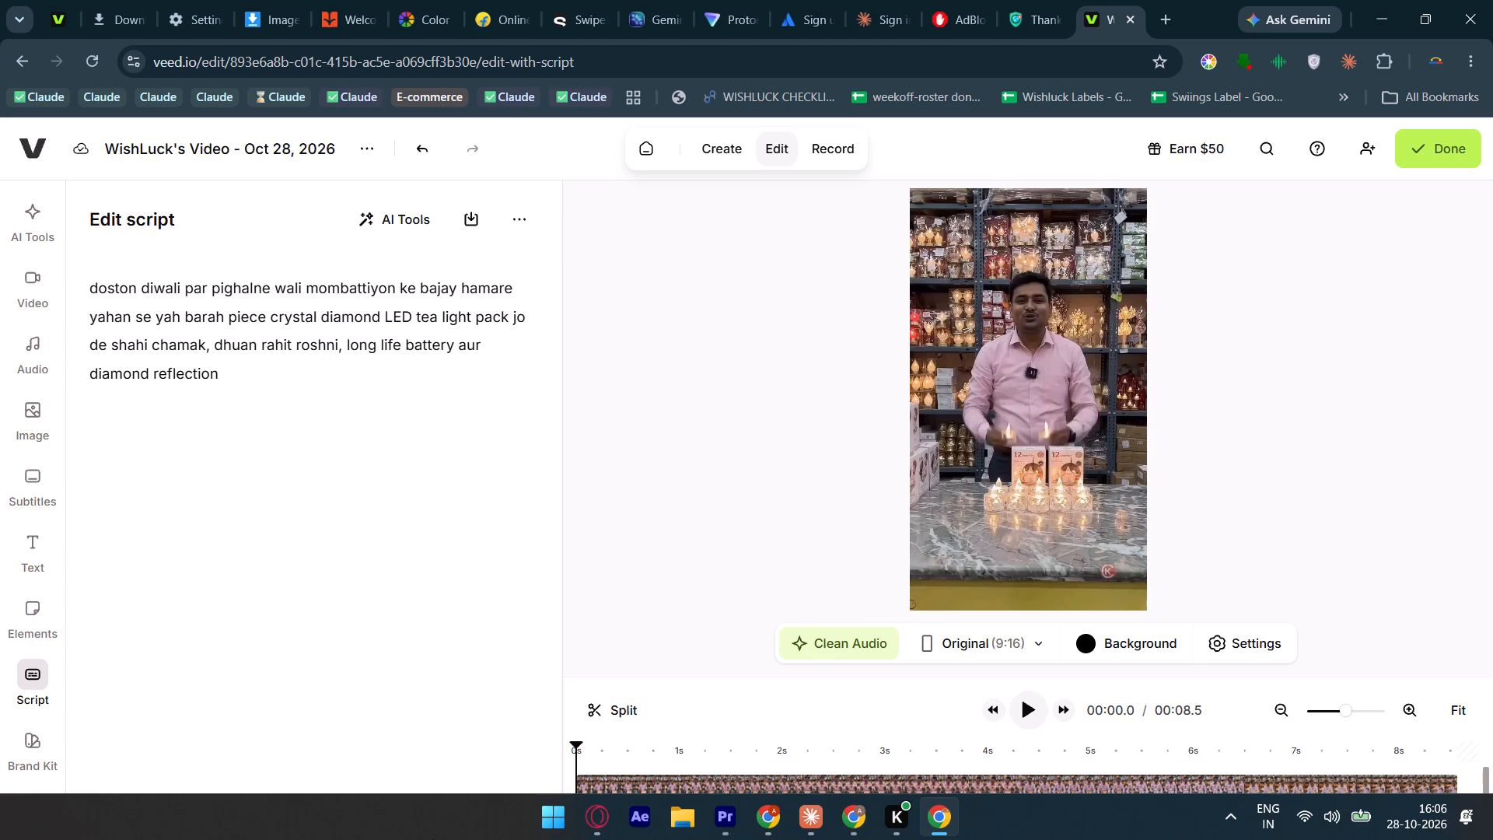
Export the script as a .txt text document into the Tea Light folder under OCTOBER, 28-10-26, keeping the suggested file name.
click(250, 373)
drag(269, 373, 293, 370)
click(478, 212)
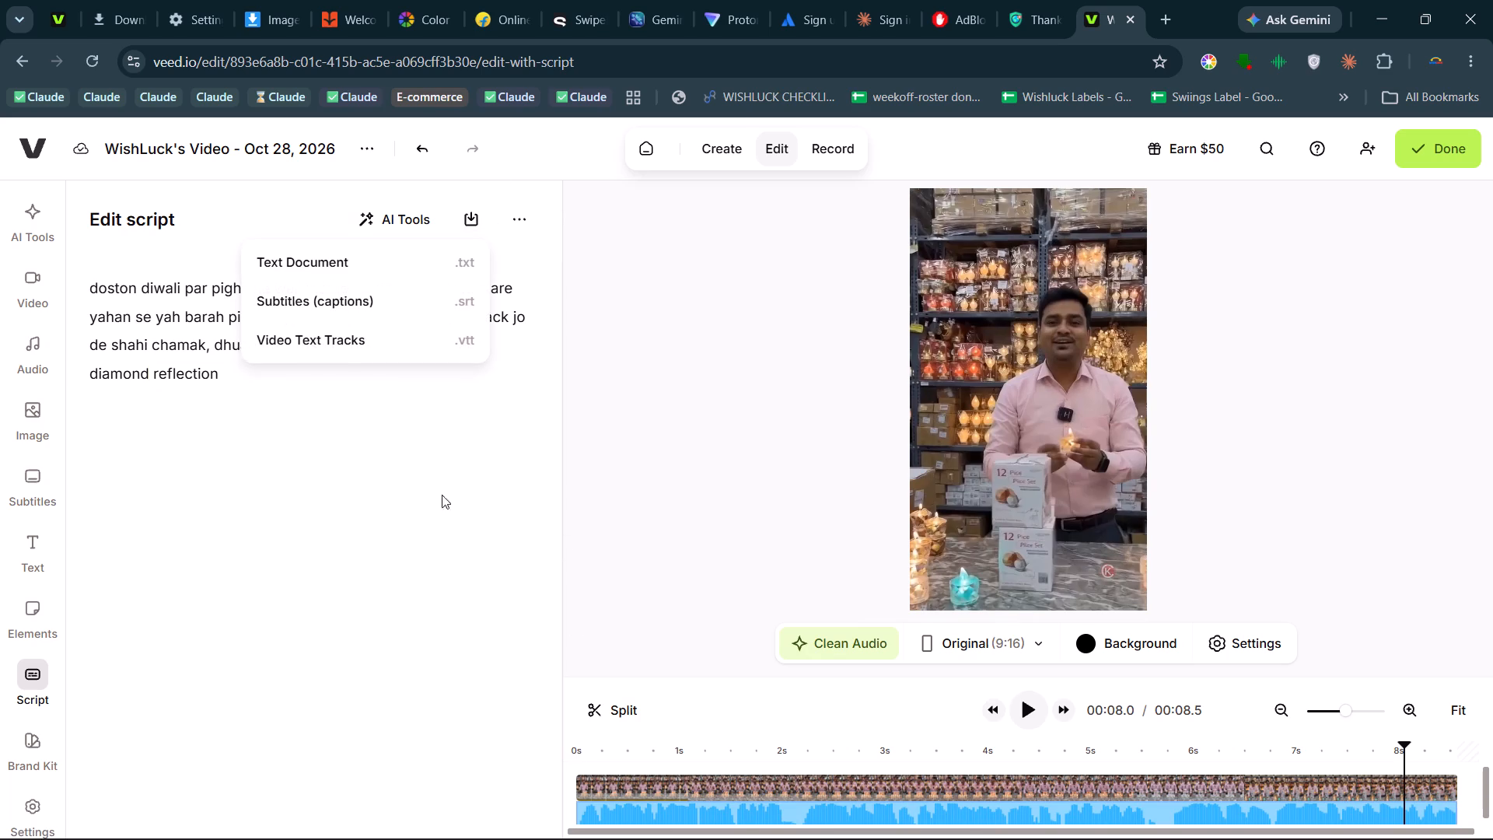
click(334, 265)
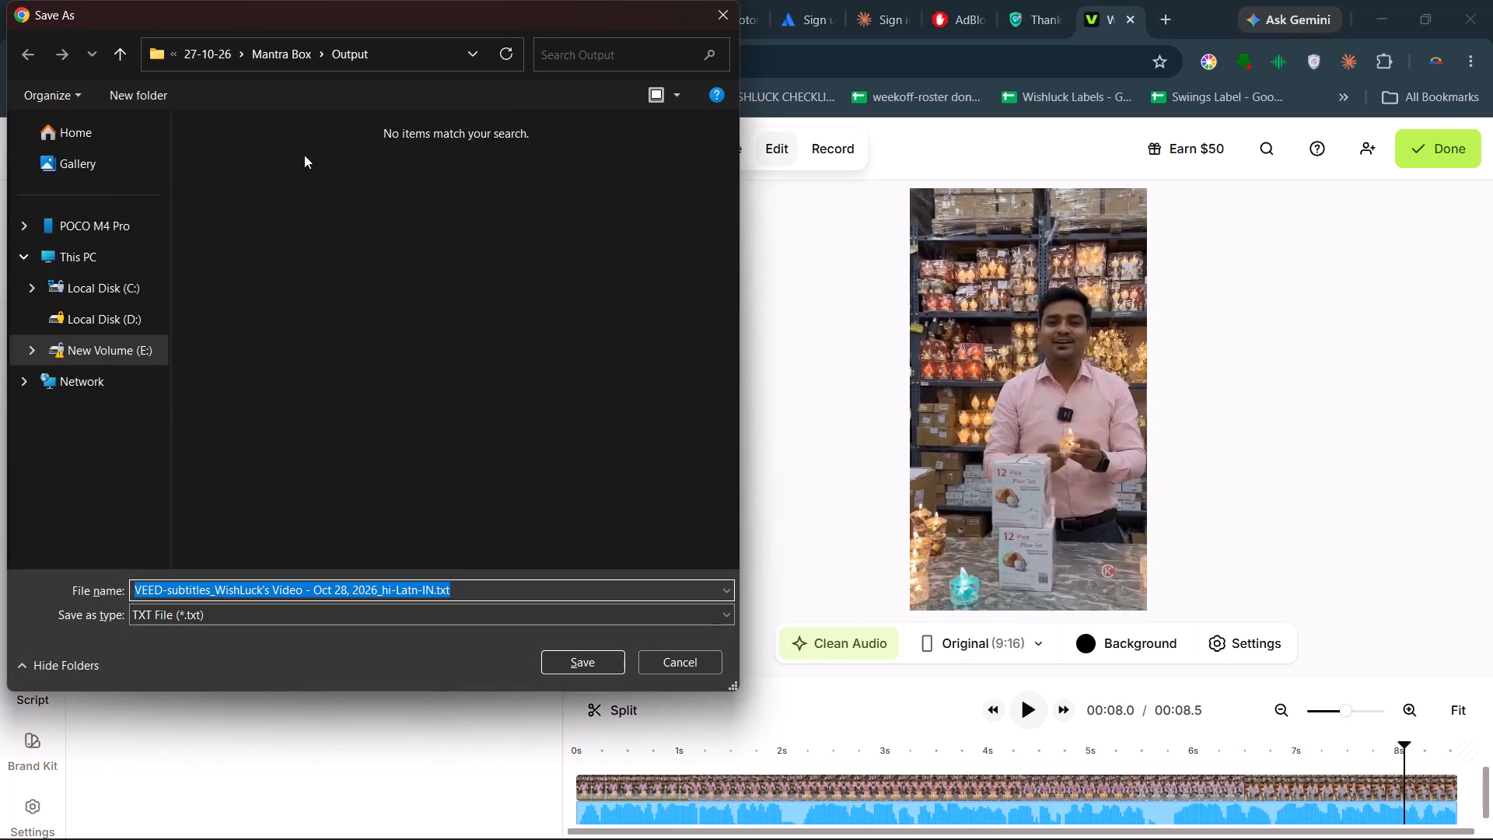
click(278, 50)
click(207, 53)
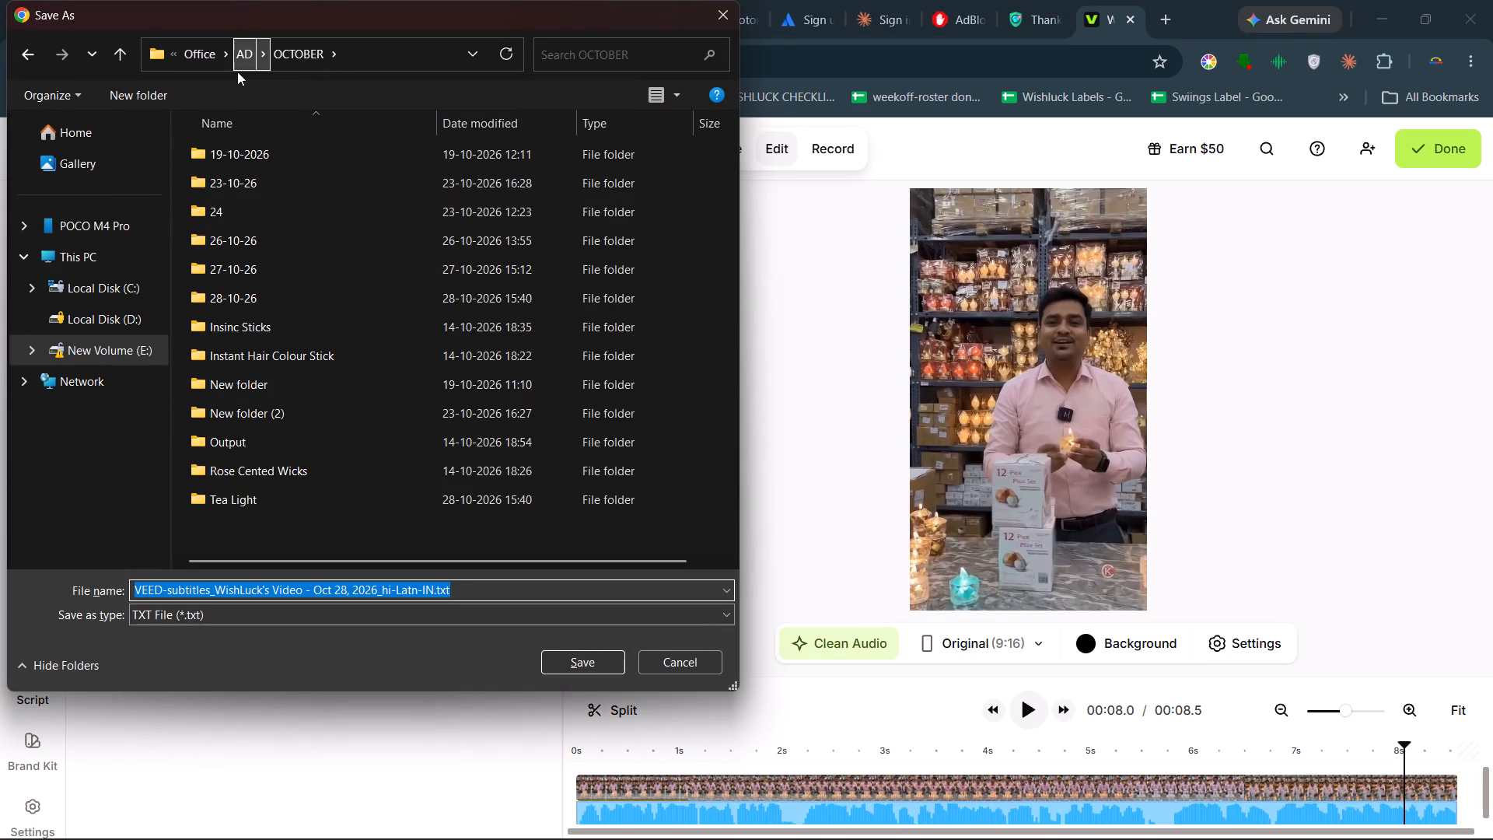
double_click(257, 298)
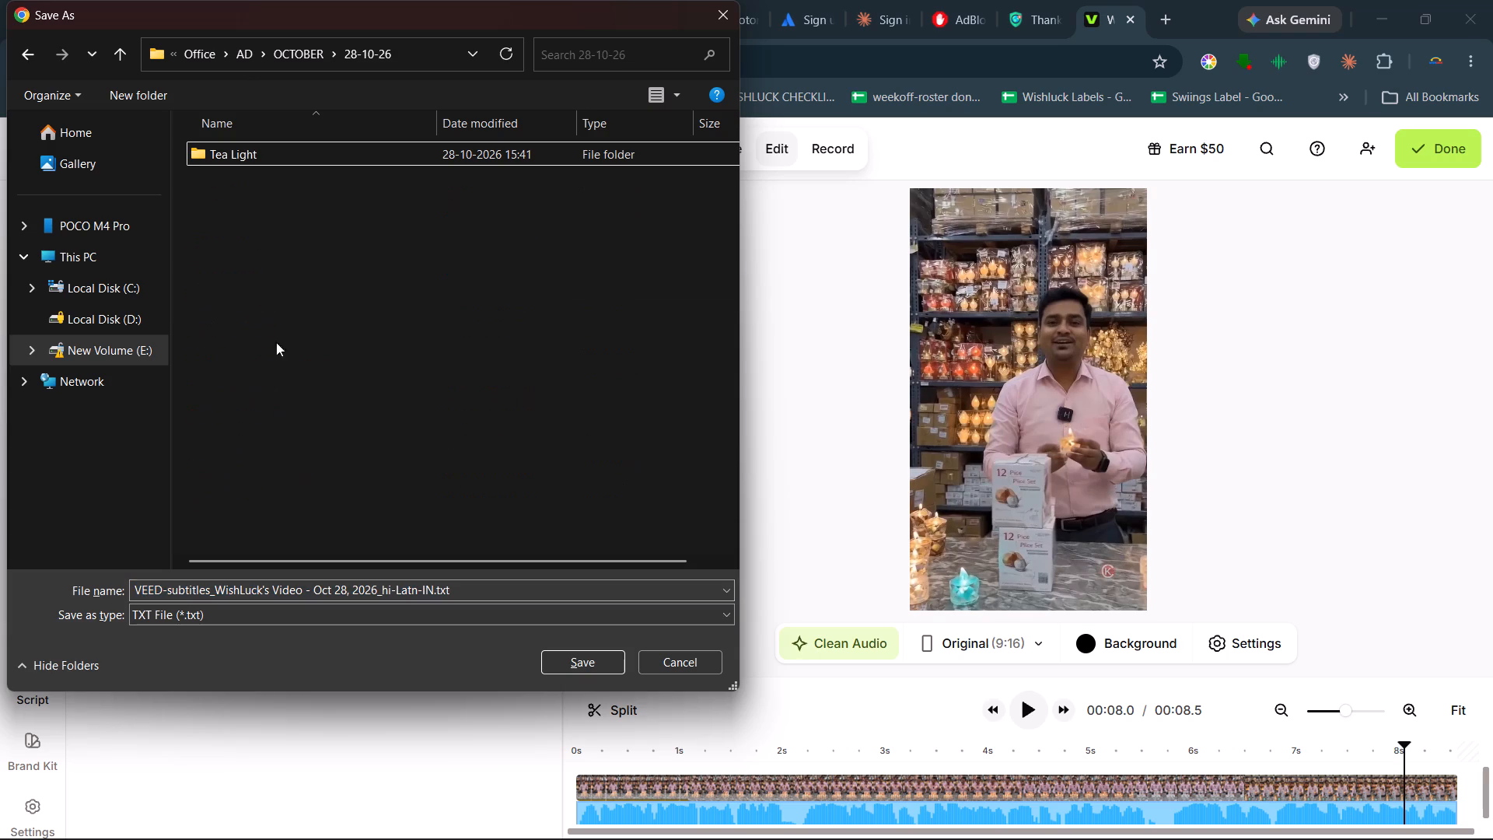
click(26, 50)
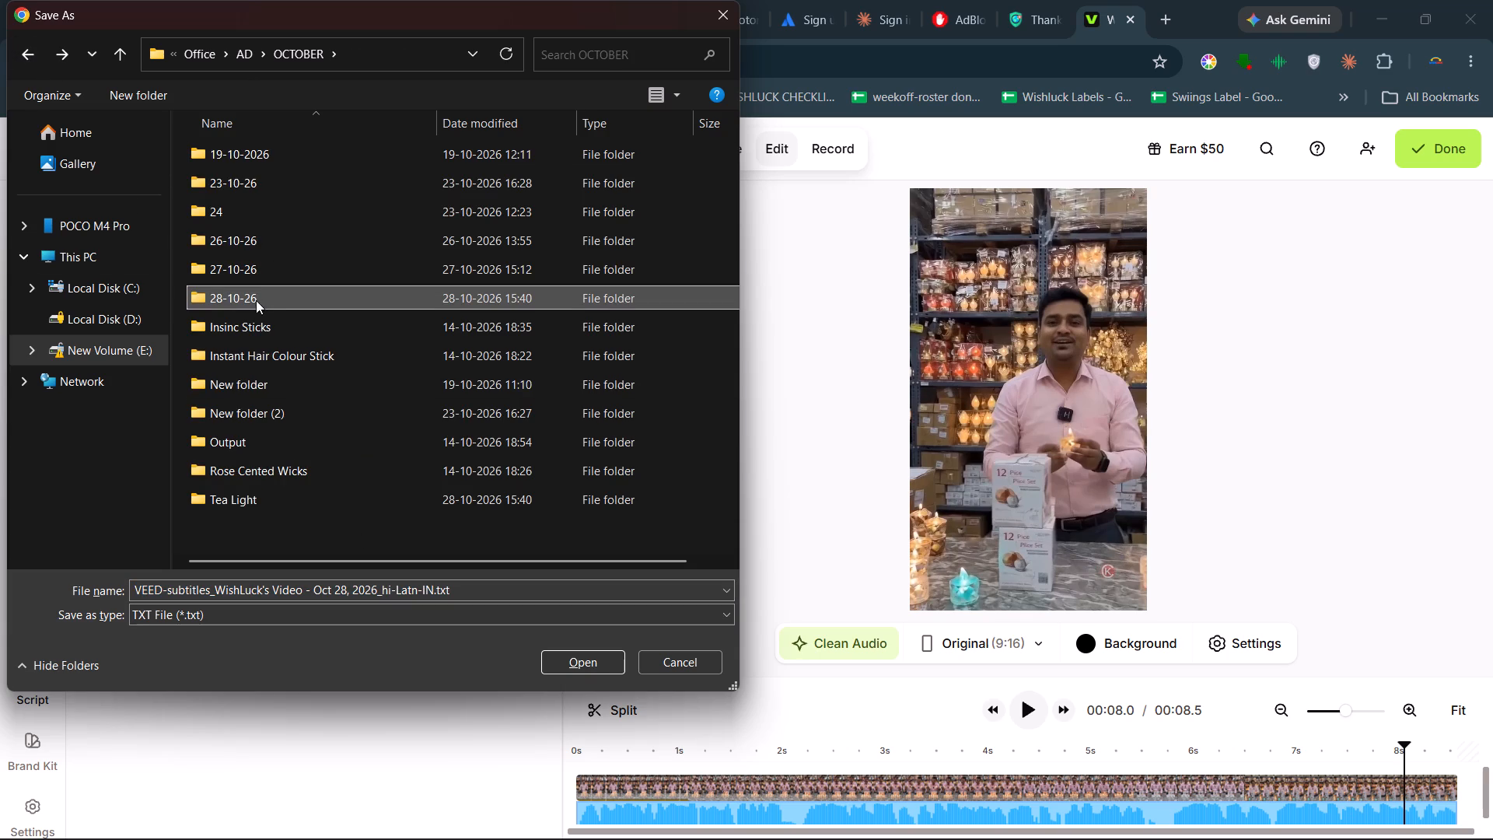
double_click(256, 300)
double_click(291, 157)
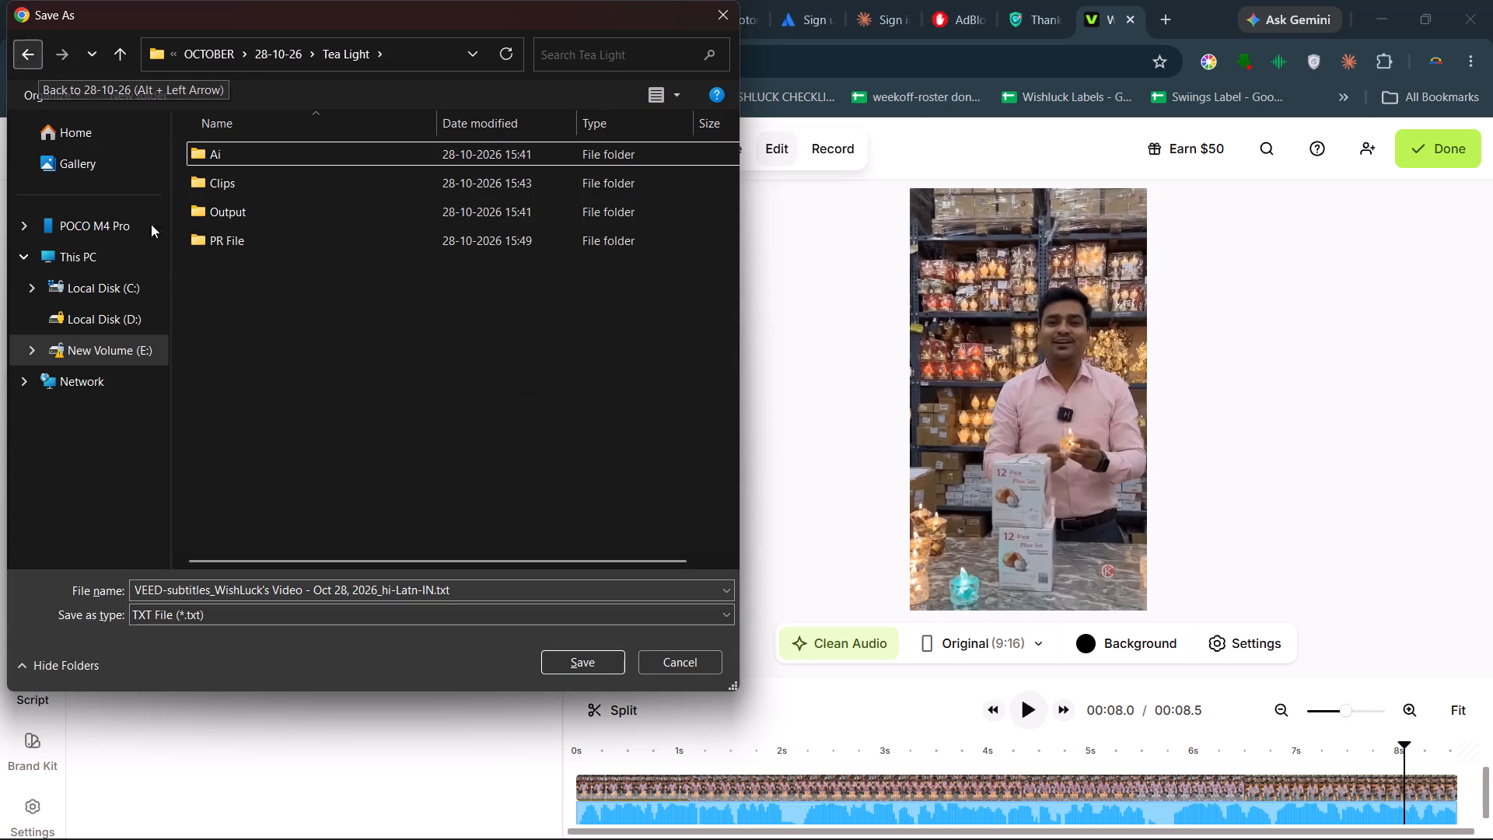
click(588, 663)
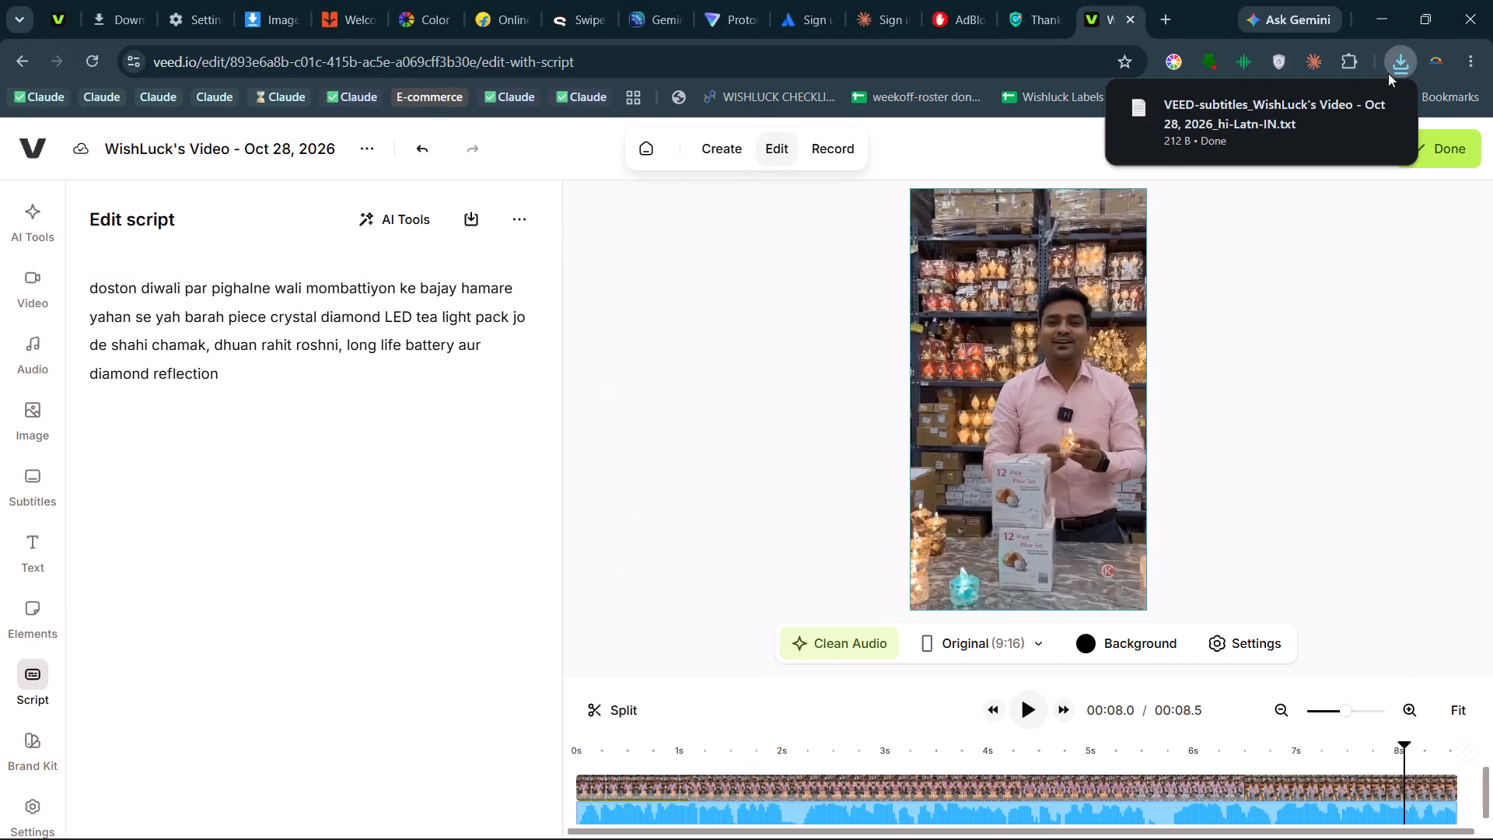
Open the exported subtitles text file in Notepad, copy the script without its timestamp line, and return to the video project.
click(1355, 110)
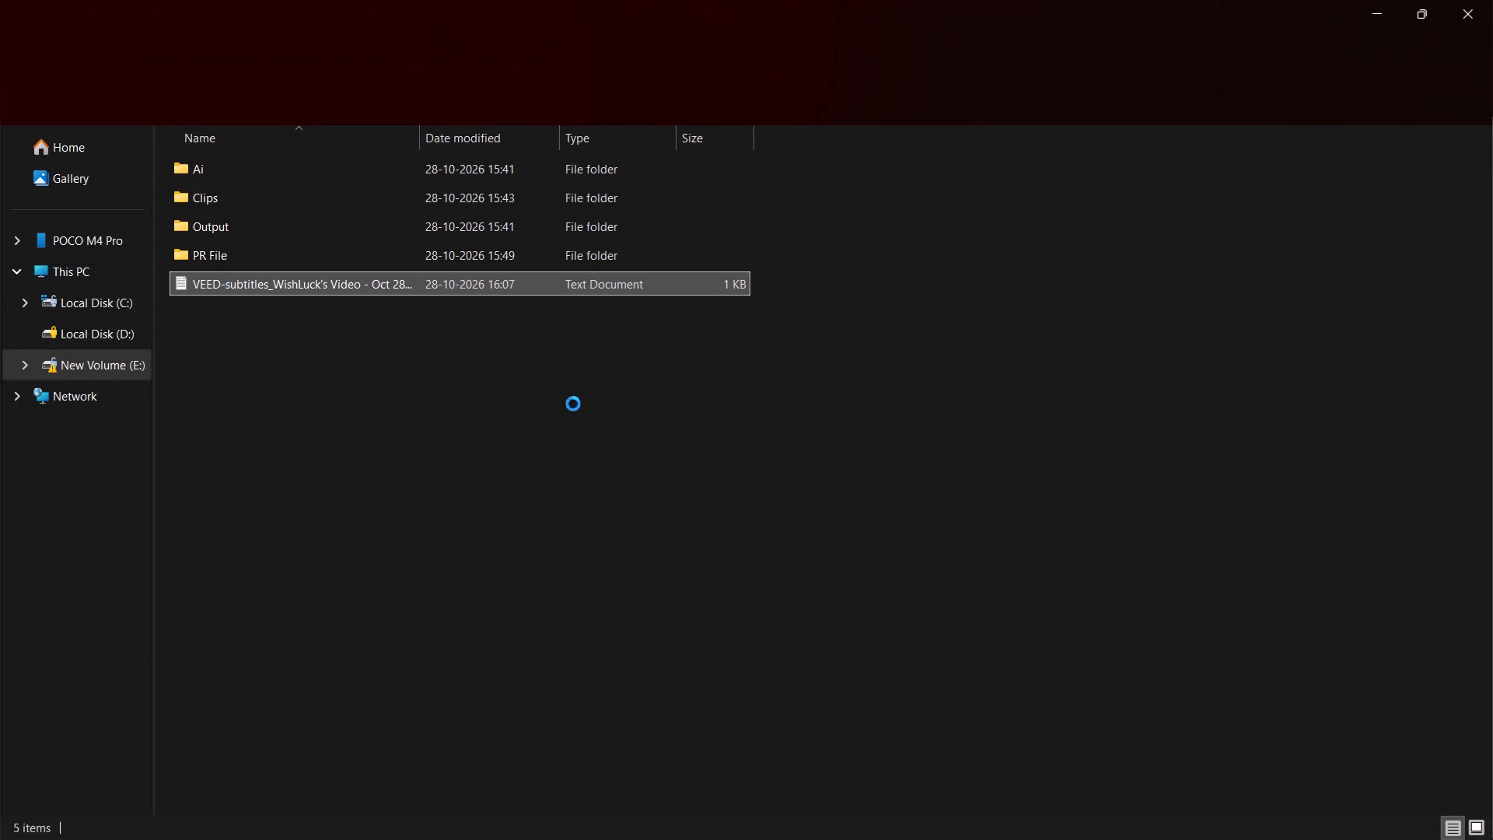
double_click(317, 286)
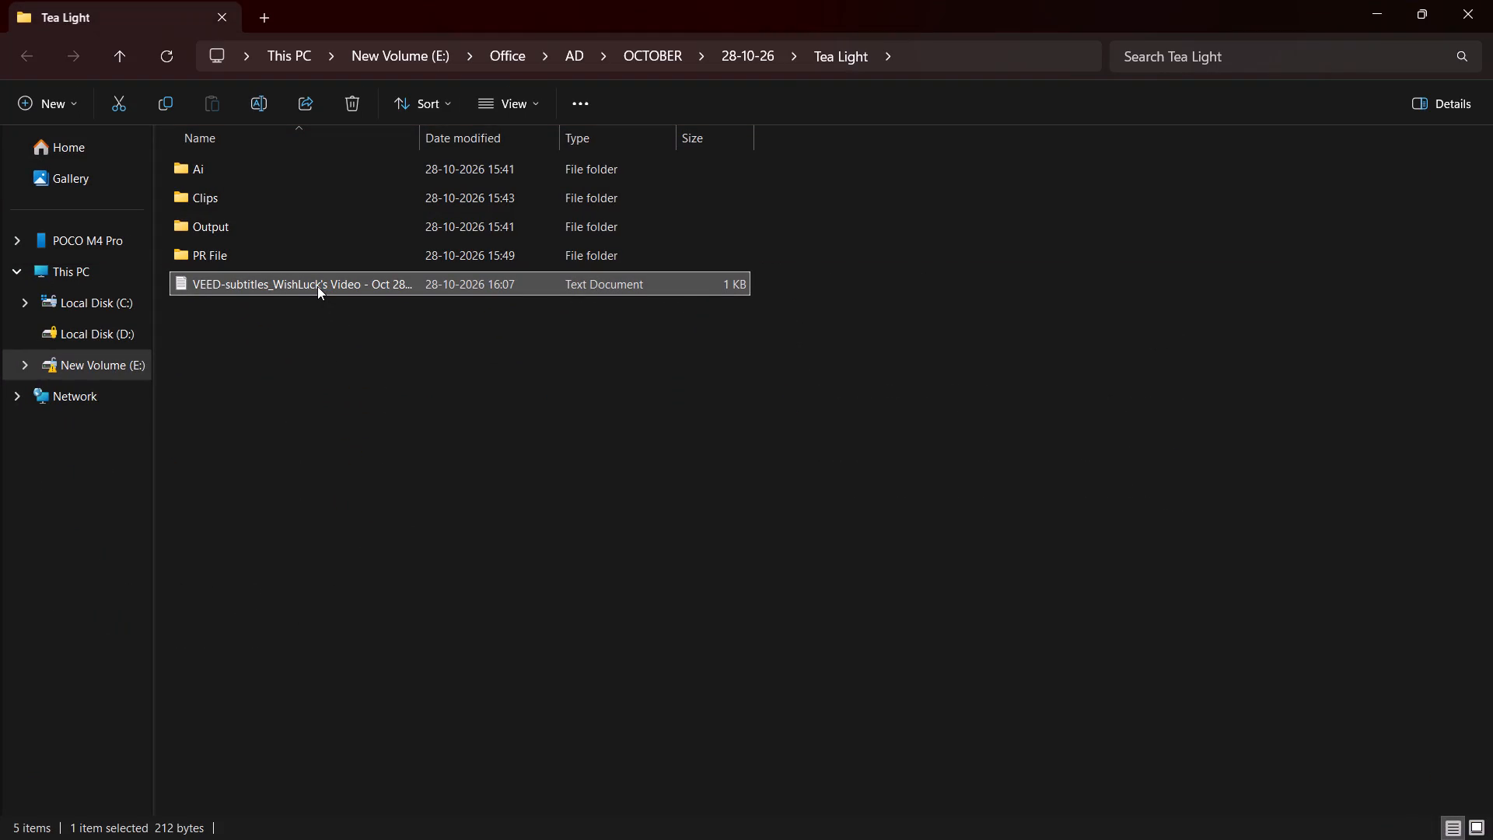
double_click(412, 279)
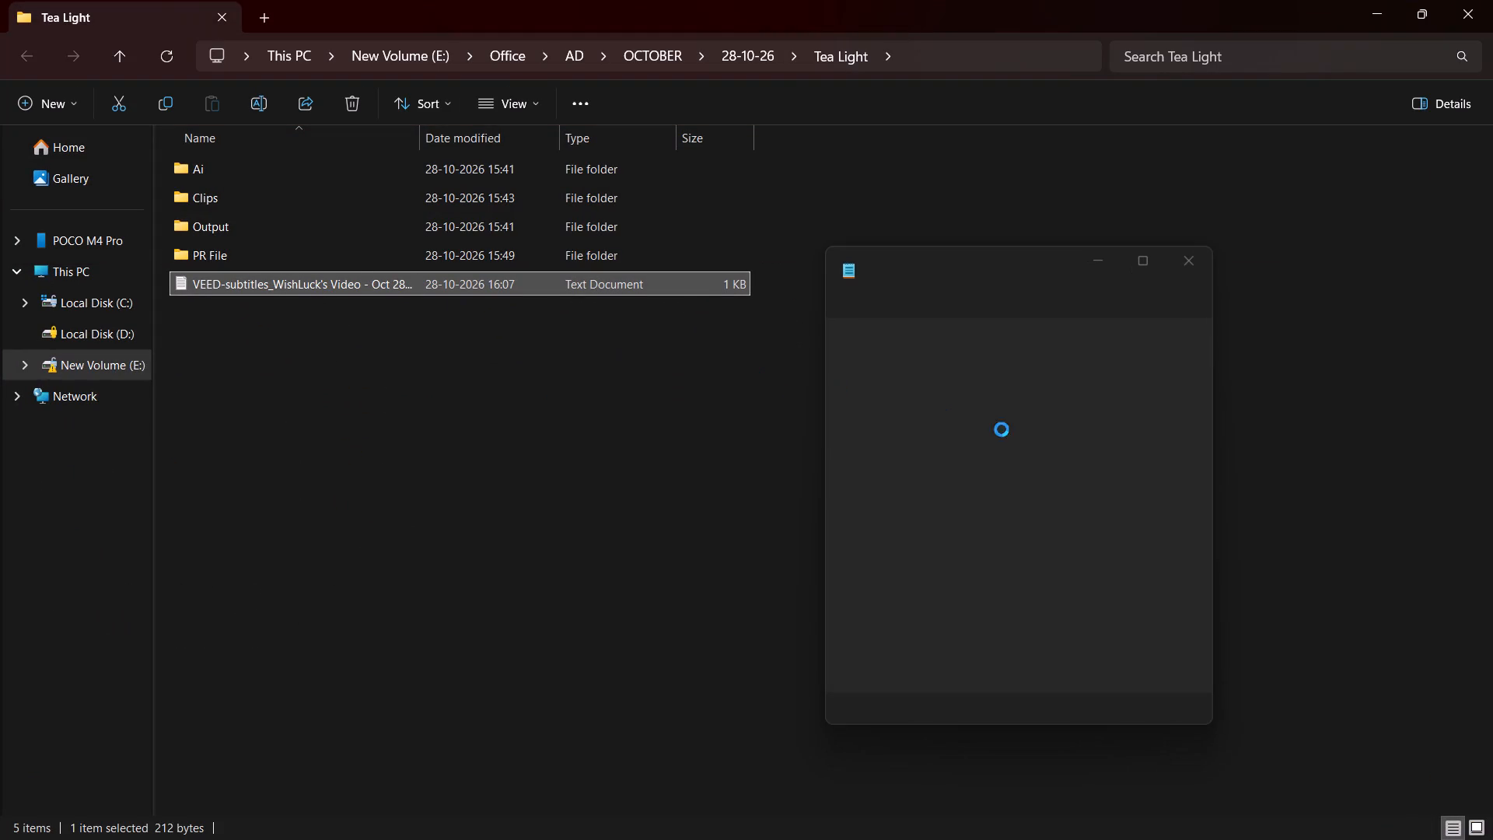
drag(998, 431, 820, 364)
key(ctrl+c)
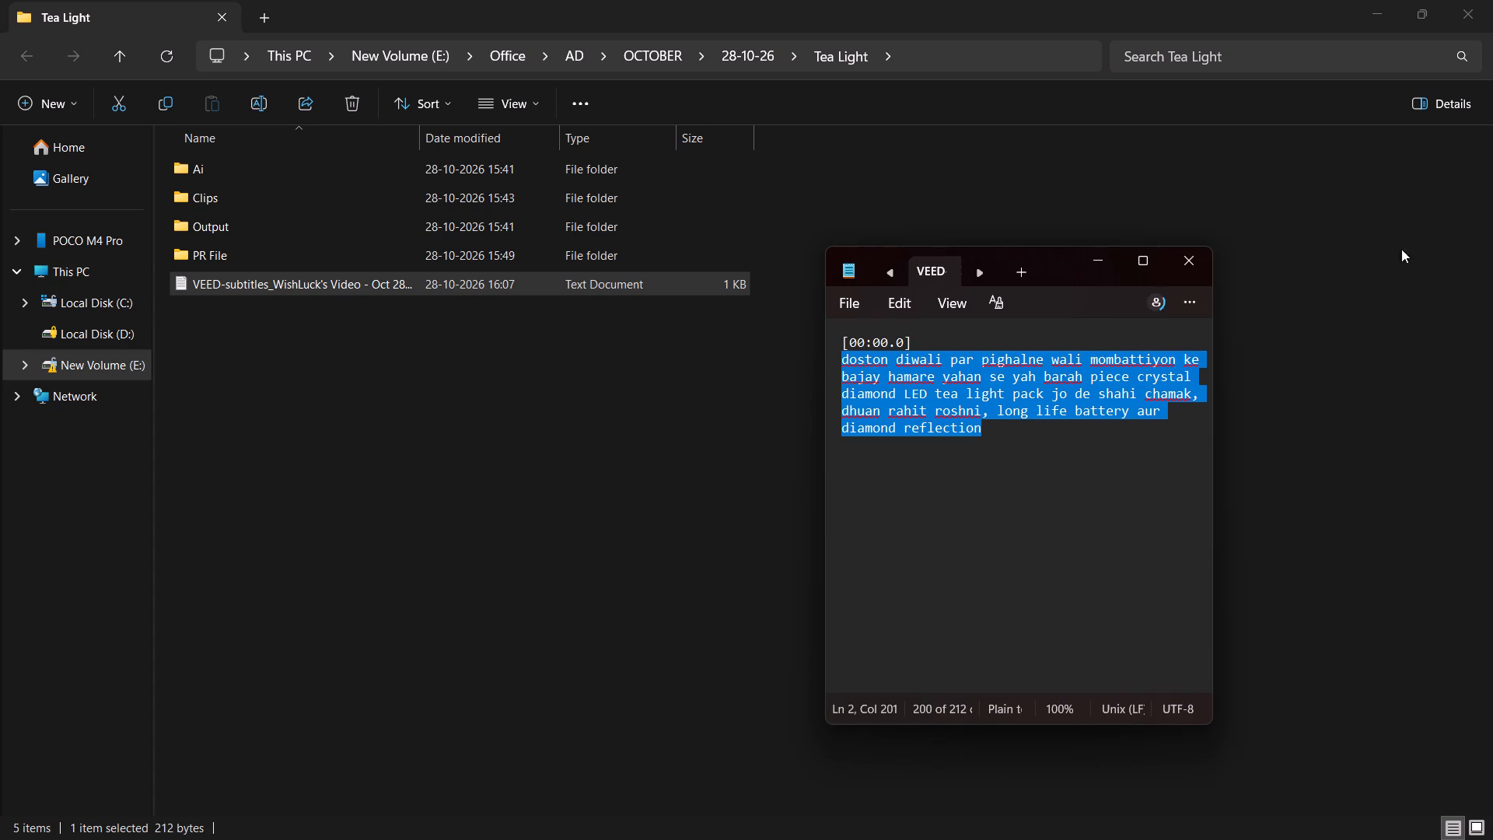
click(1194, 263)
click(1381, 21)
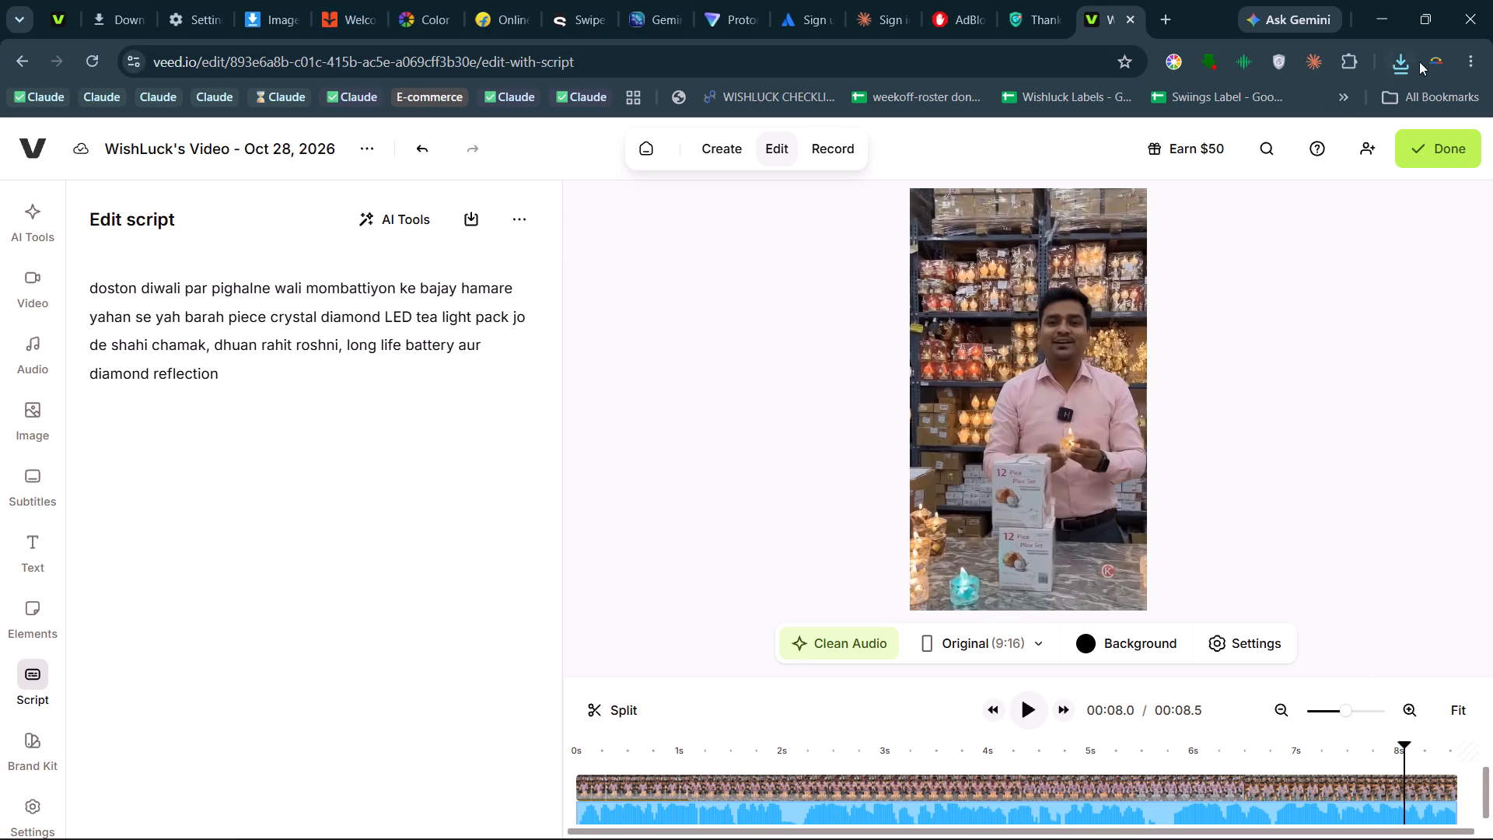
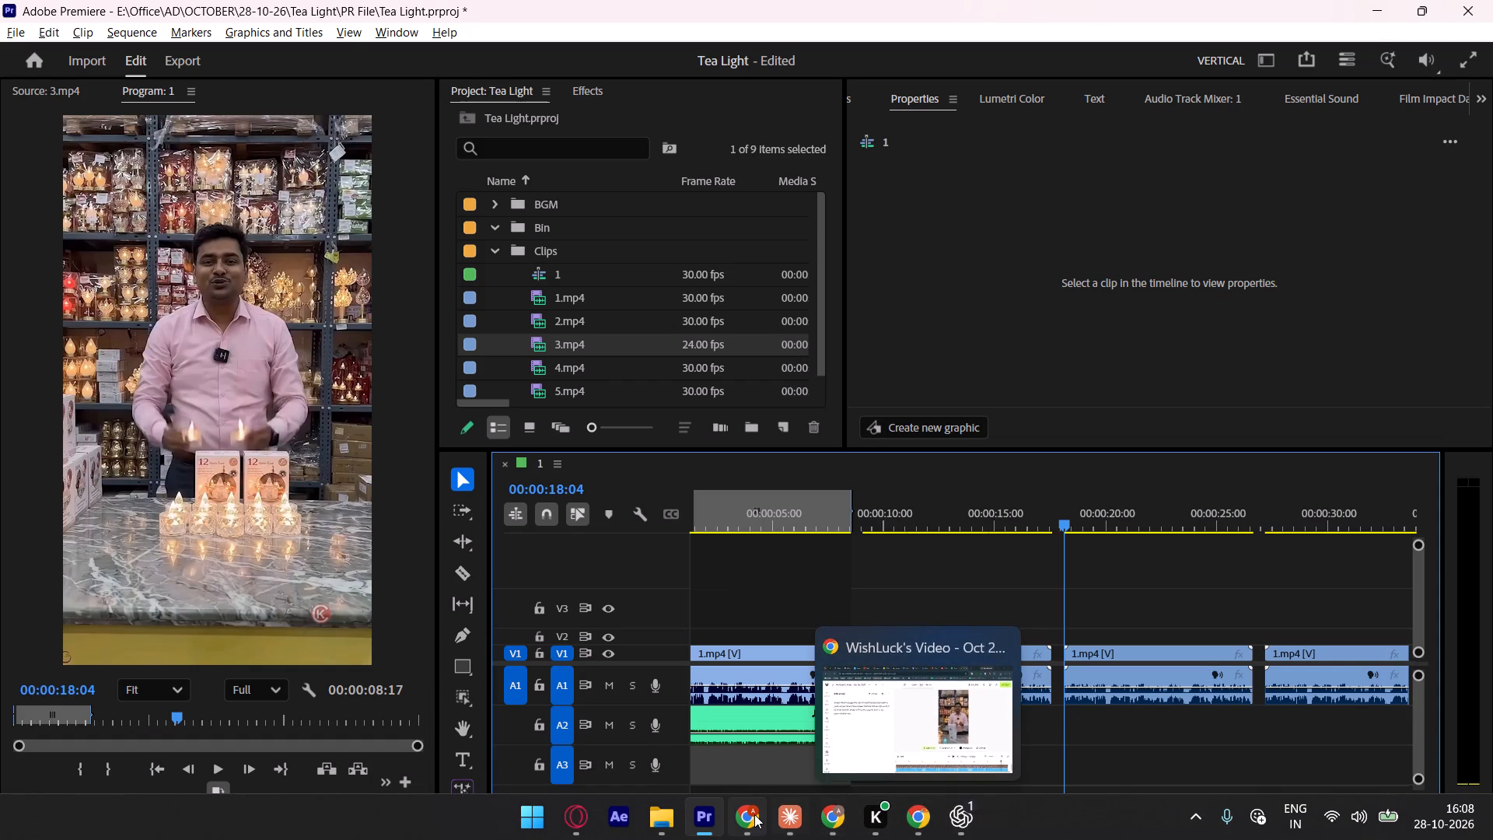
Switch to the work browser and bring up the Team Workload tracker.
click(753, 739)
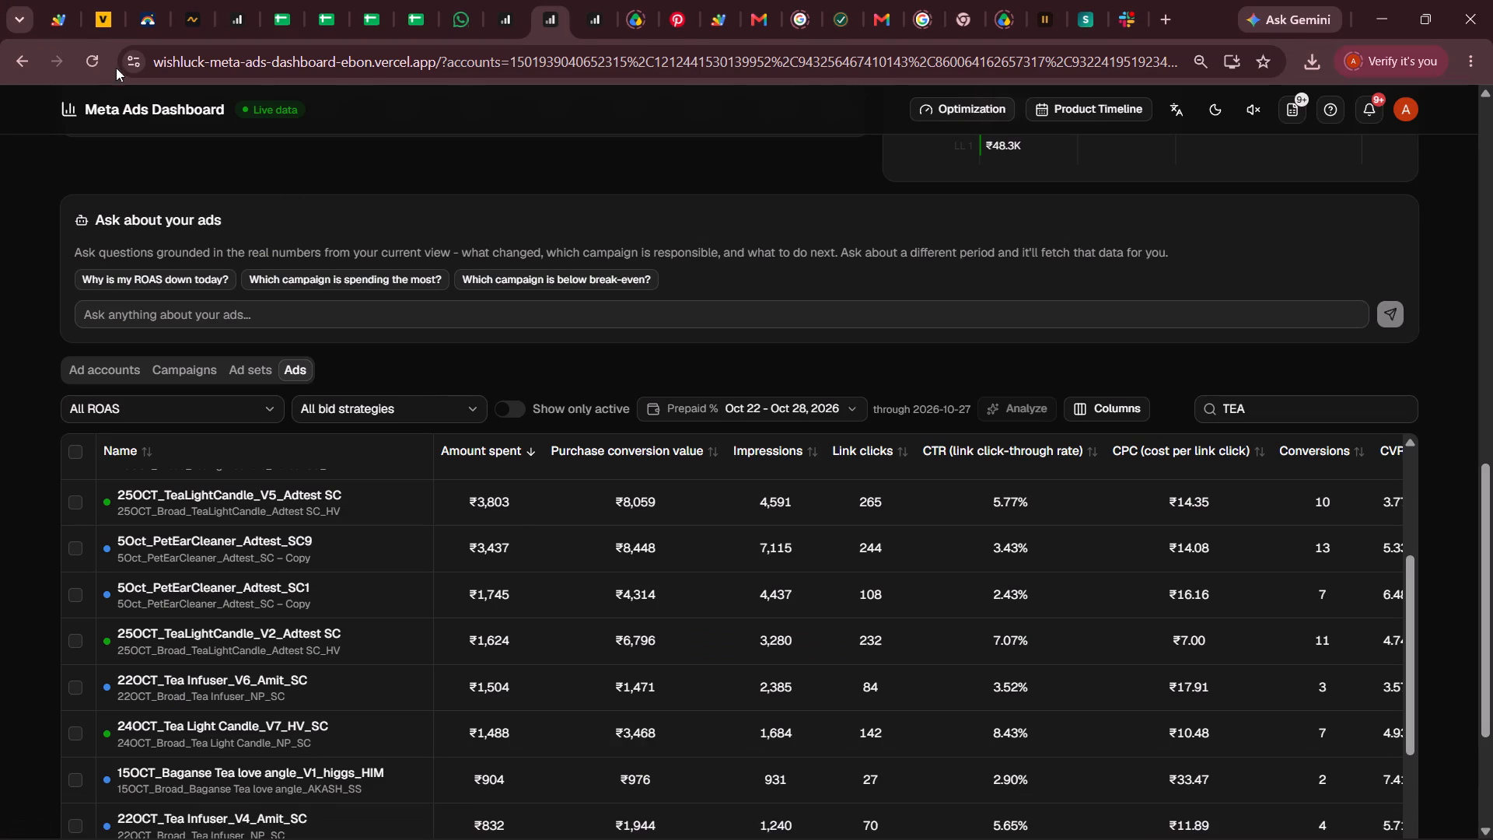
click(68, 23)
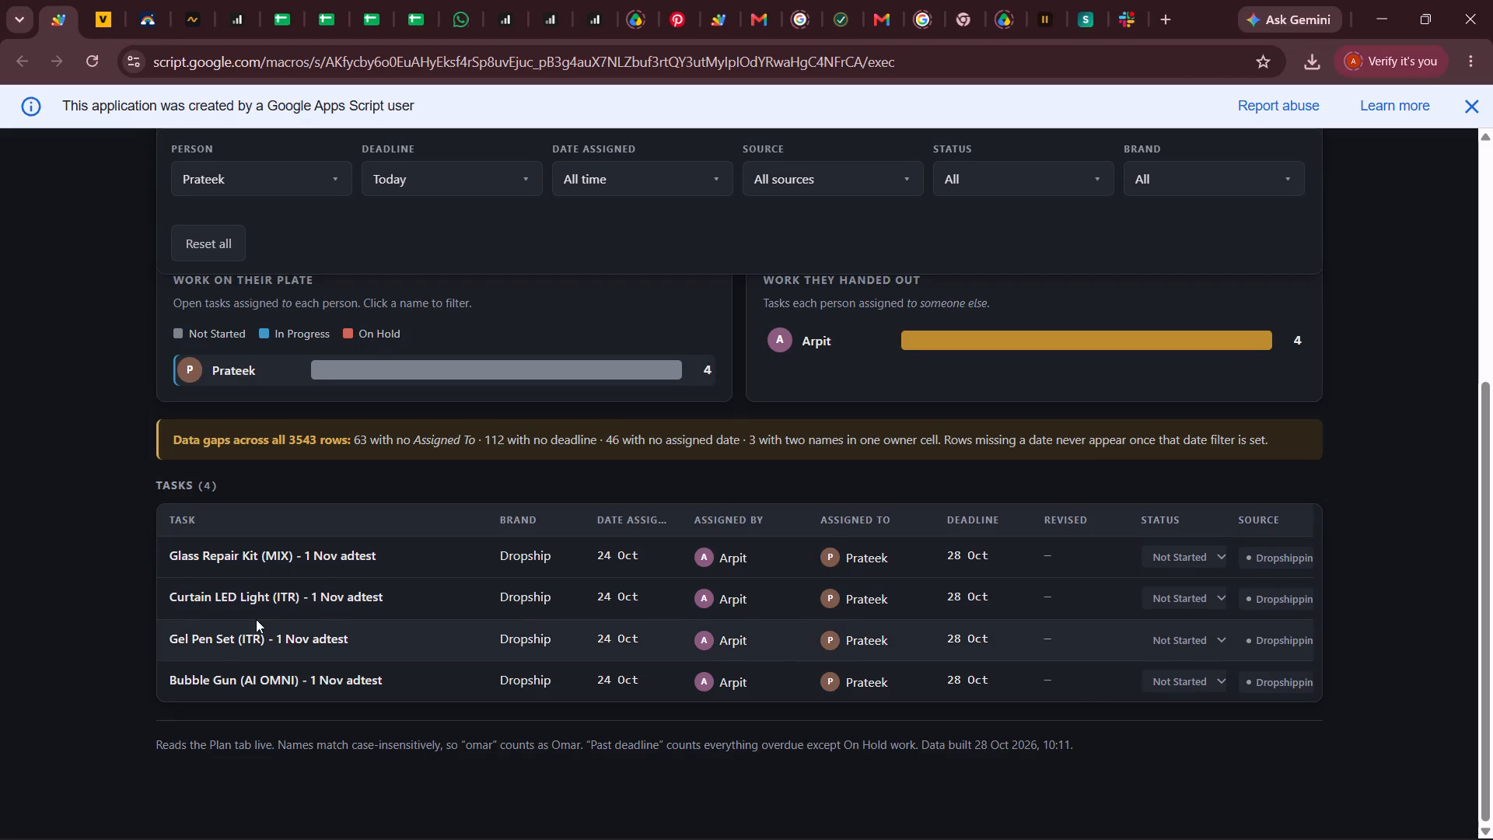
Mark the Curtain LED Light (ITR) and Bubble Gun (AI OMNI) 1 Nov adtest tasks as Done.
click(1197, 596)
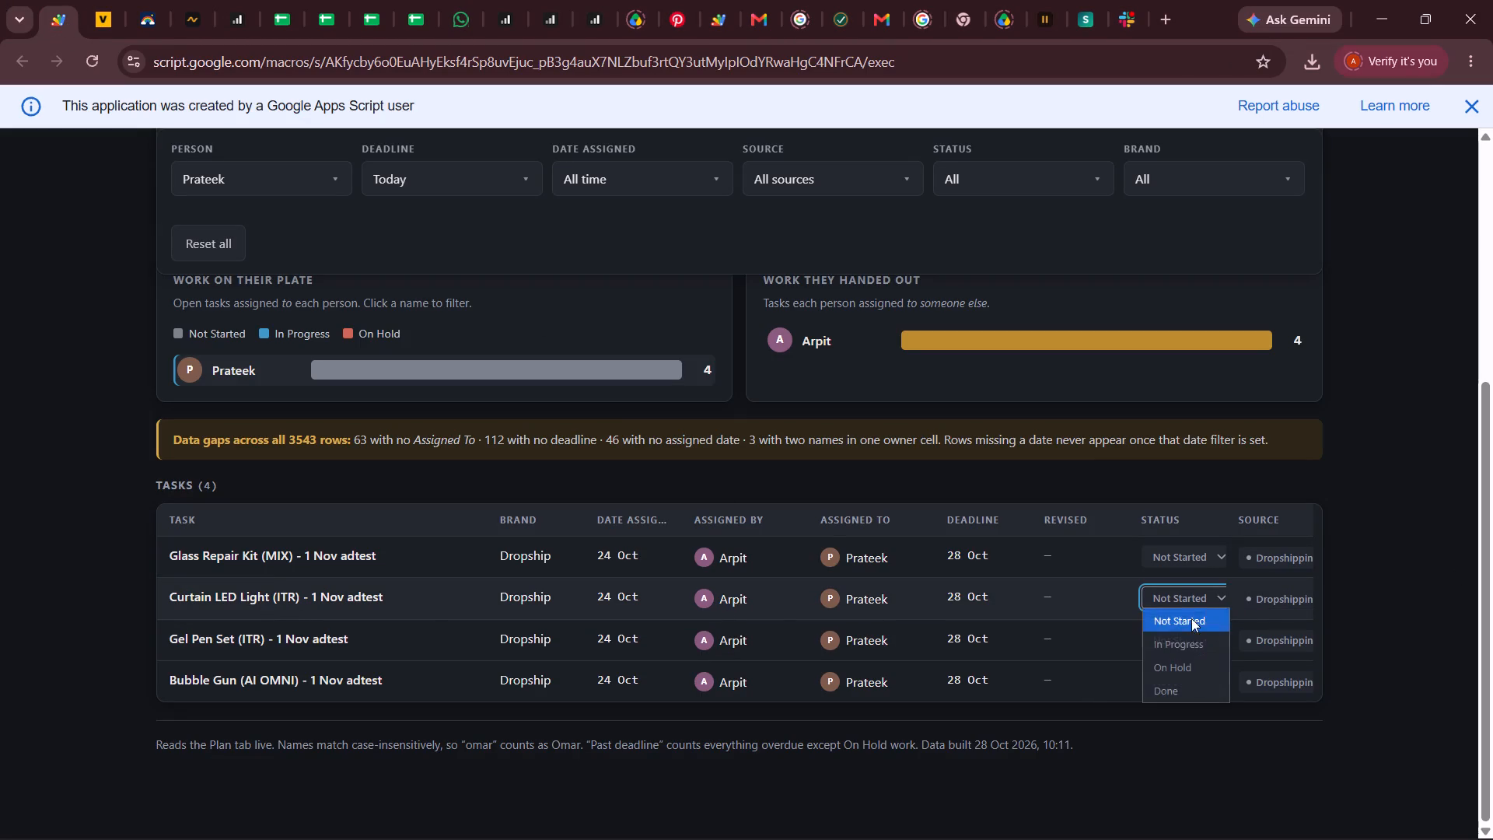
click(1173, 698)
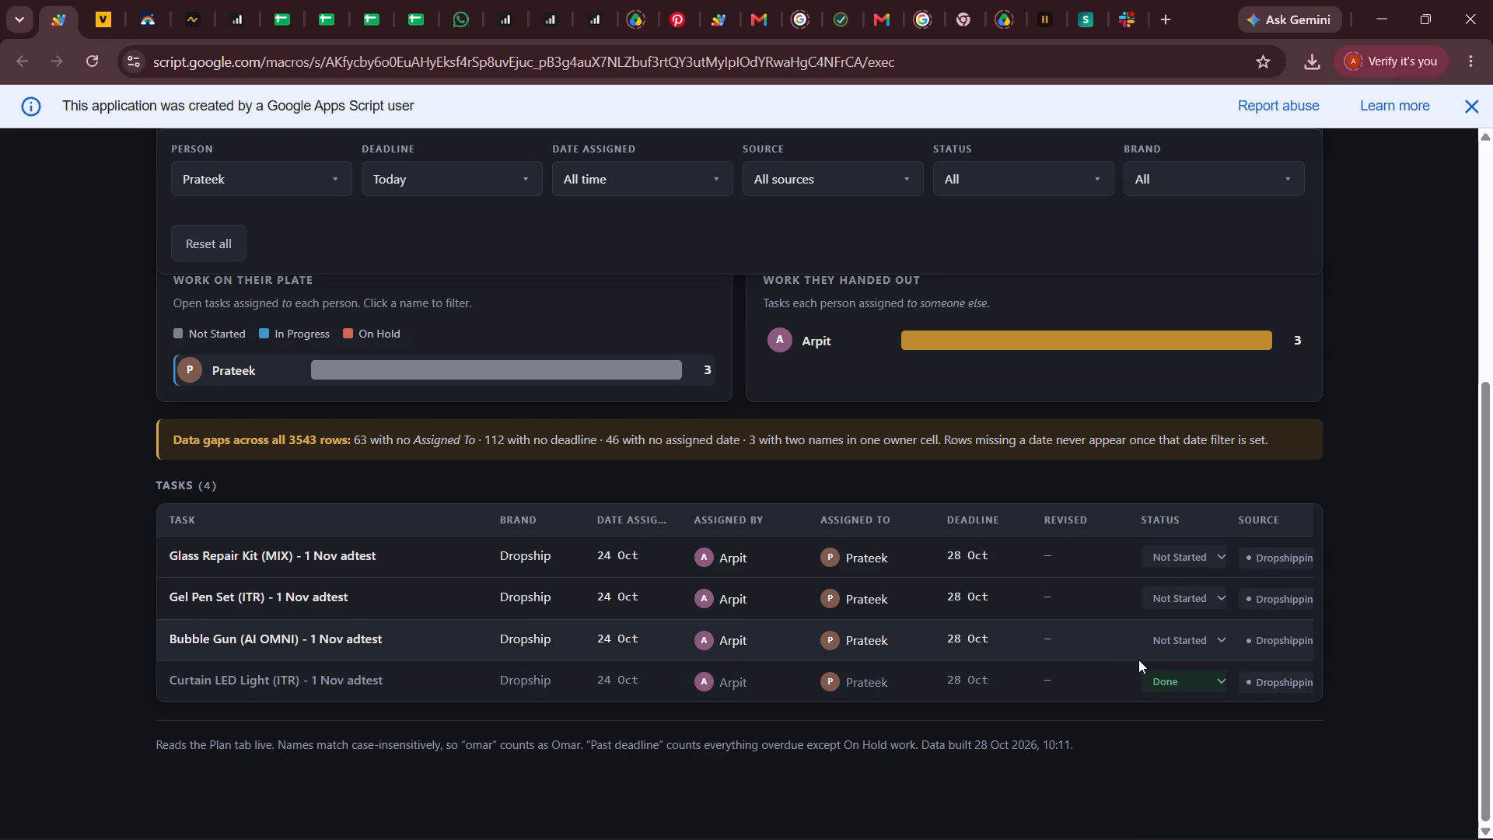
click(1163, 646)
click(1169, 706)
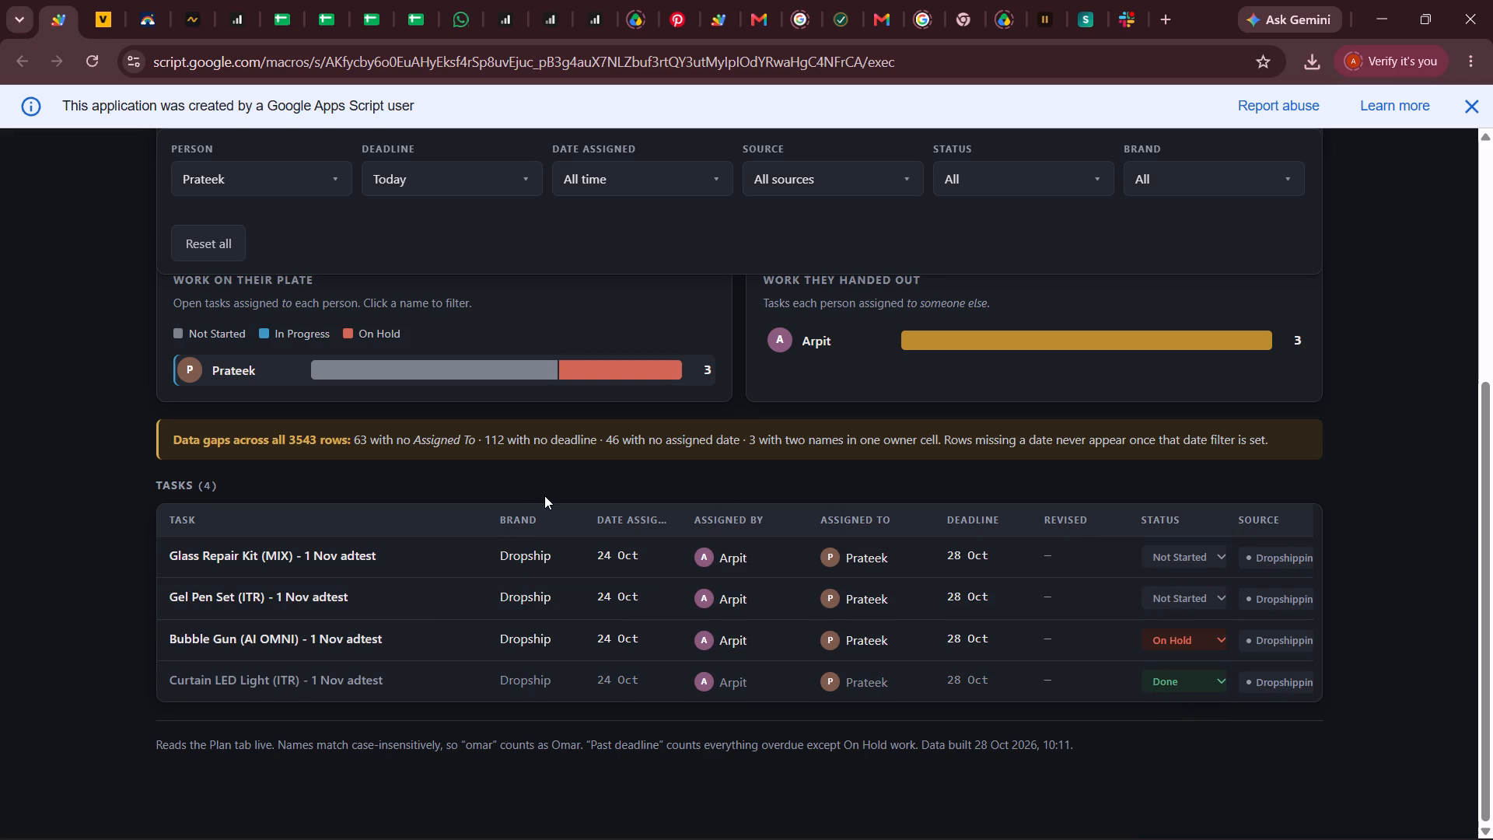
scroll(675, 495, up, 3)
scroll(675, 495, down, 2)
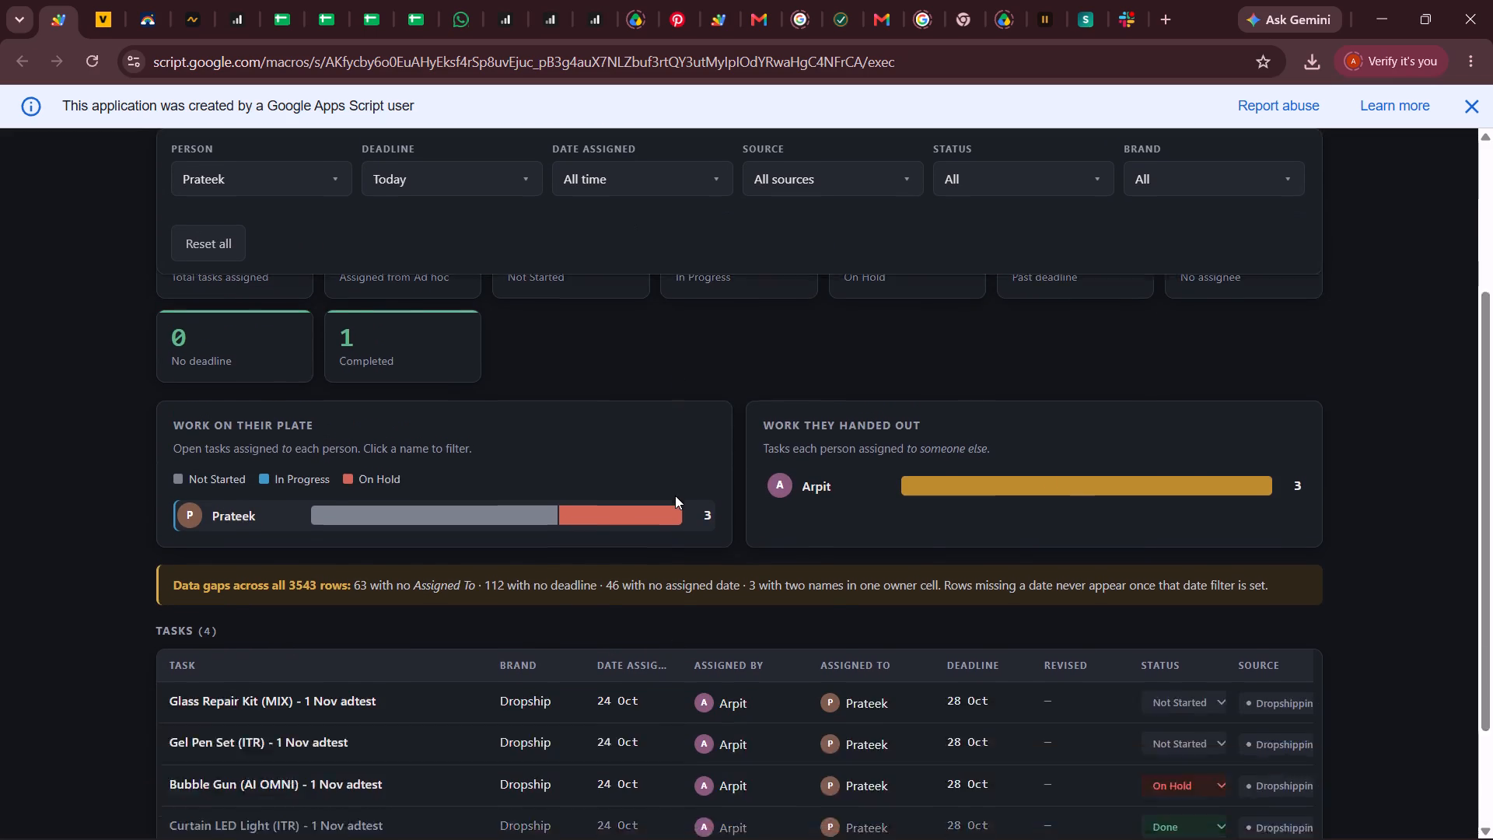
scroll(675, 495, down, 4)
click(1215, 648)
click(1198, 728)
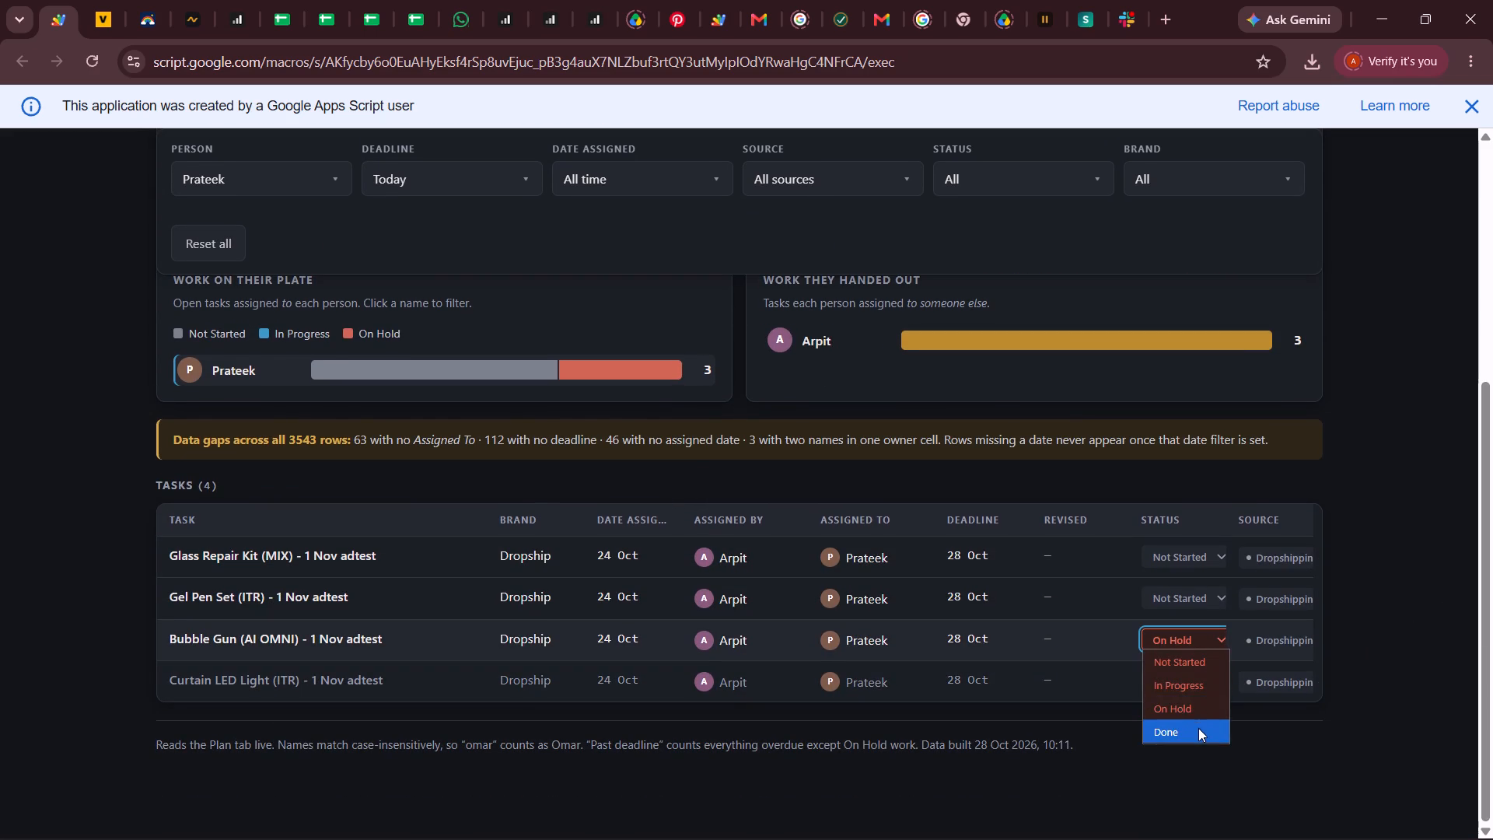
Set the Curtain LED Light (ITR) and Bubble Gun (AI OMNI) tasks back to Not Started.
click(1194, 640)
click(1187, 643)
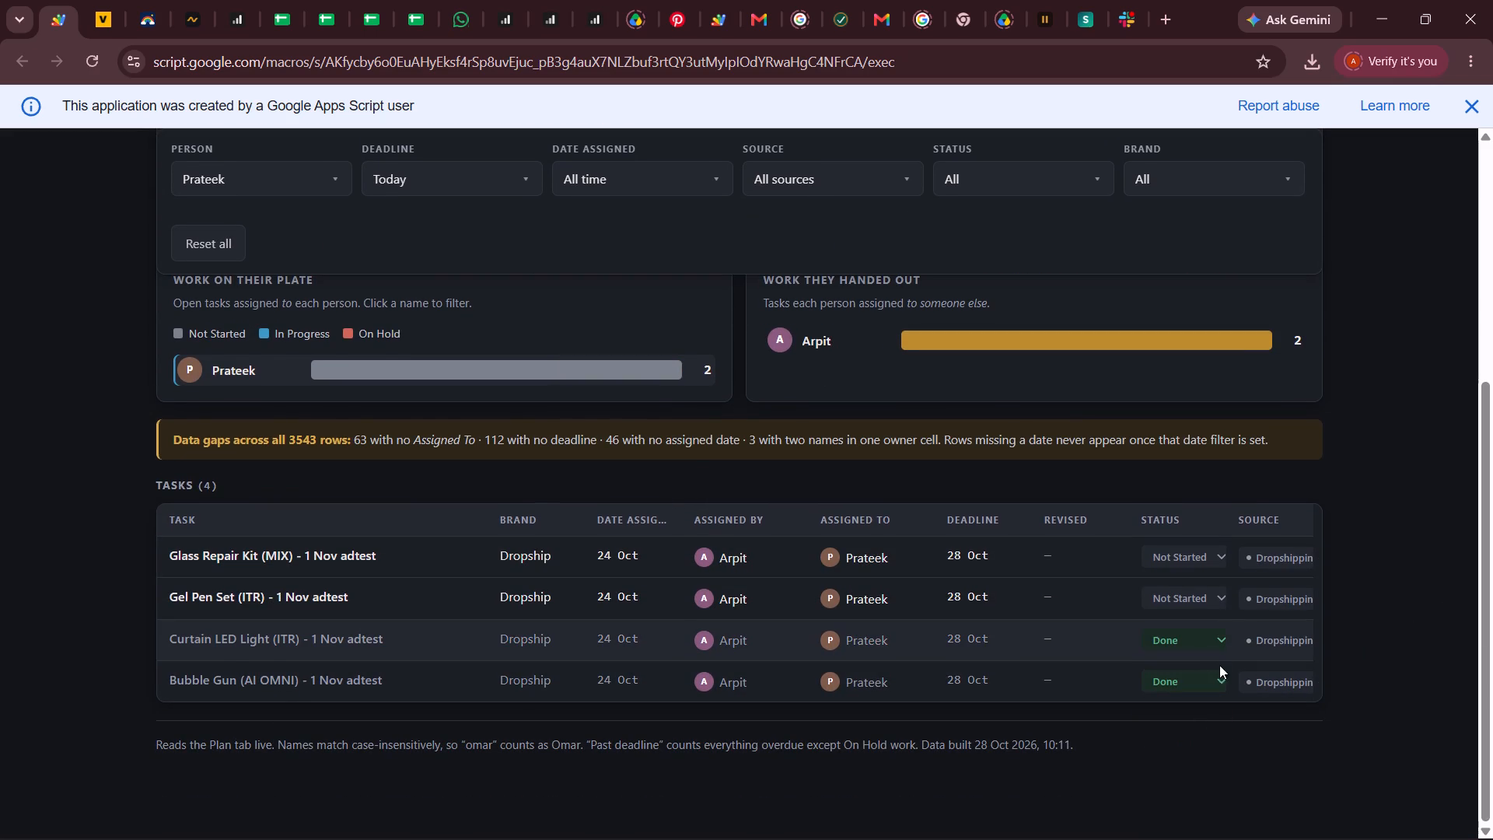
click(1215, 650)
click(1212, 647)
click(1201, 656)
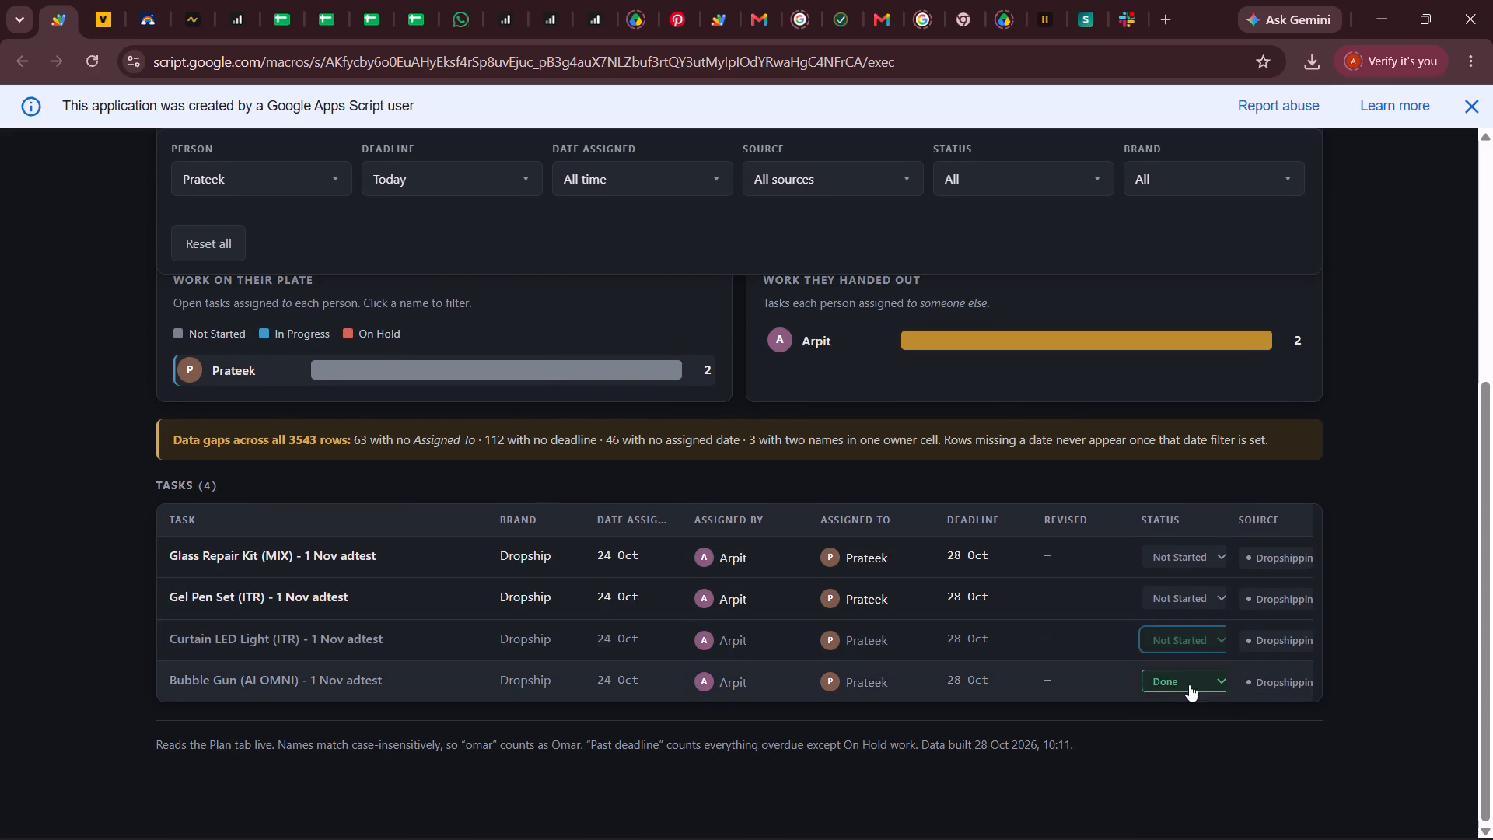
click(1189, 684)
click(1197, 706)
Clear the person filter and look over the workload for everyone.
scroll(585, 432, up, 5)
click(310, 339)
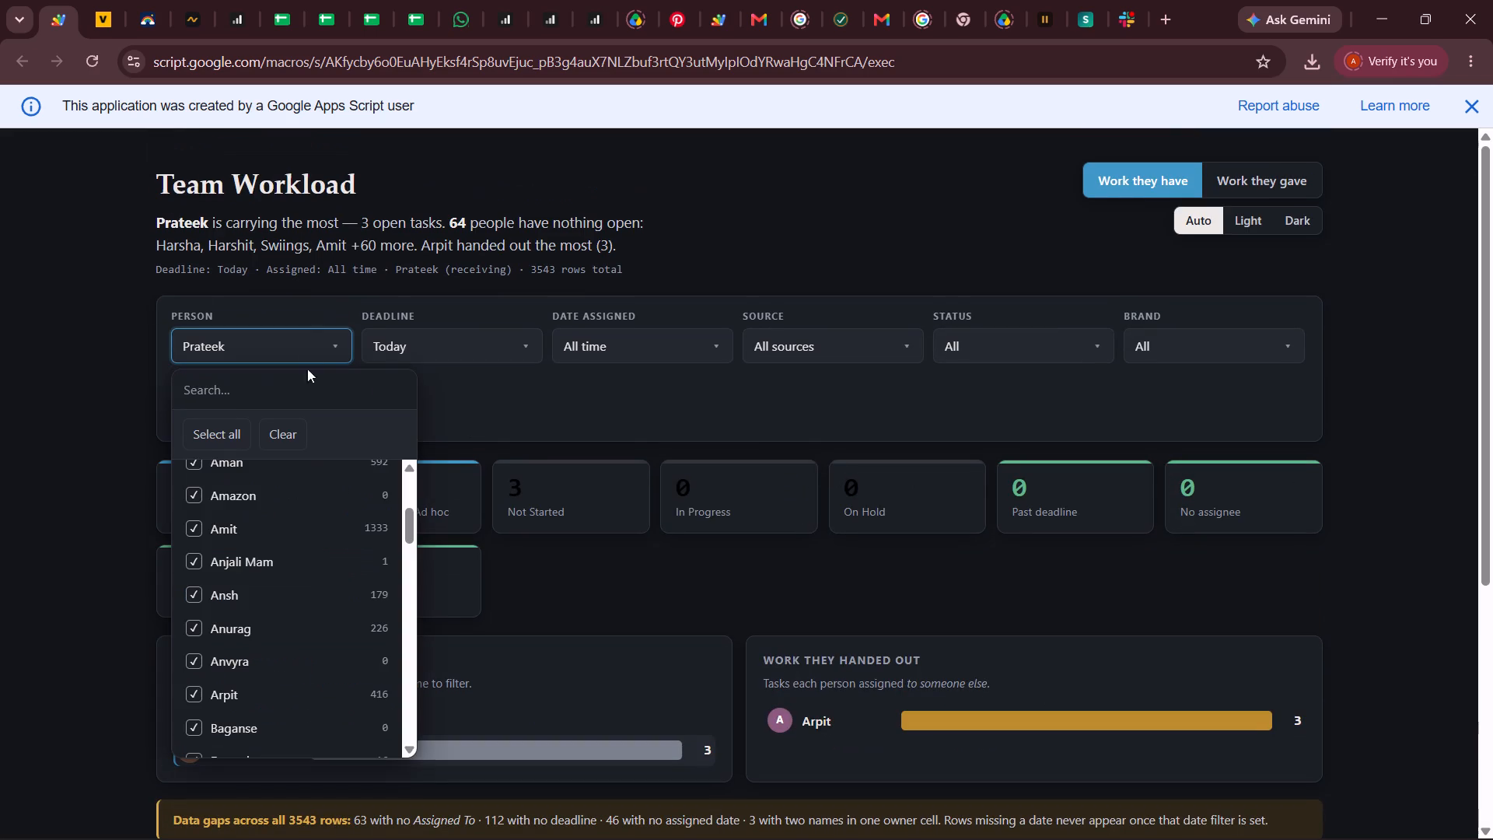
scroll(249, 516, up, 11)
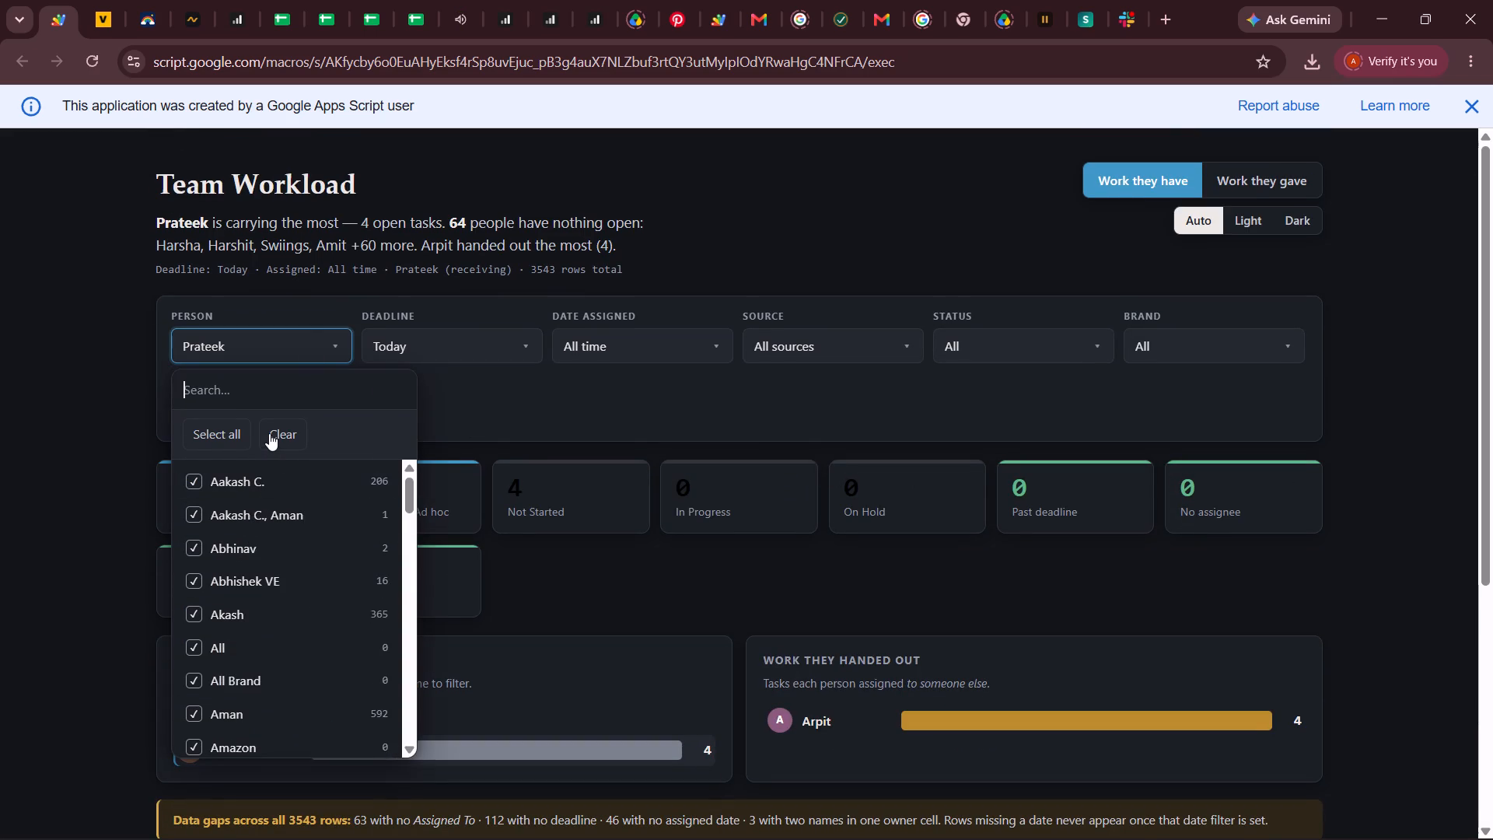
click(269, 433)
scroll(269, 453, down, 5)
scroll(299, 366, up, 4)
scroll(299, 366, down, 2)
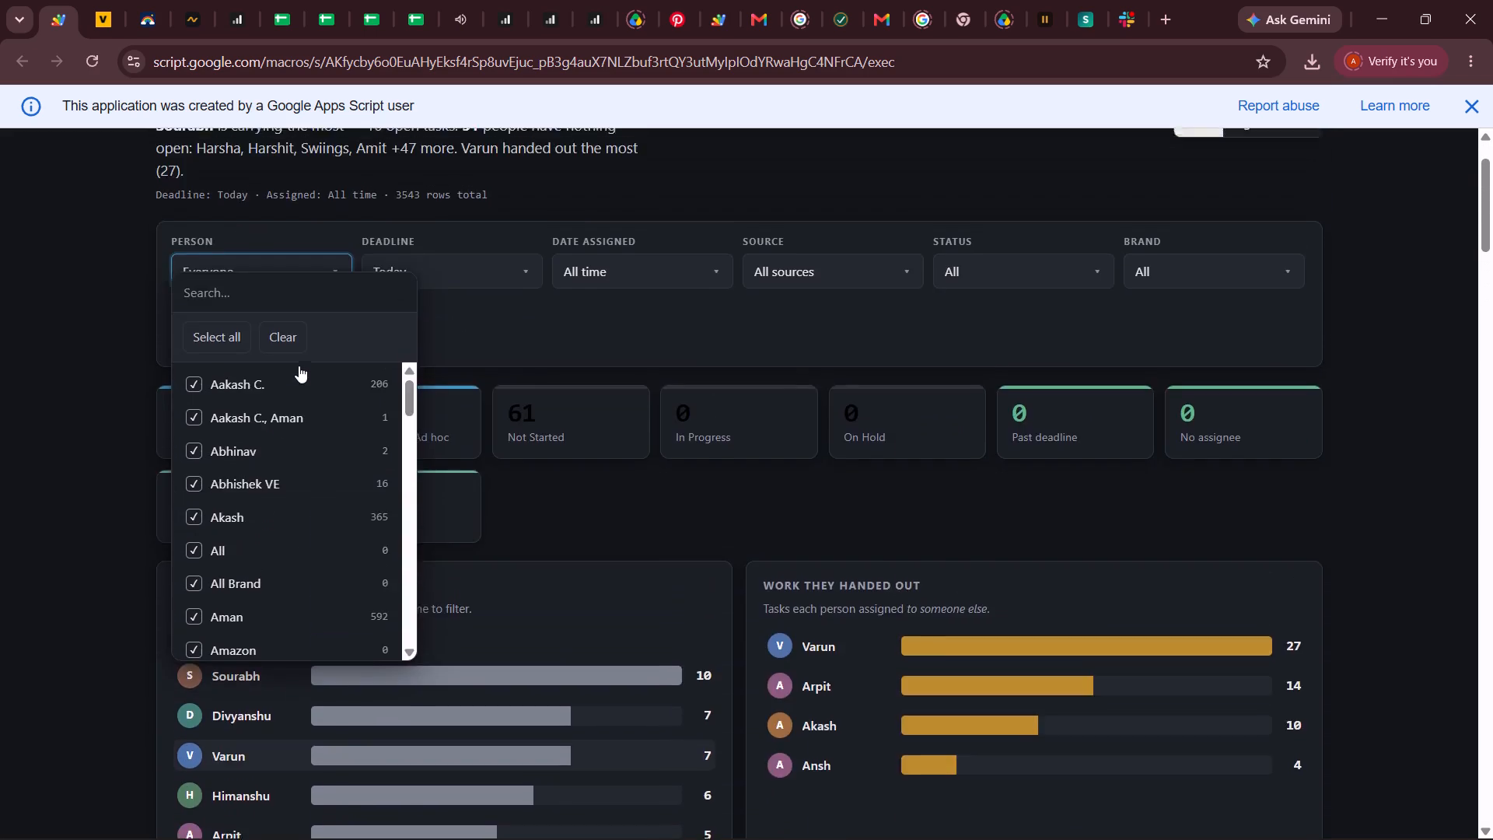
scroll(299, 366, down, 3)
scroll(299, 377, up, 4)
scroll(299, 385, down, 4)
scroll(299, 385, up, 3)
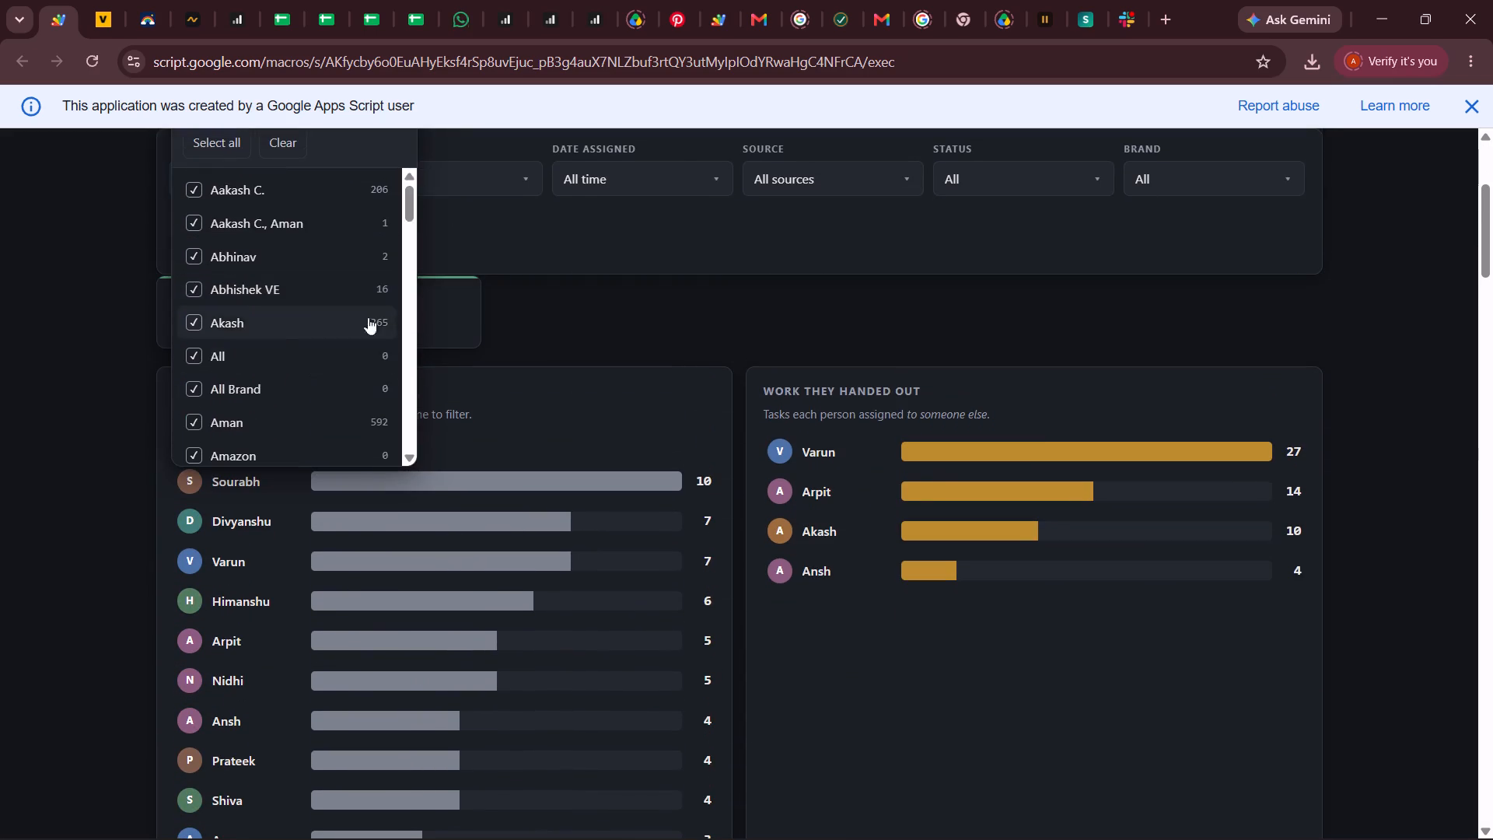
click(495, 299)
Filter the workload by the person Arpit.
click(325, 187)
scroll(271, 390, down, 3)
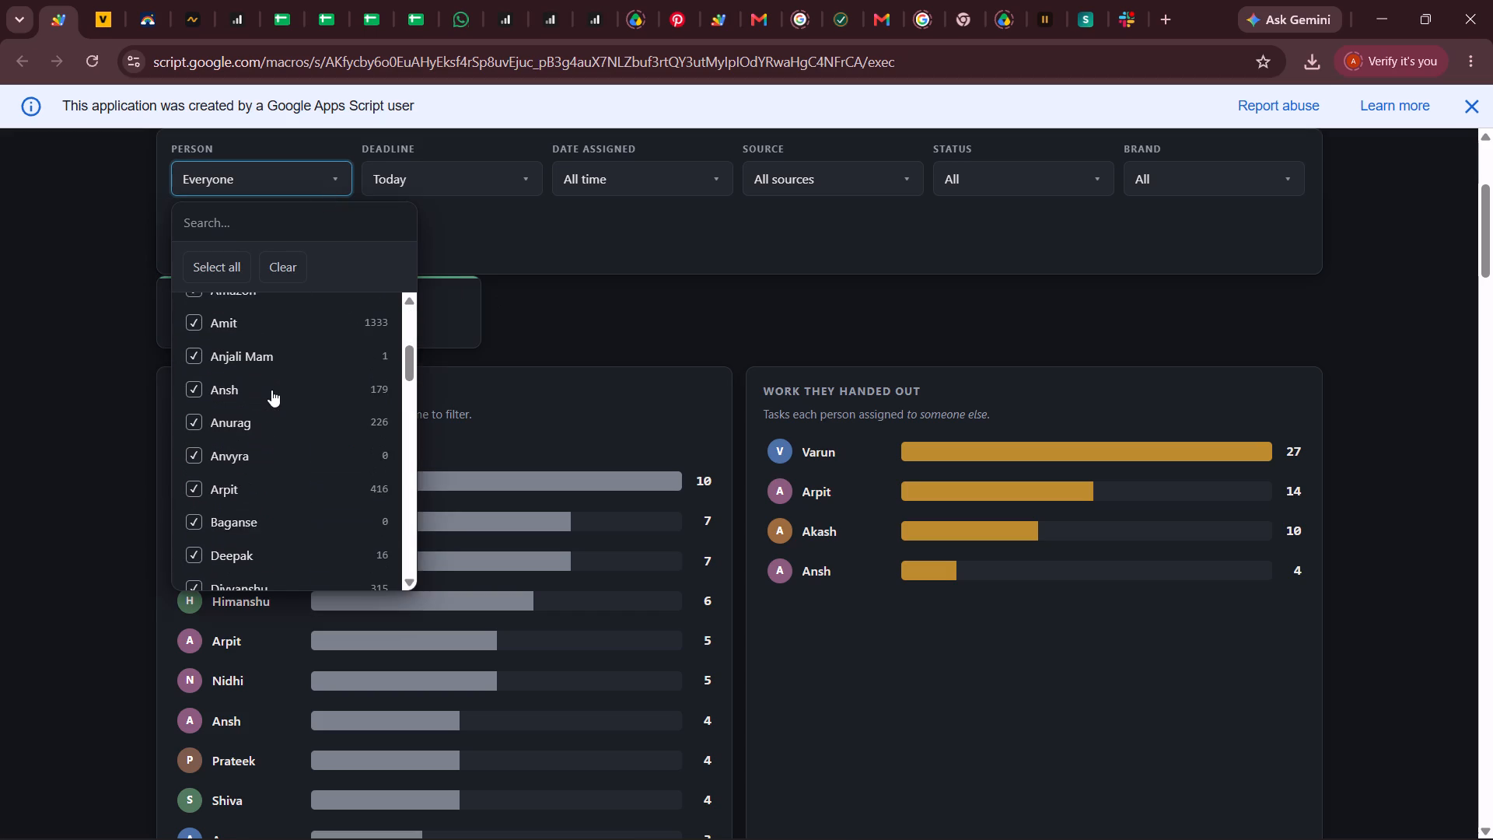
click(261, 476)
click(768, 317)
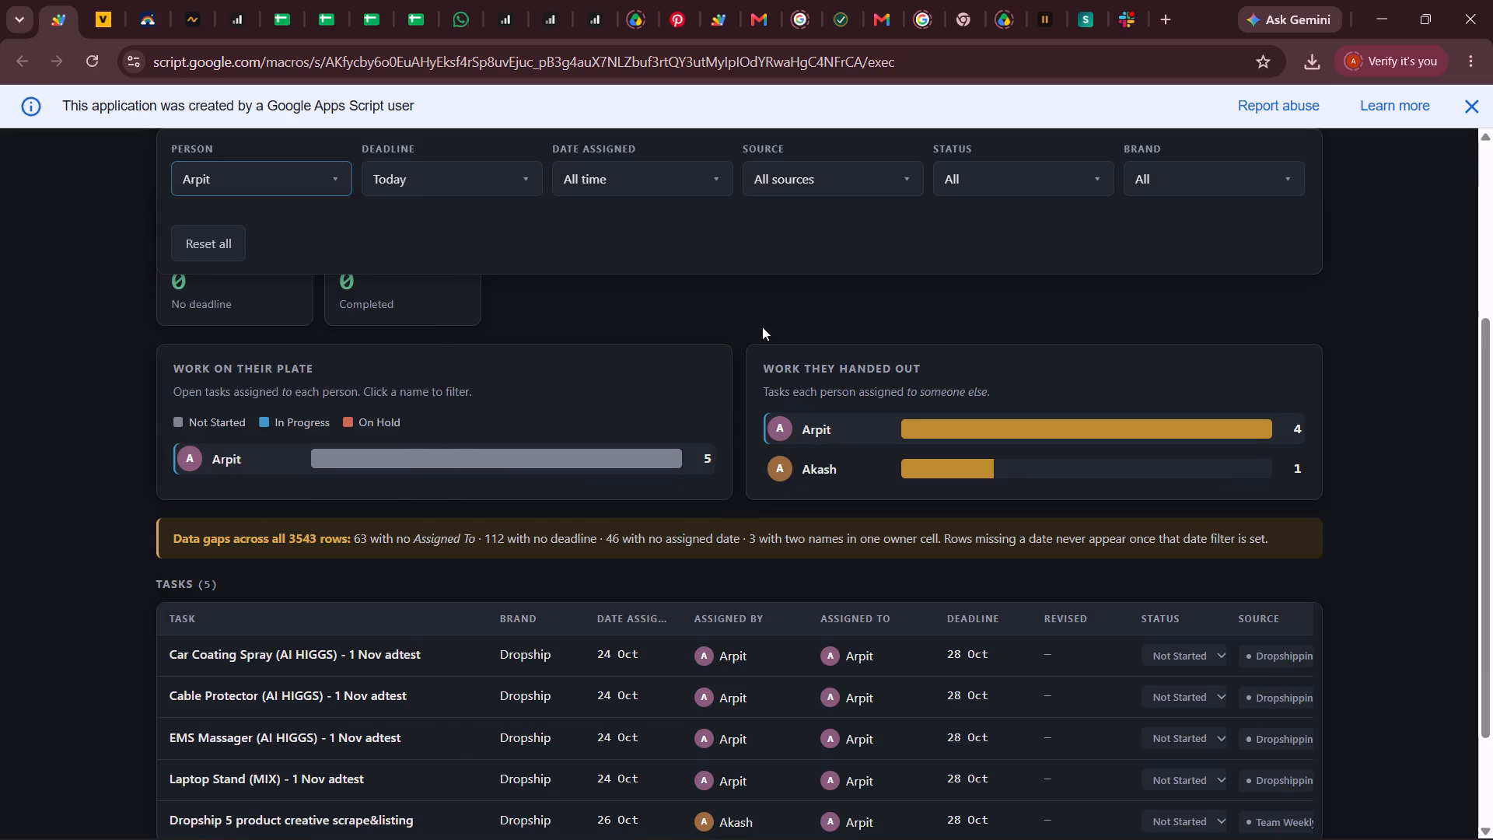
Mark the Cable Protector (AI HIGGS), Laptop Stand (MIX) and Dropship 5 product creative scrape&listing tasks as Done.
scroll(742, 442, down, 4)
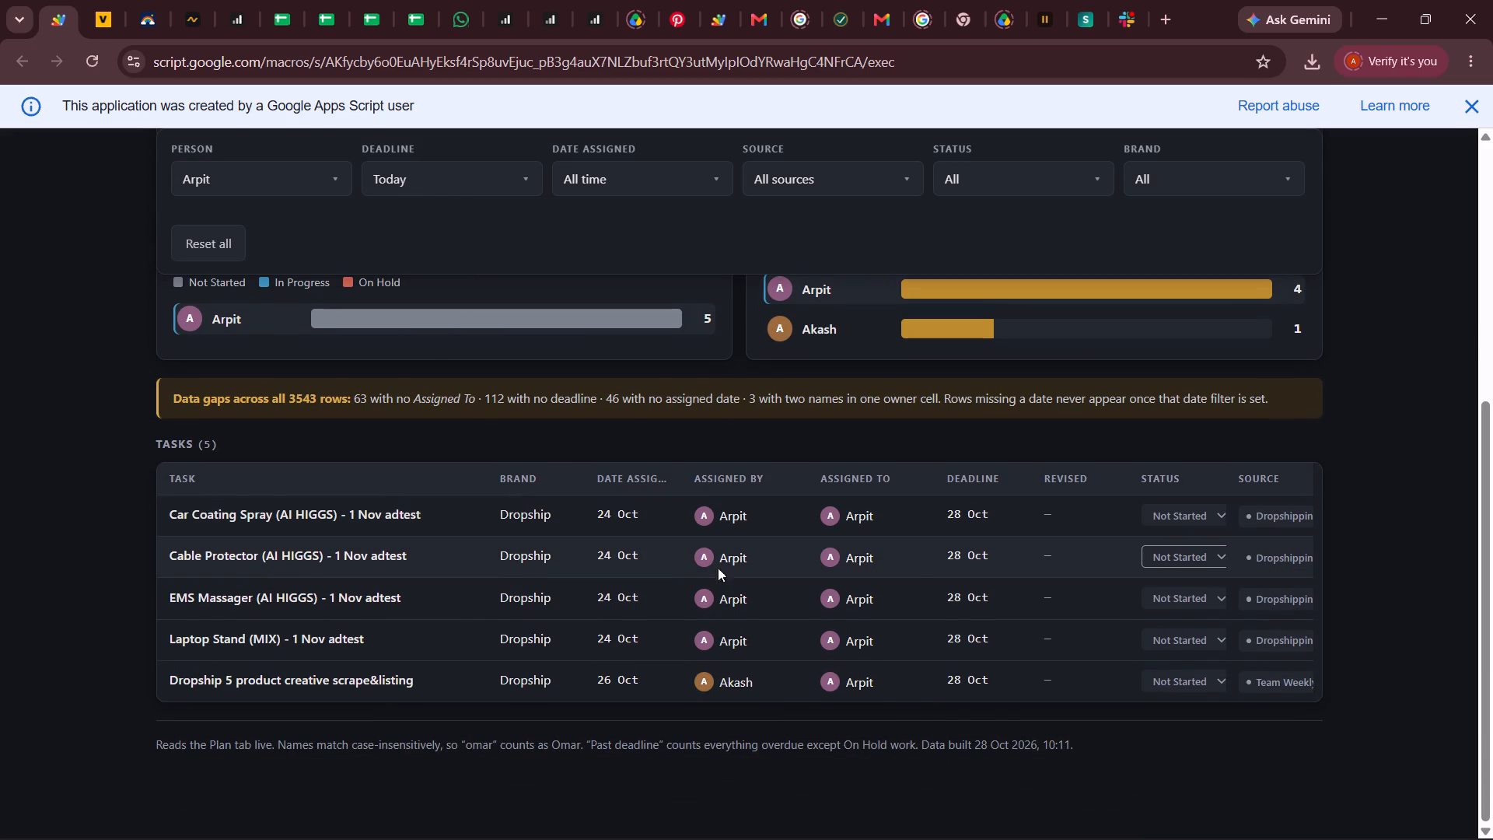
click(1165, 555)
click(1168, 643)
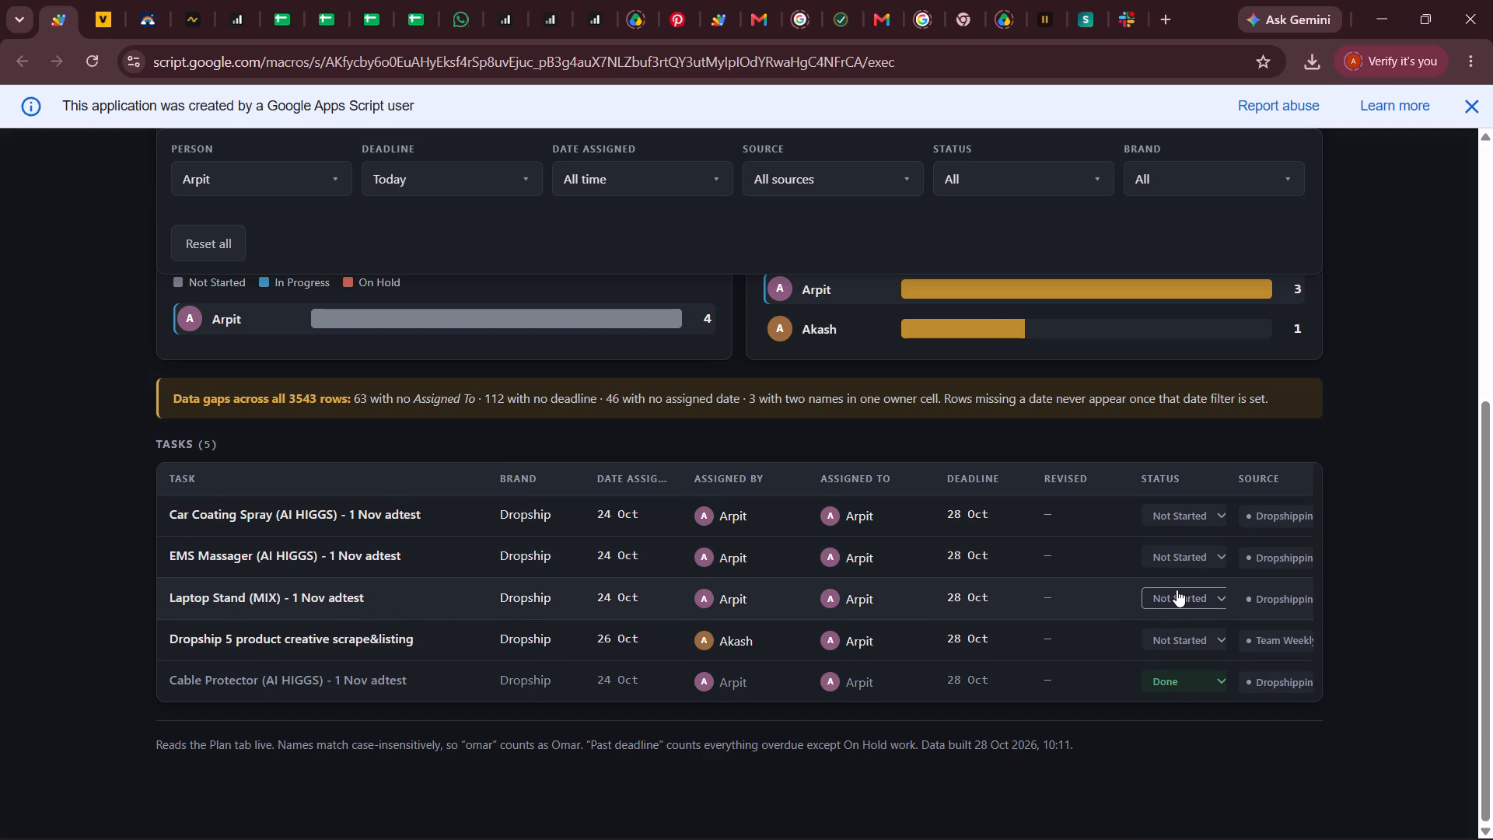
scroll(601, 459, up, 5)
scroll(601, 459, down, 5)
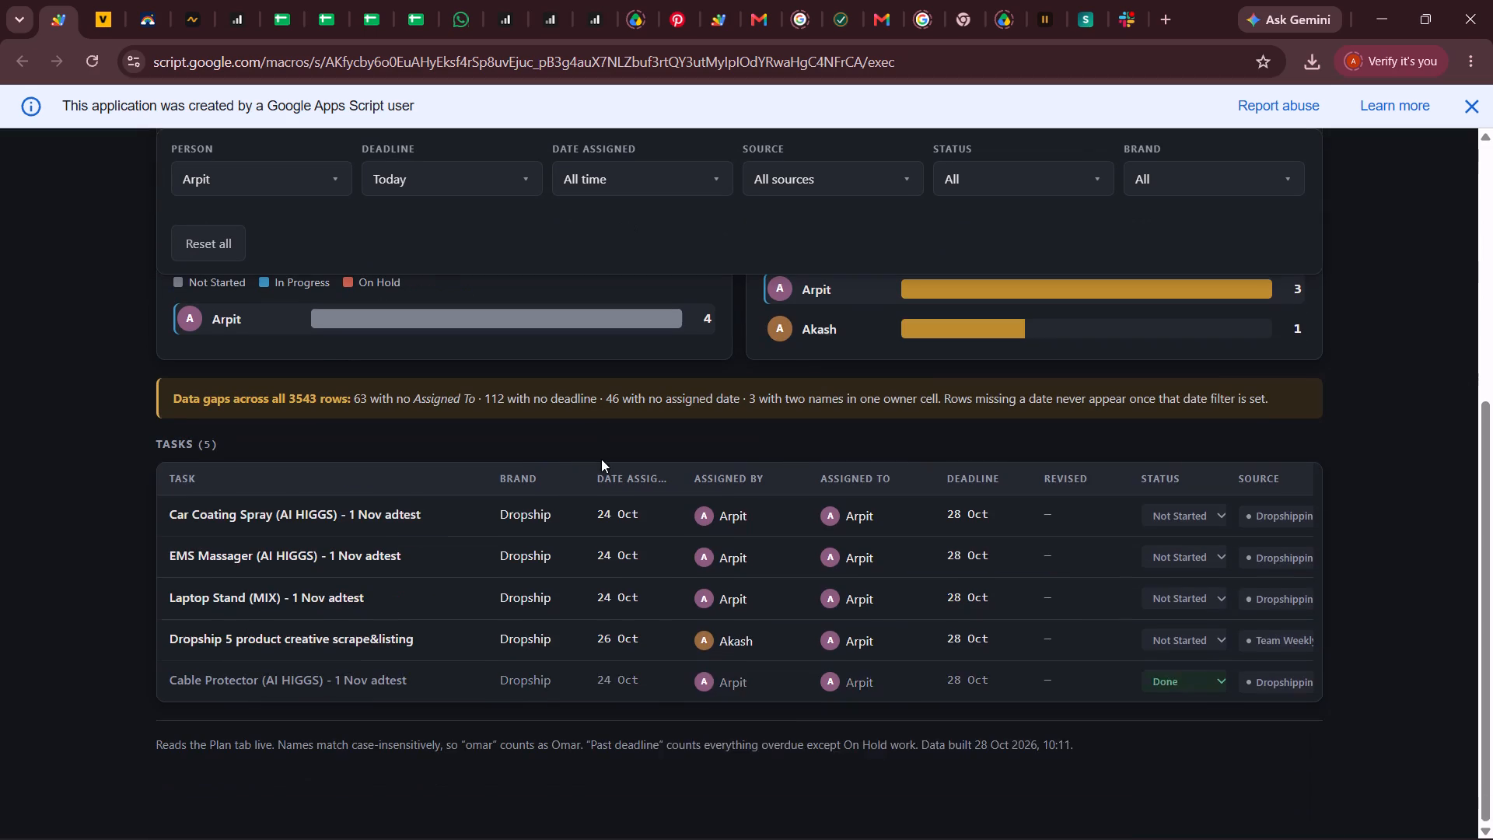
click(1203, 601)
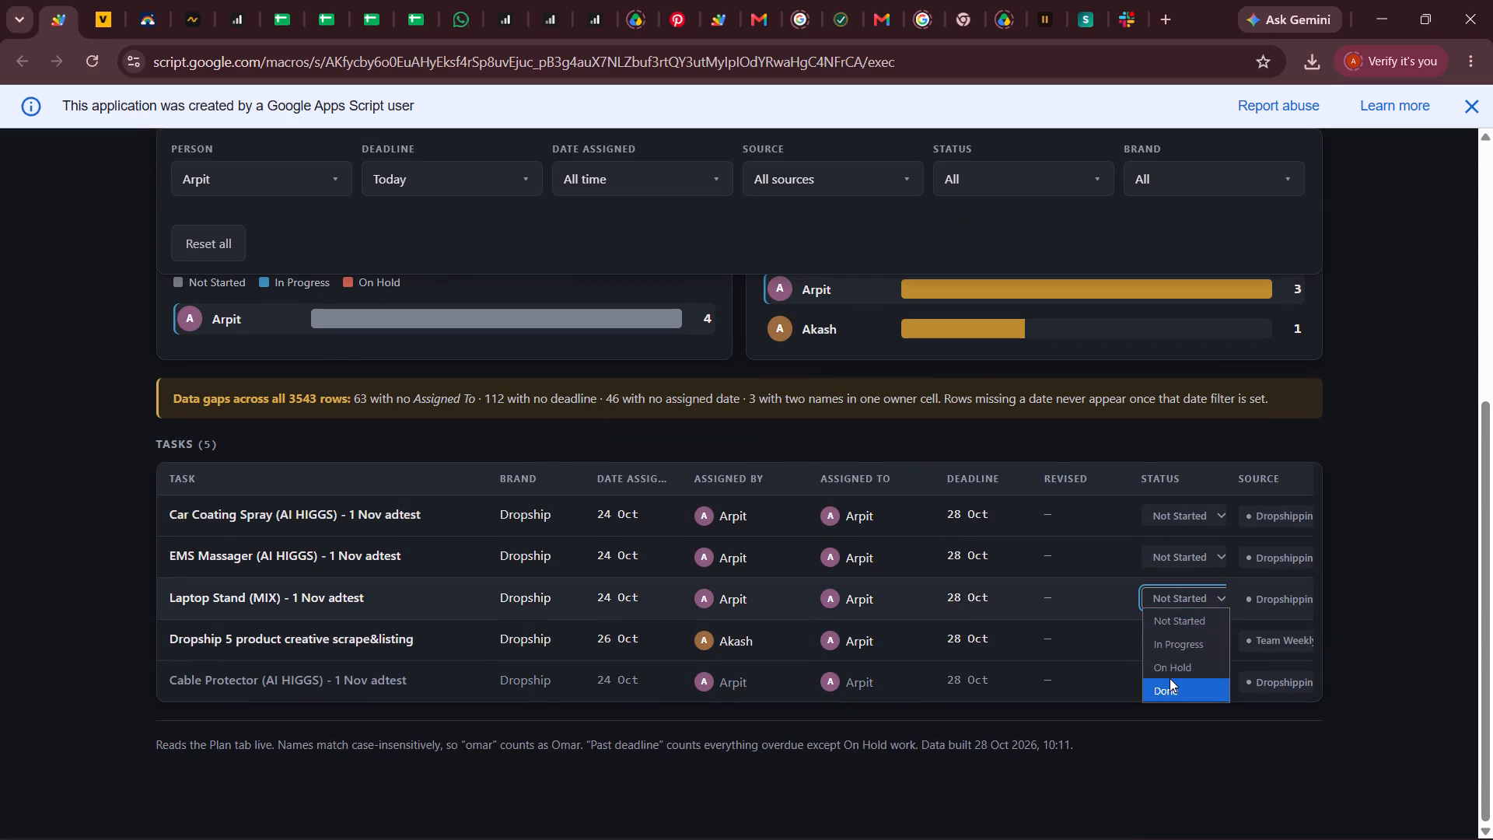
click(1170, 678)
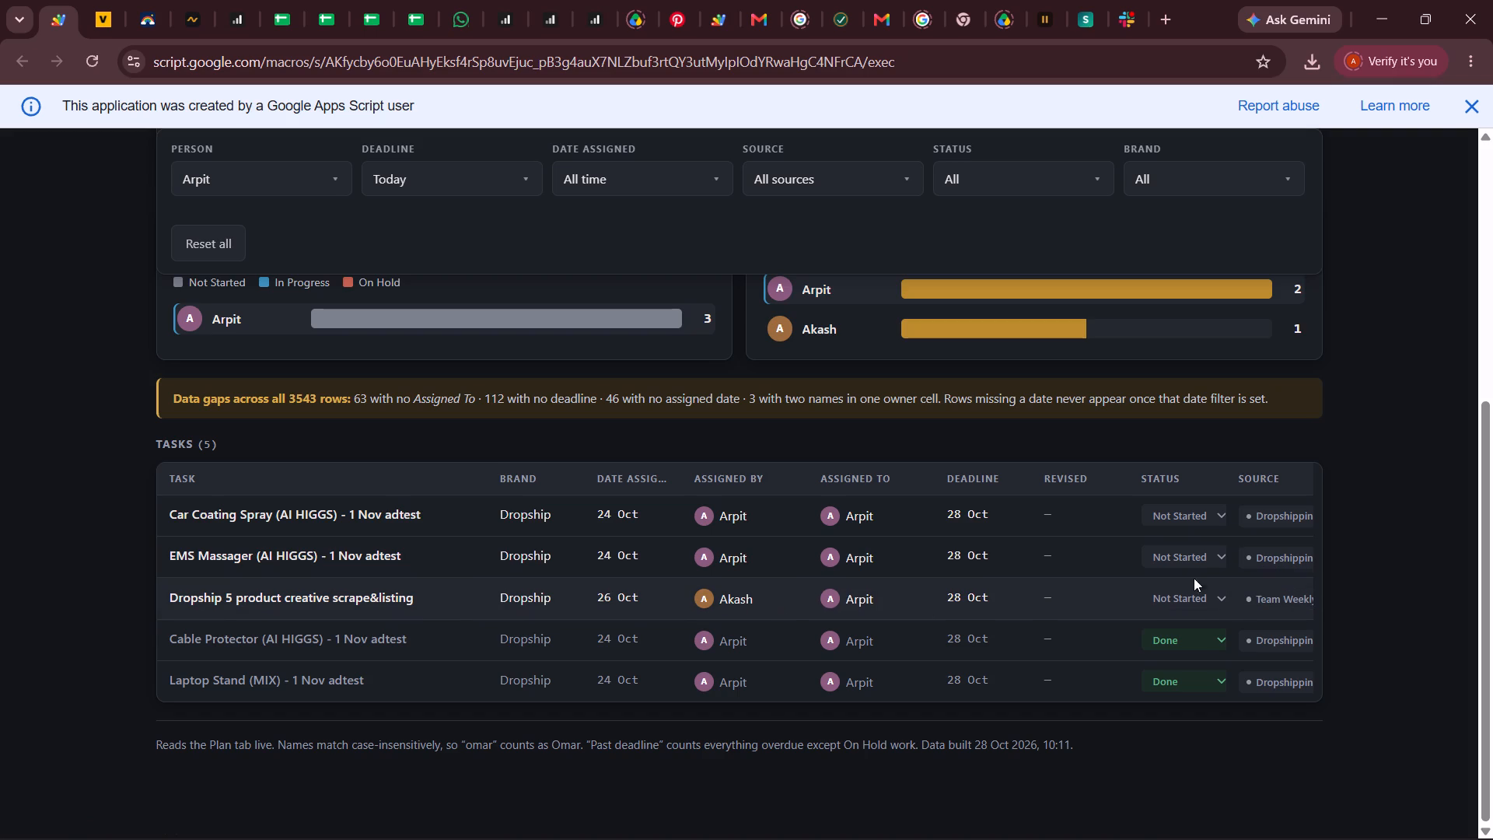
click(1207, 593)
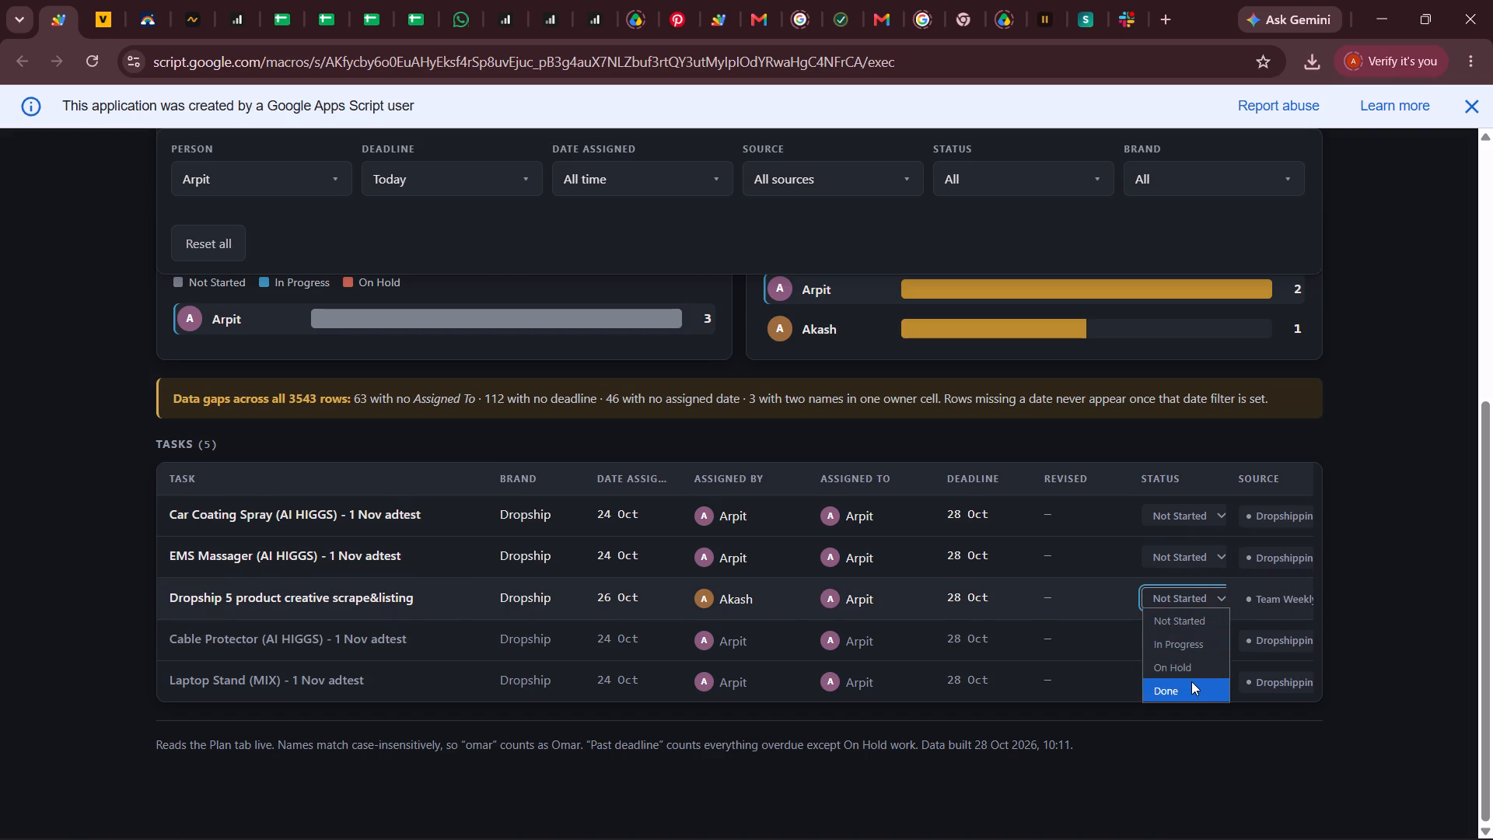
click(1191, 681)
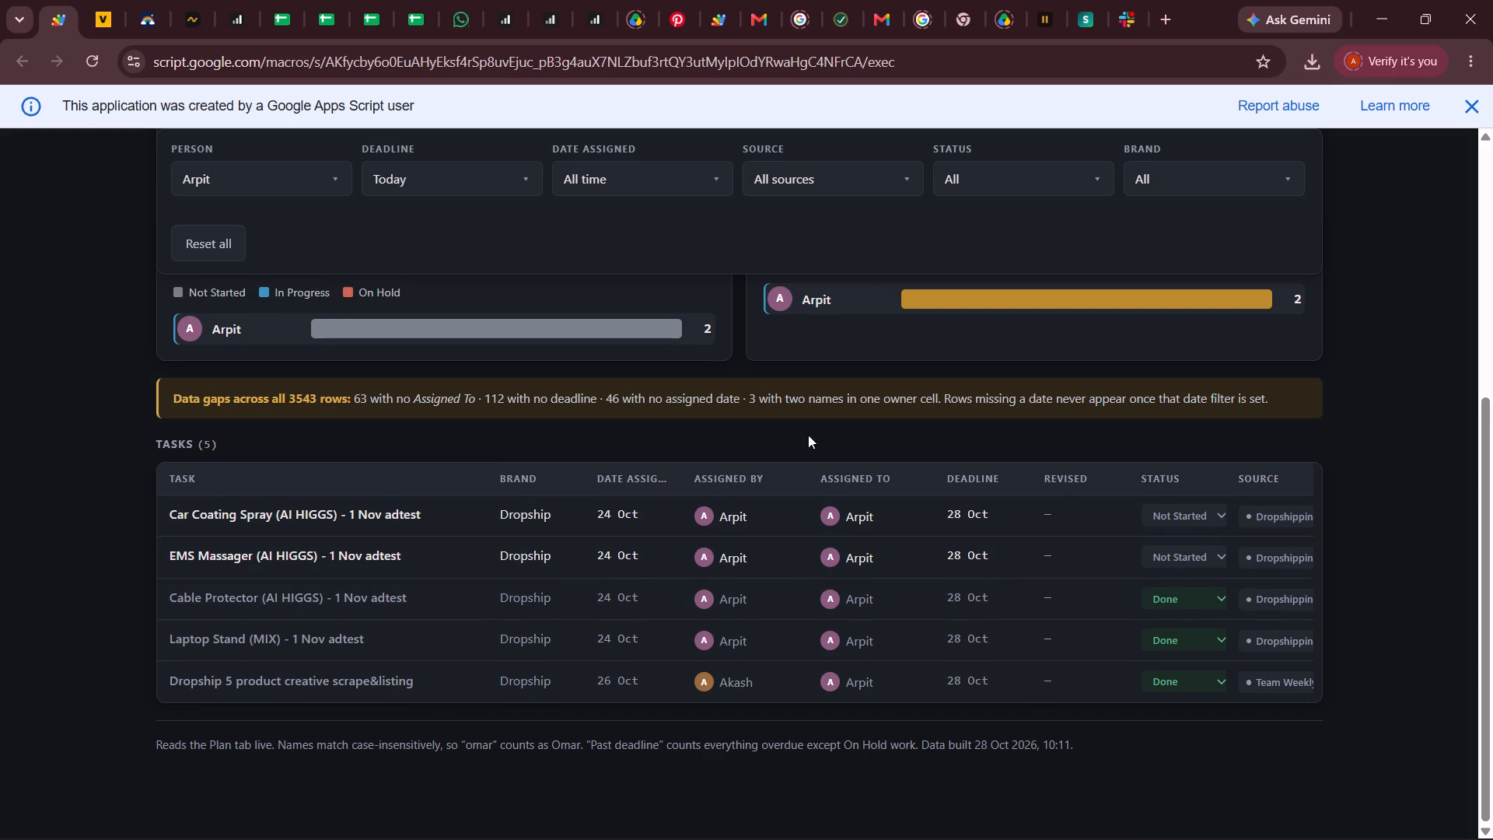
Filter the workload by a custom deadline range of 27 Oct 2026 to 27 Oct 2026.
scroll(990, 466, up, 3)
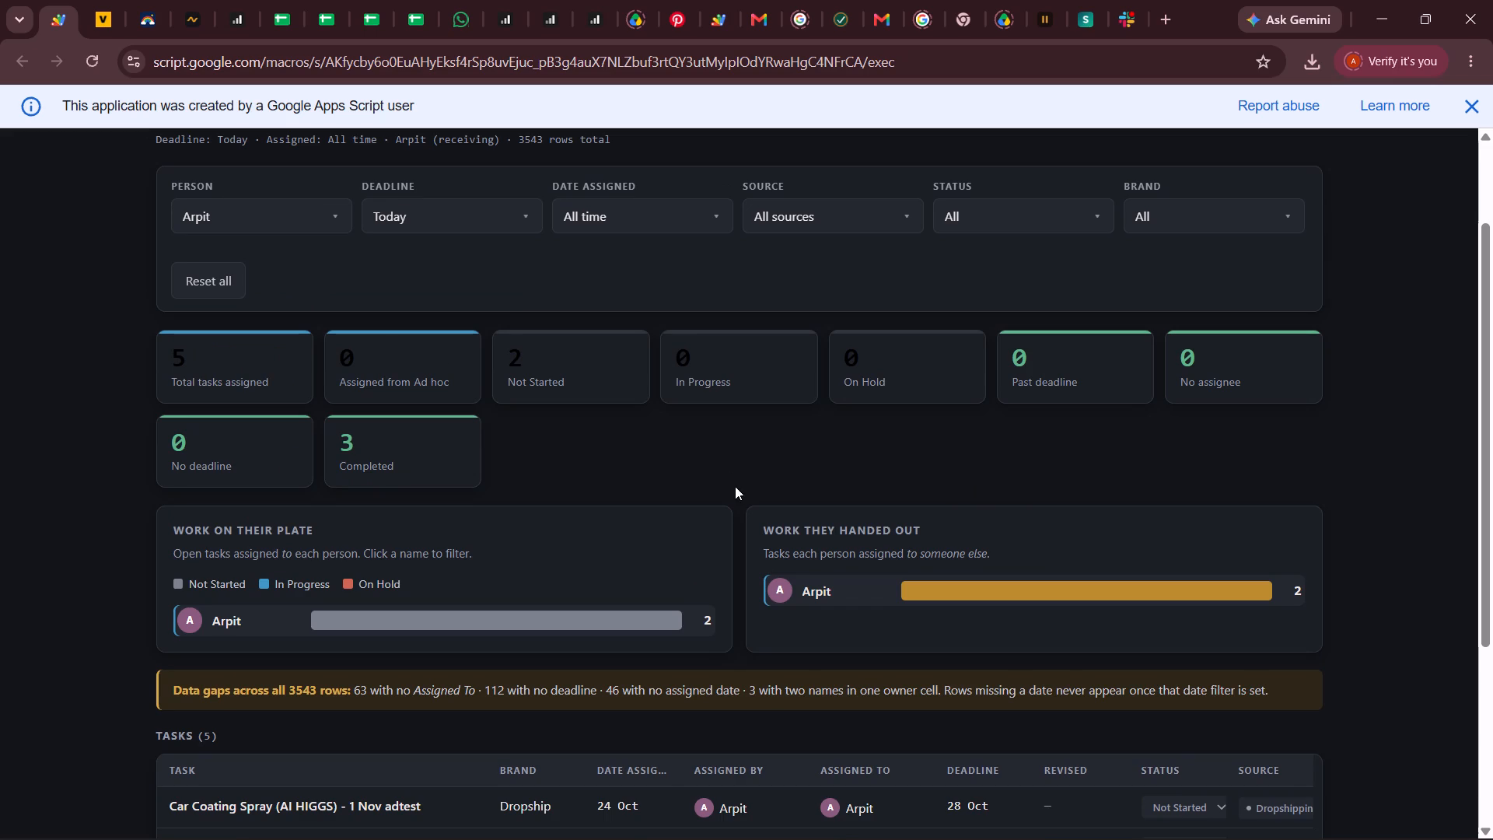
scroll(735, 486, down, 4)
scroll(499, 348, up, 2)
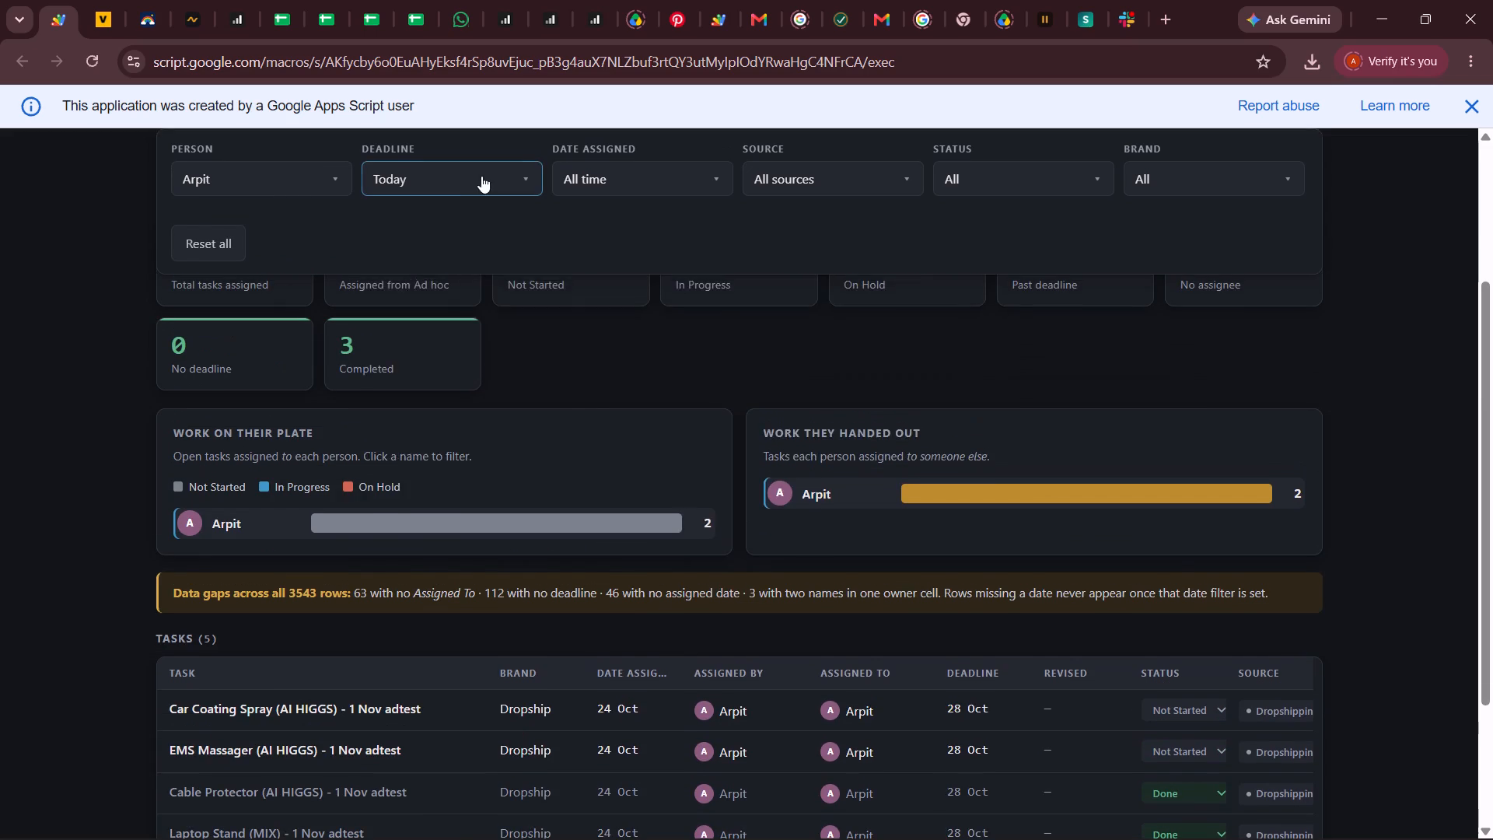
click(481, 176)
click(628, 384)
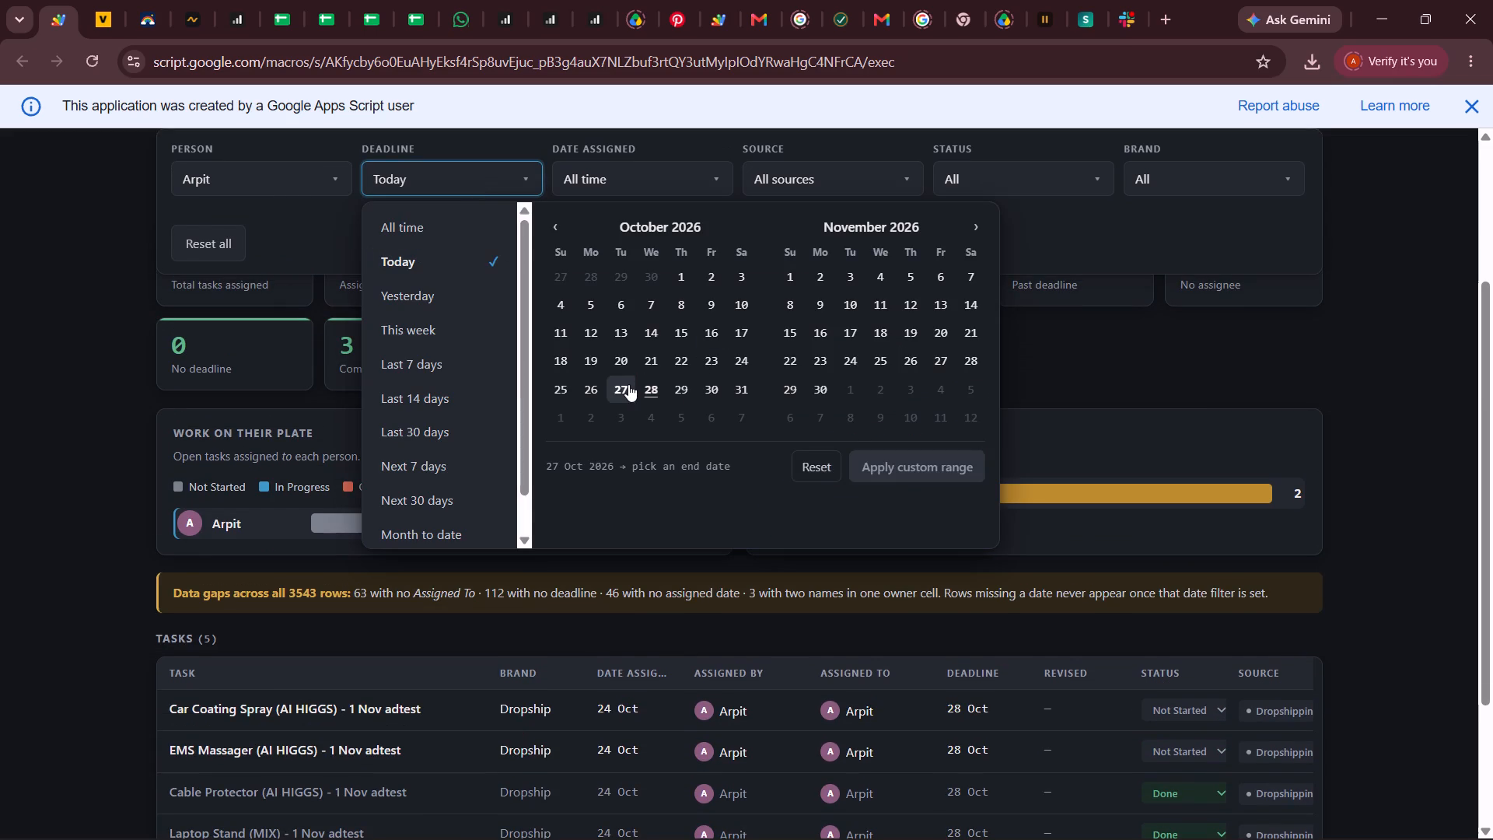
click(628, 384)
click(913, 458)
Mark the Chin Lifting Mask and Skull Belt (ITR) - 31 Oct adtest tasks as Done.
scroll(733, 529, down, 3)
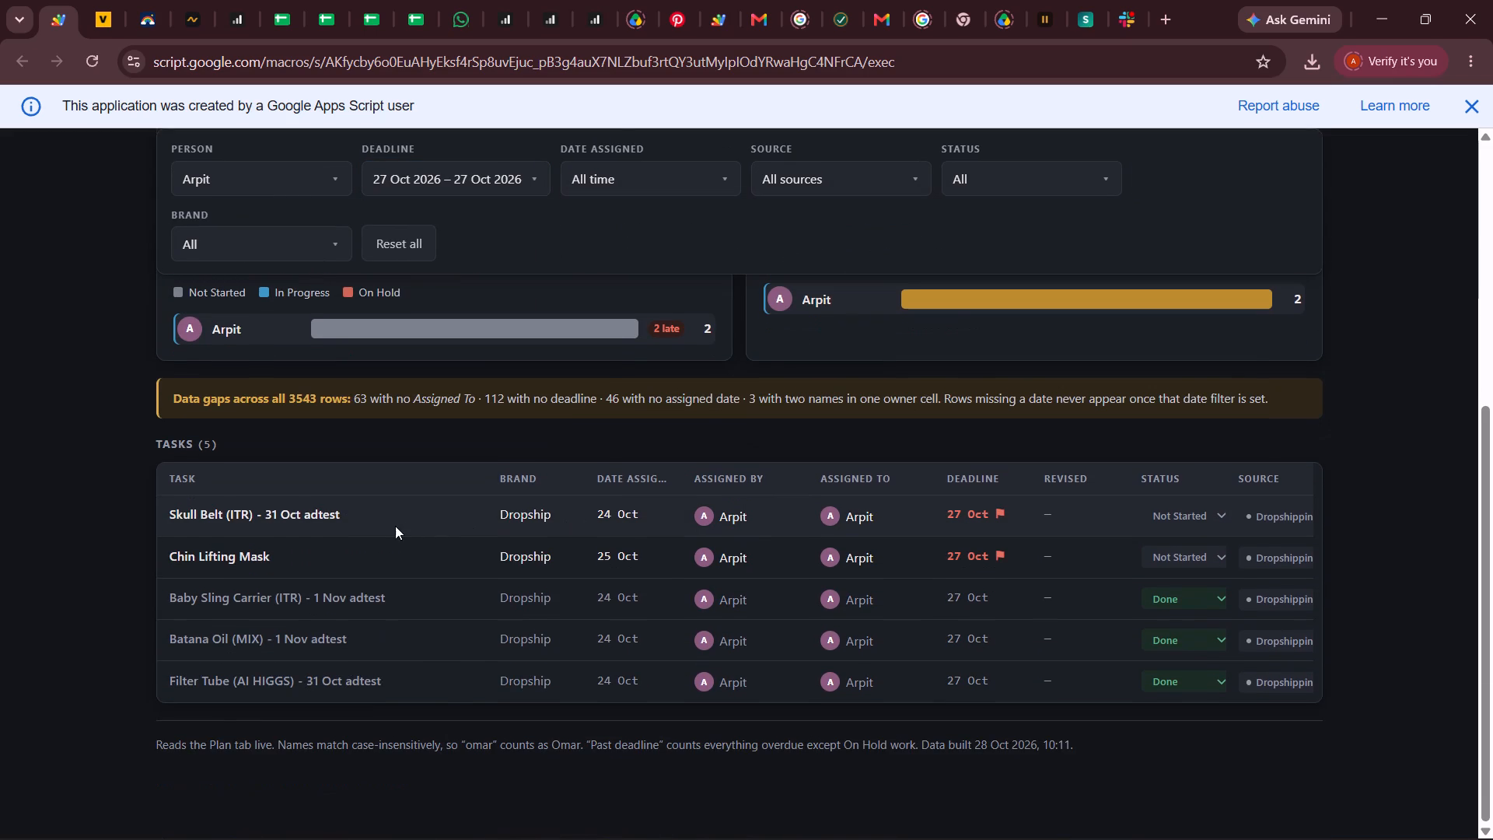
click(1194, 552)
click(1182, 653)
click(1196, 517)
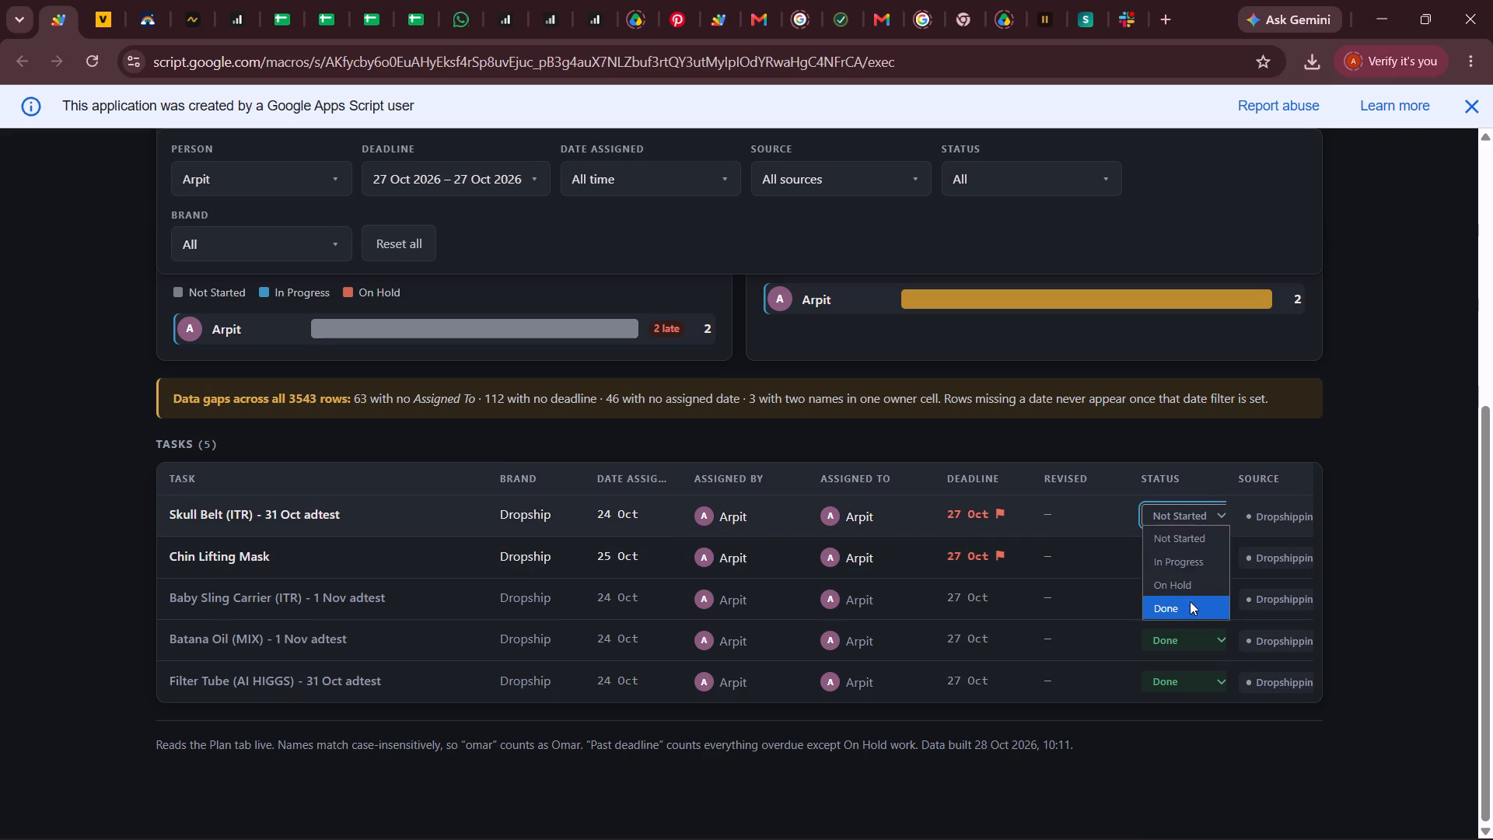
click(1188, 611)
click(1414, 488)
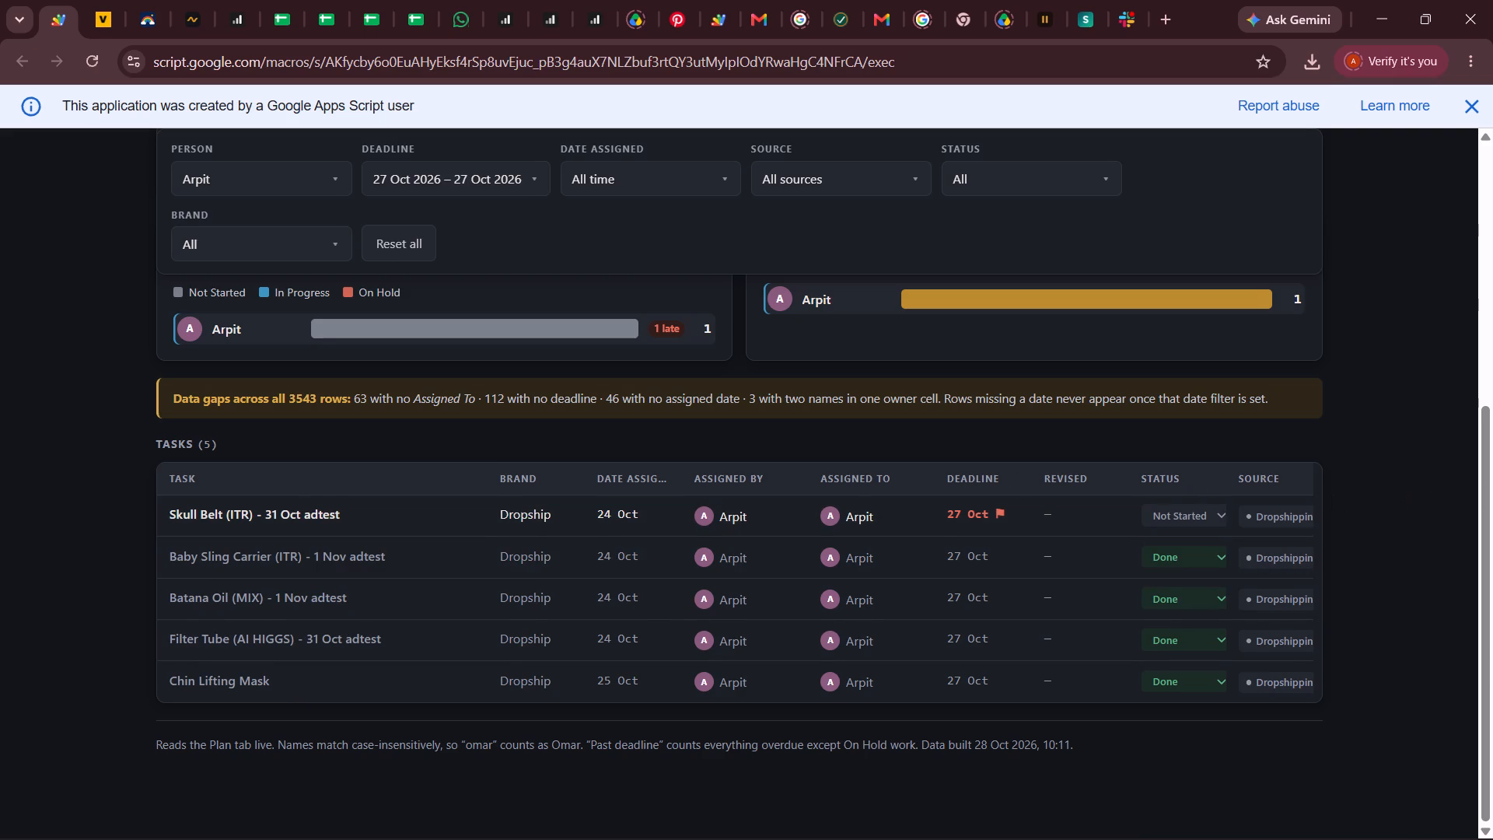
scroll(775, 462, up, 3)
scroll(743, 463, down, 3)
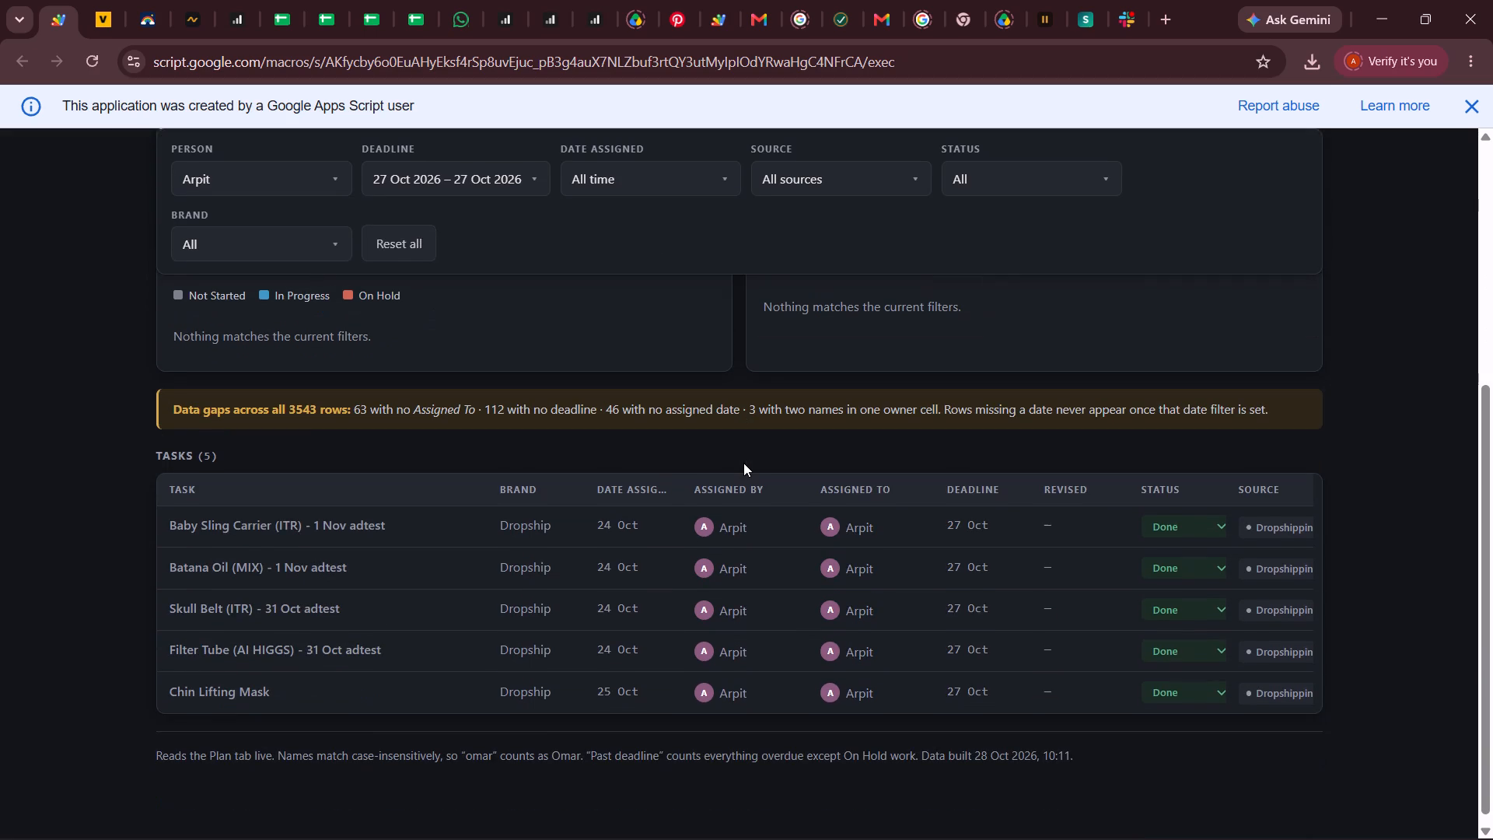
Set the workload's deadline filter to Today, keeping the person filter on Arpit.
scroll(743, 463, up, 4)
scroll(396, 359, up, 1)
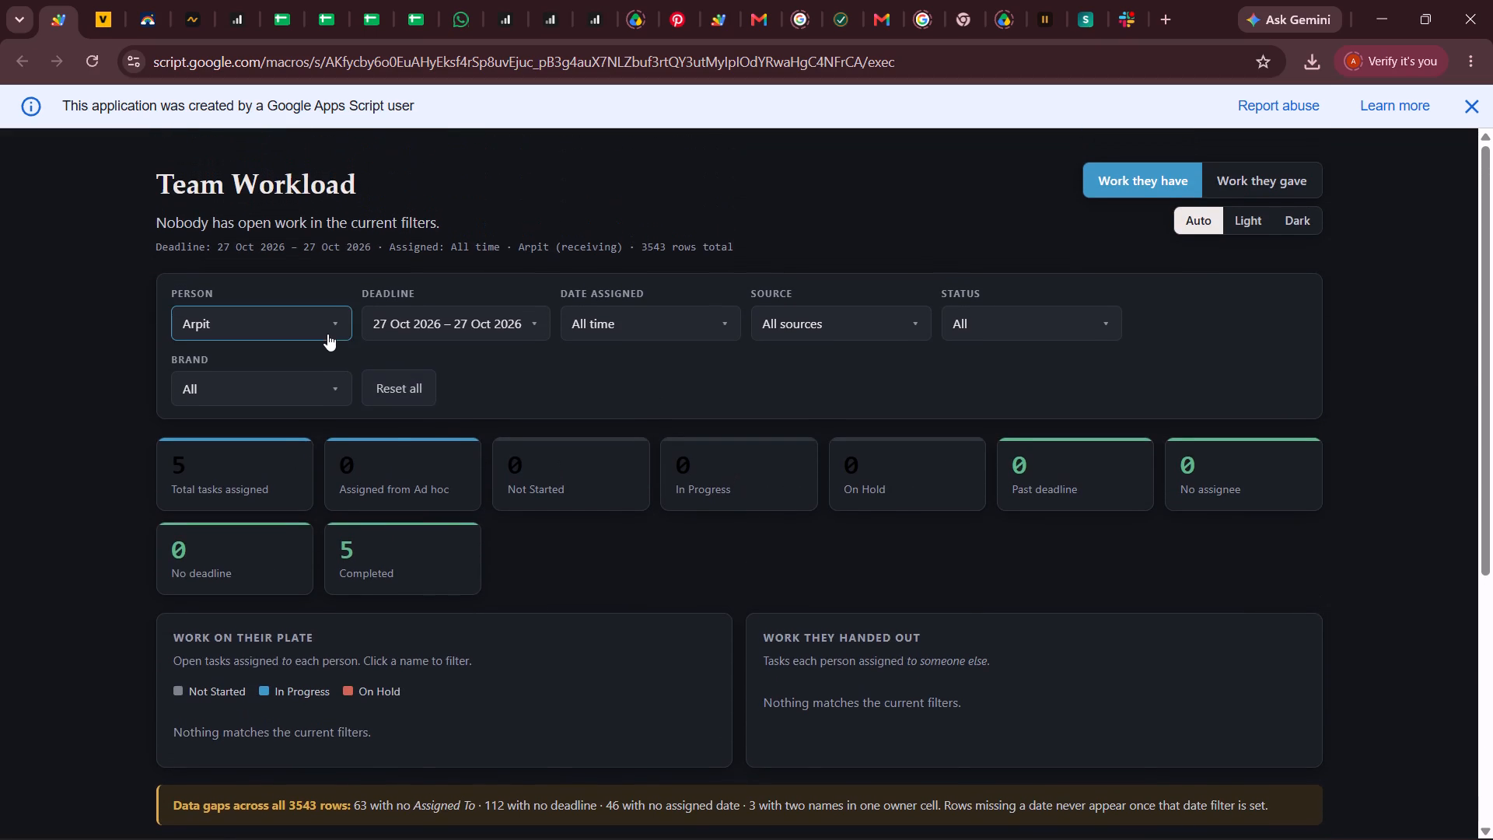
click(327, 334)
click(762, 385)
click(512, 325)
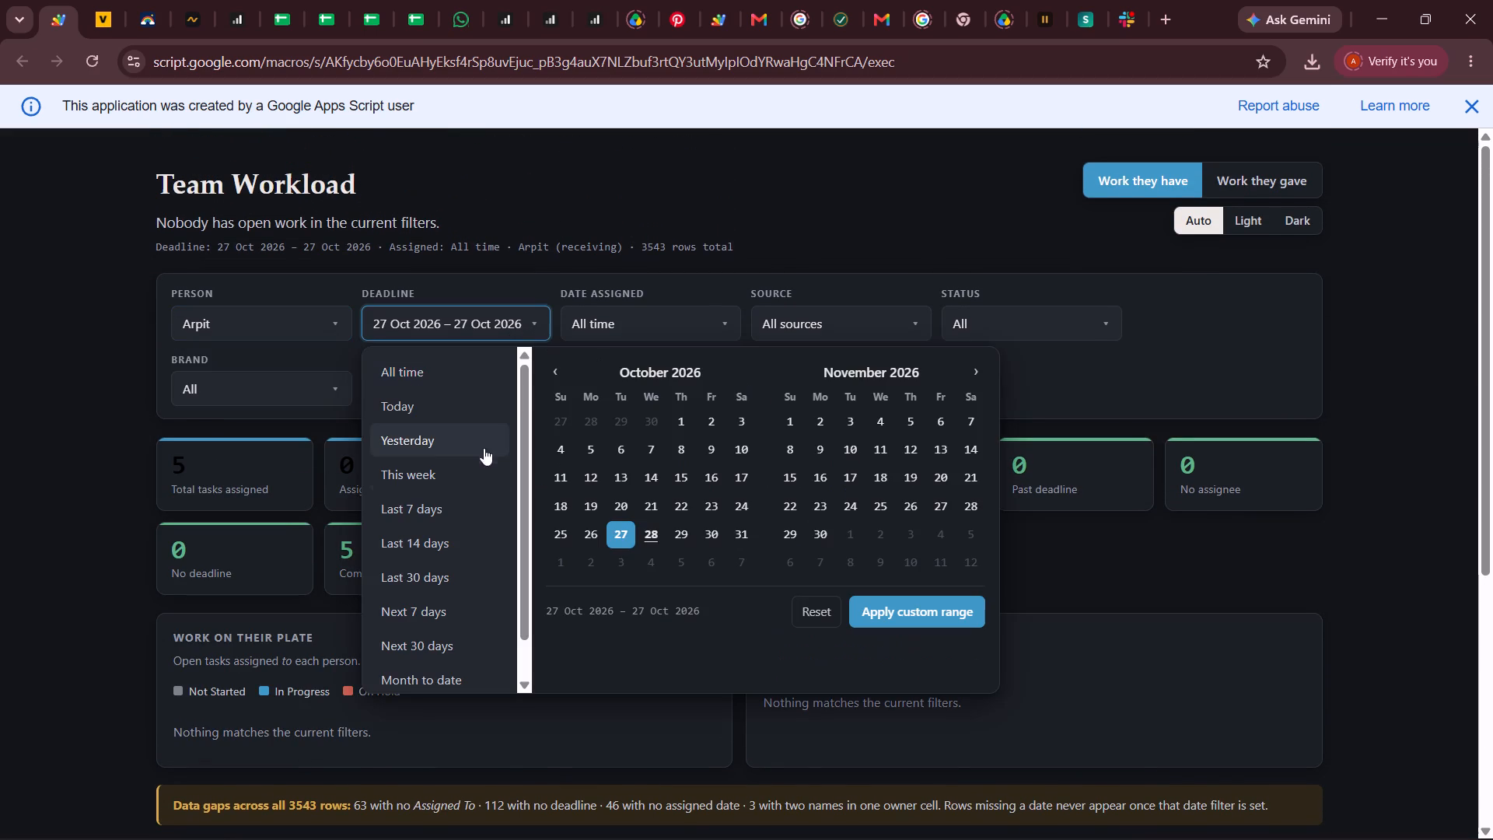
click(471, 411)
scroll(1063, 398, down, 4)
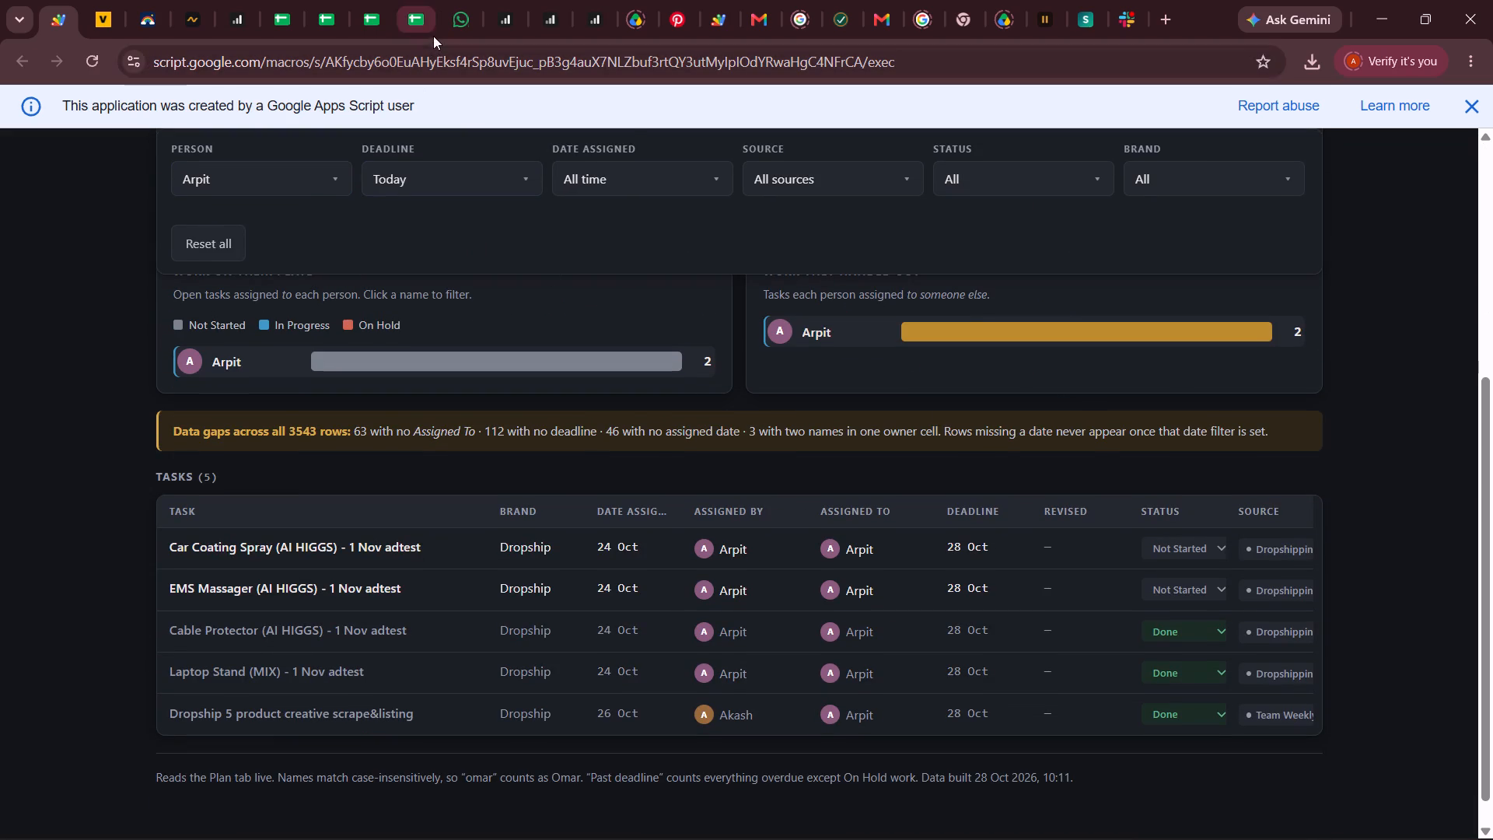
Switch to Premiere Pro, save the Tea Light project and play the timeline from the start of the second 1.mp4 clip.
click(1395, 6)
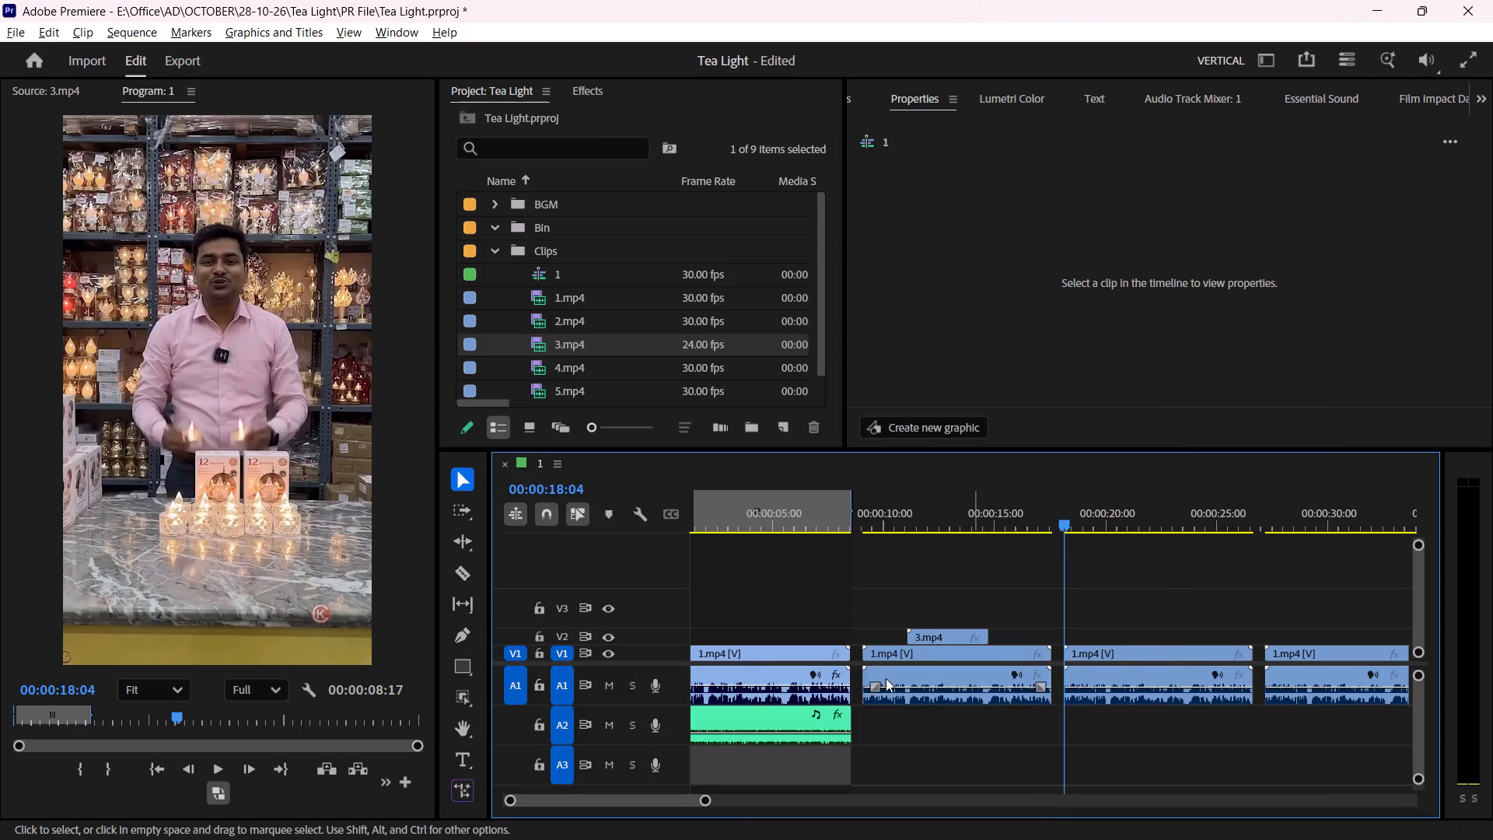
shift+drag(947, 523, 879, 535)
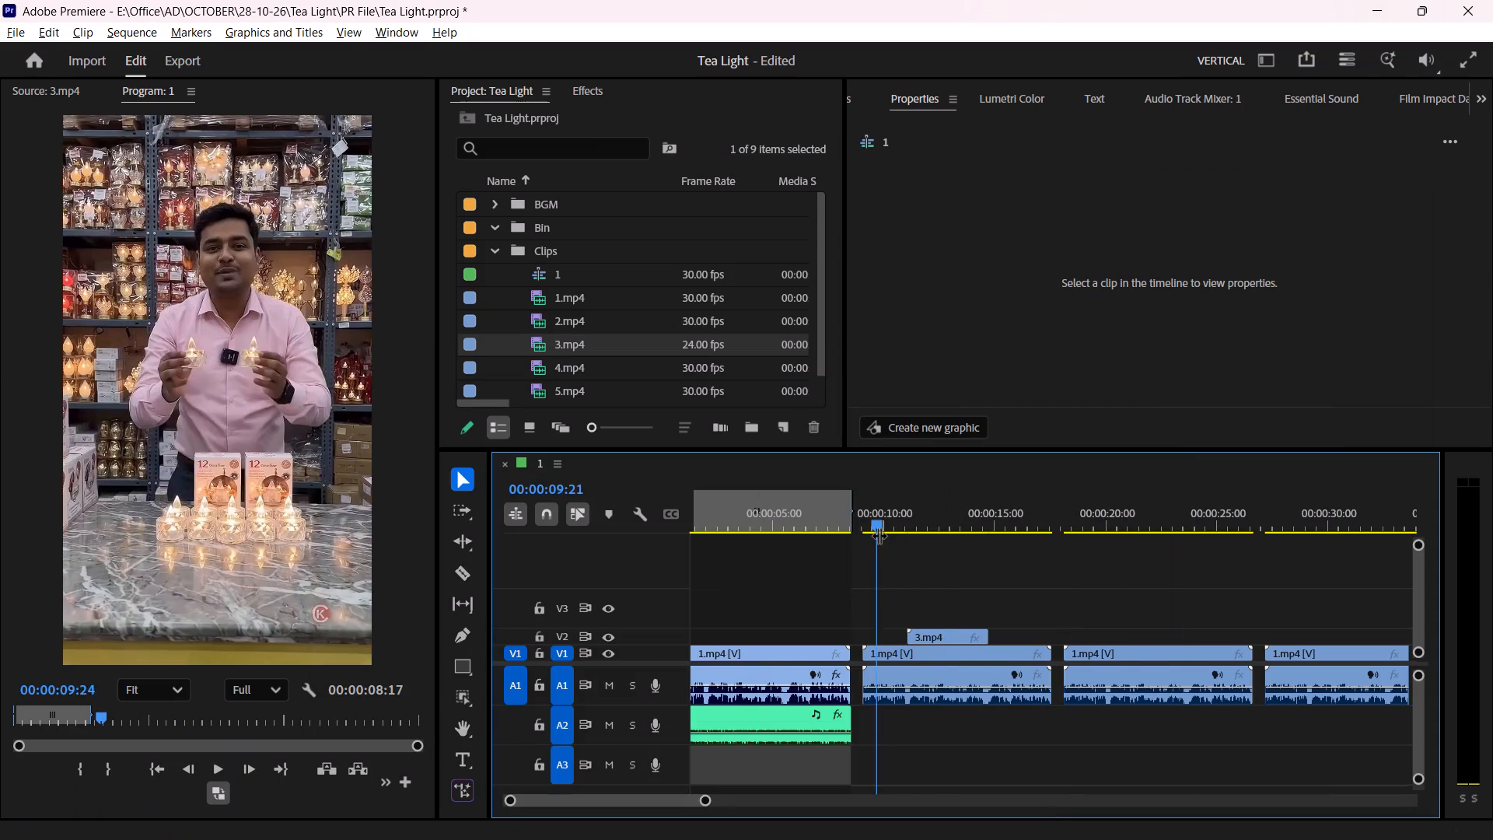
shift+drag(879, 535, 863, 542)
key(ctrl+s)
key(space)
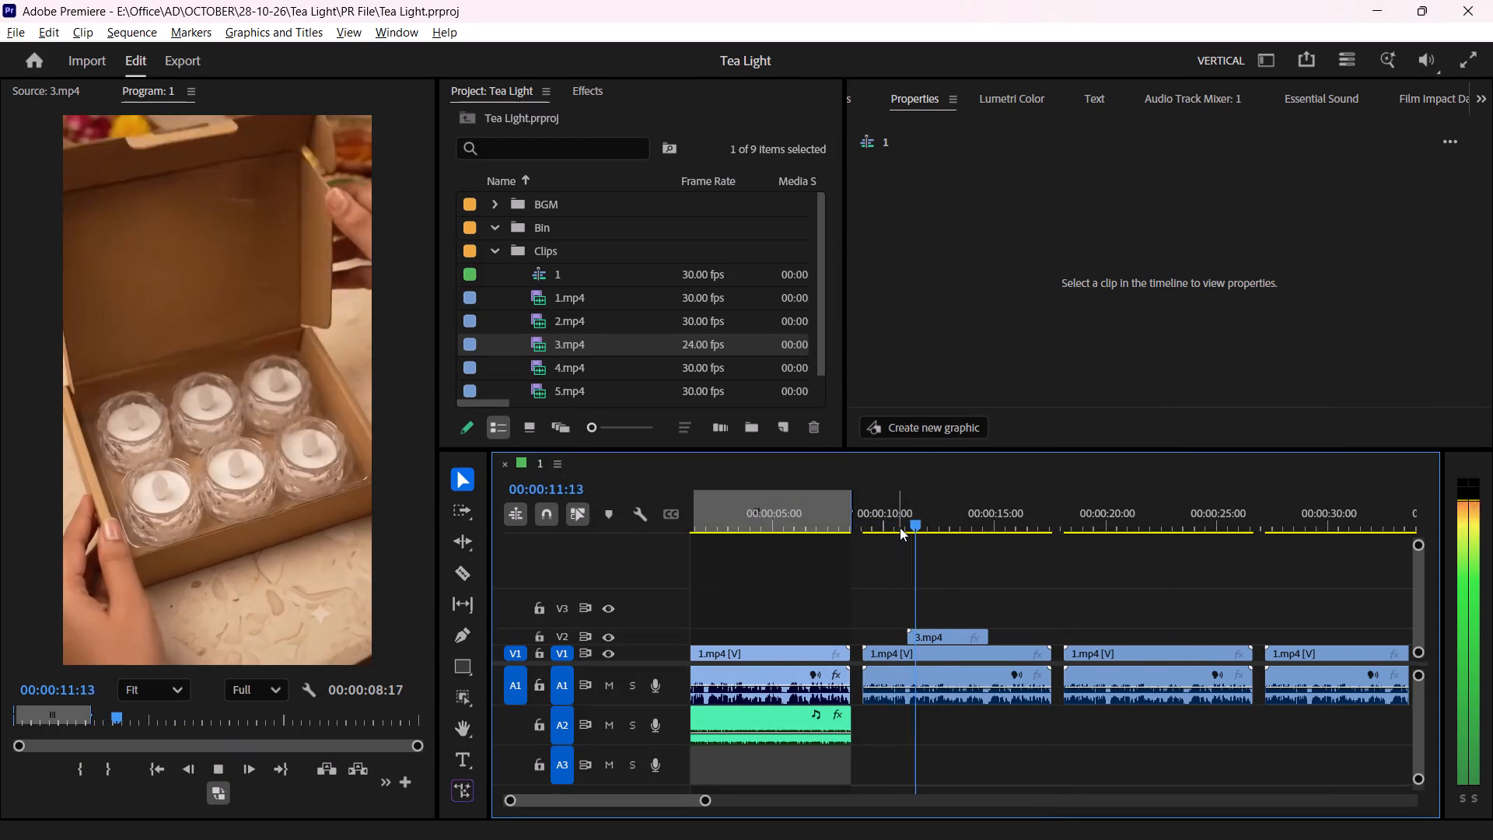
click(1249, 589)
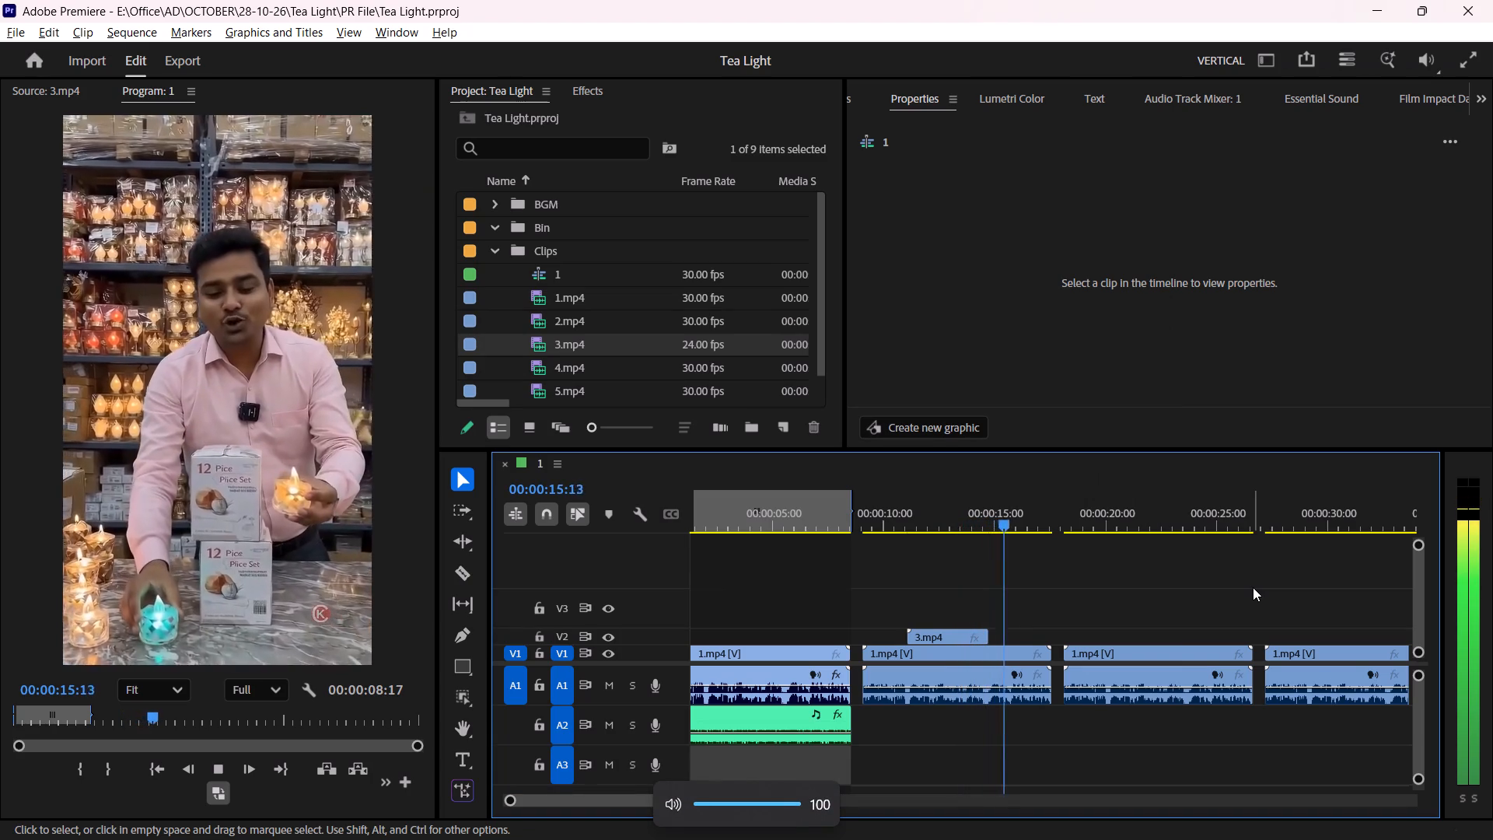
click(1078, 521)
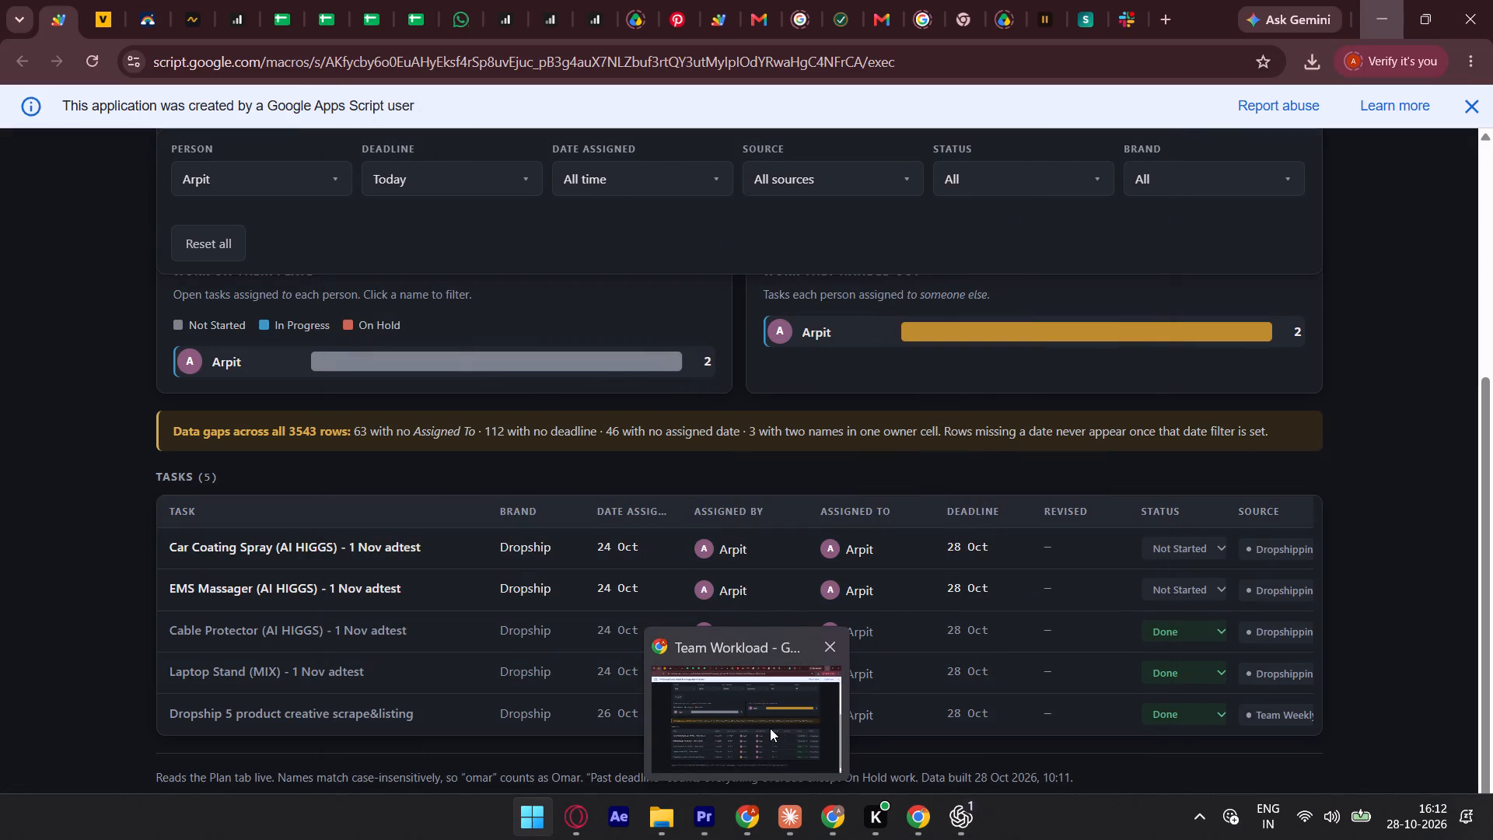
Switch to the August Plan- Dropshipping spreadsheet and search the Adtest November sheet for "water".
click(770, 728)
click(425, 0)
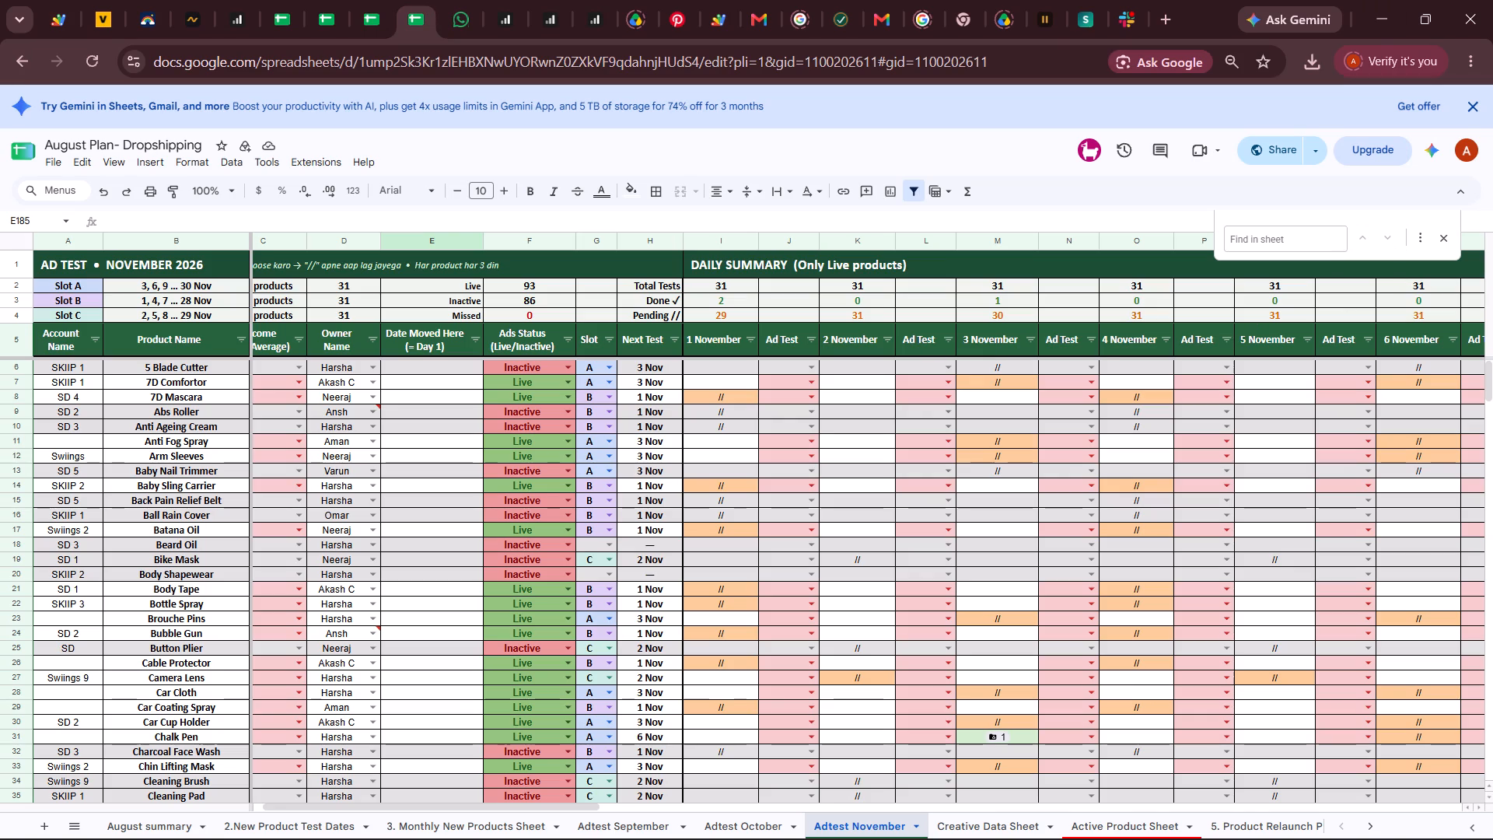
click(1292, 239)
text(water)
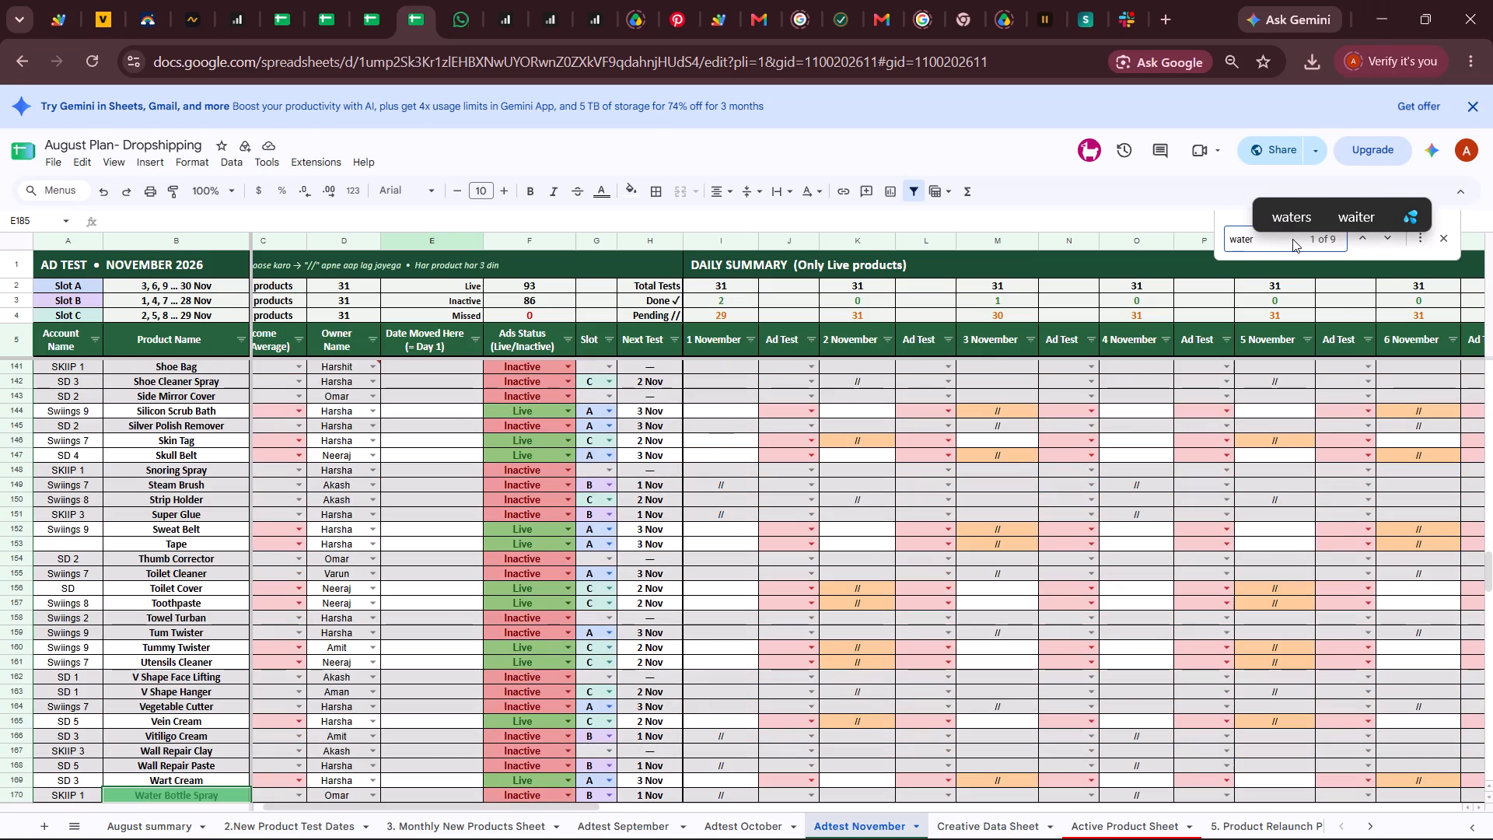
scroll(828, 645, down, 3)
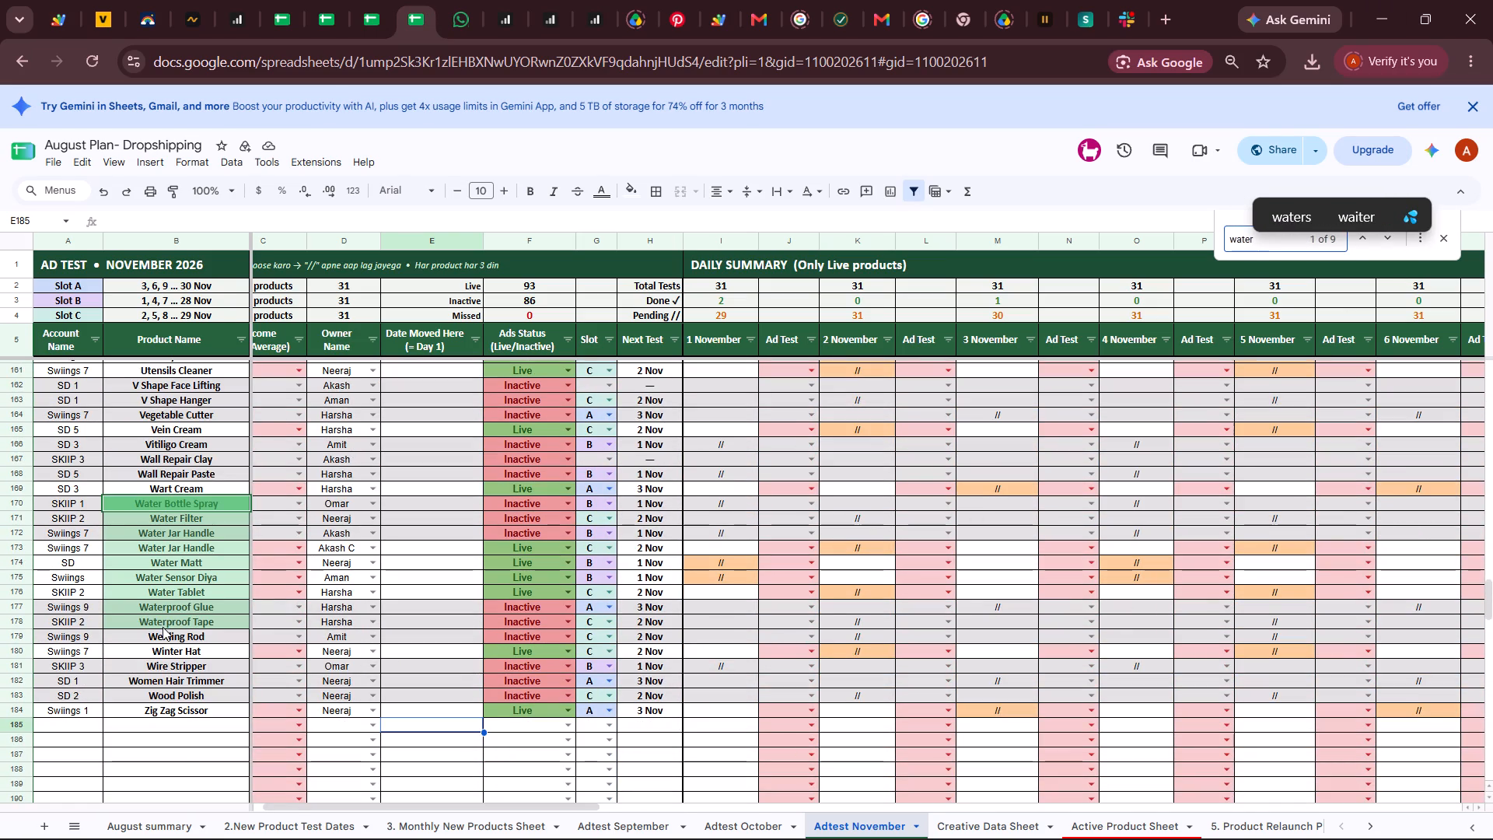
Open the Adtest October sheet and select the Water Sensor Diya row to review its ad test entries.
click(771, 828)
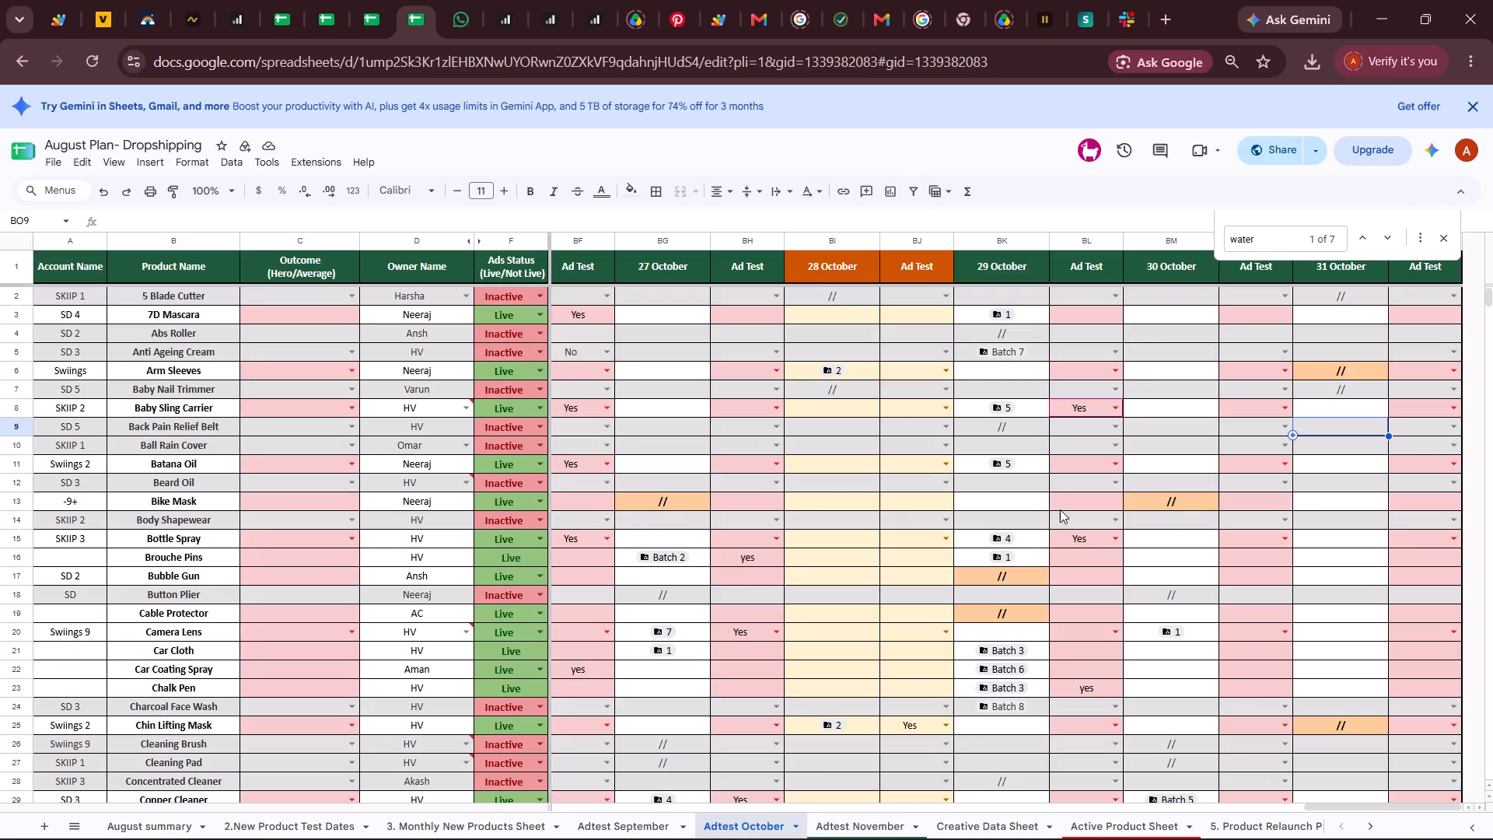
scroll(667, 495, down, 17)
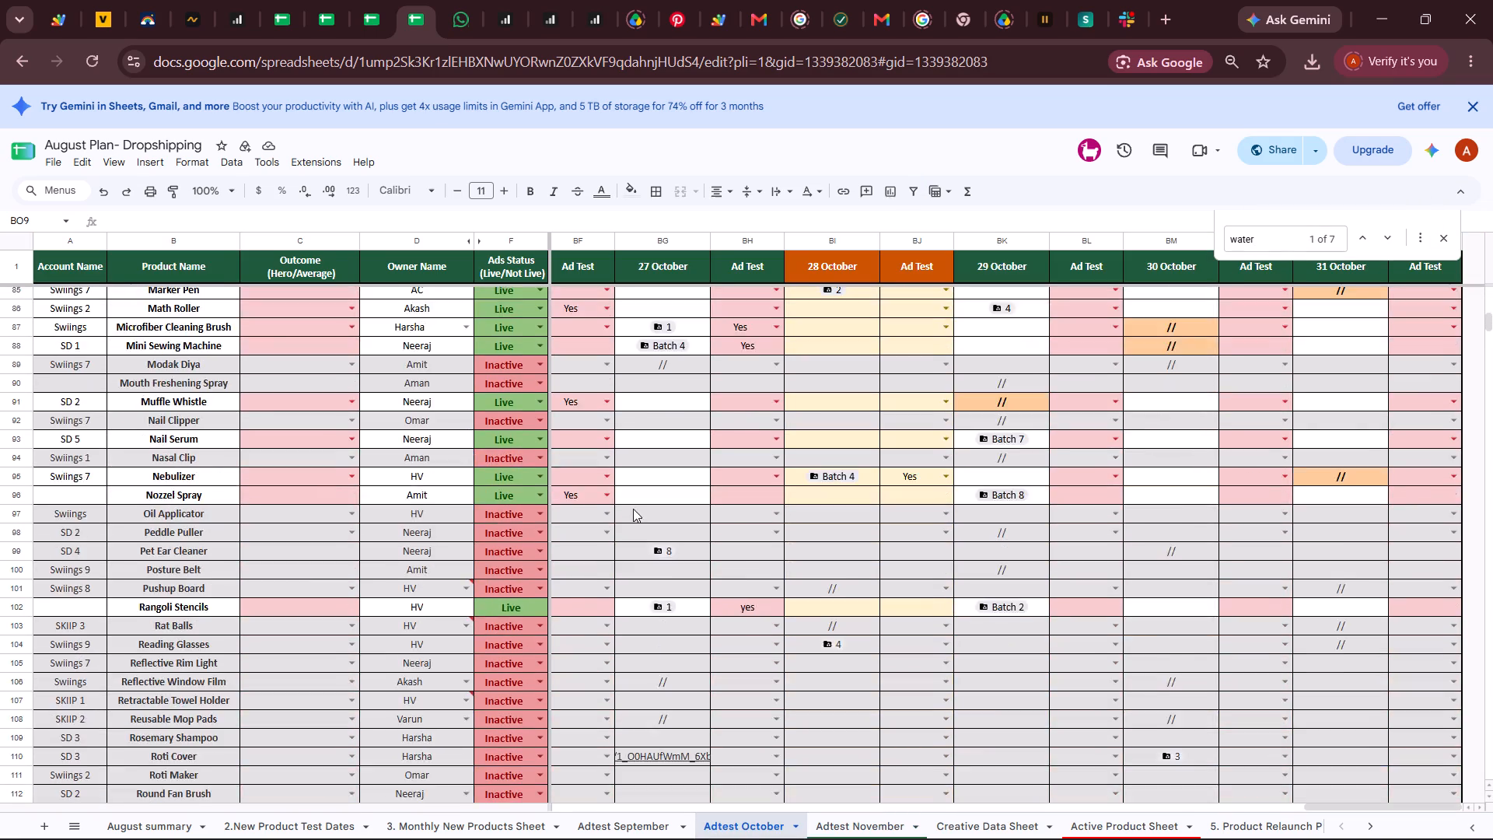
scroll(633, 509, down, 11)
scroll(621, 509, up, 3)
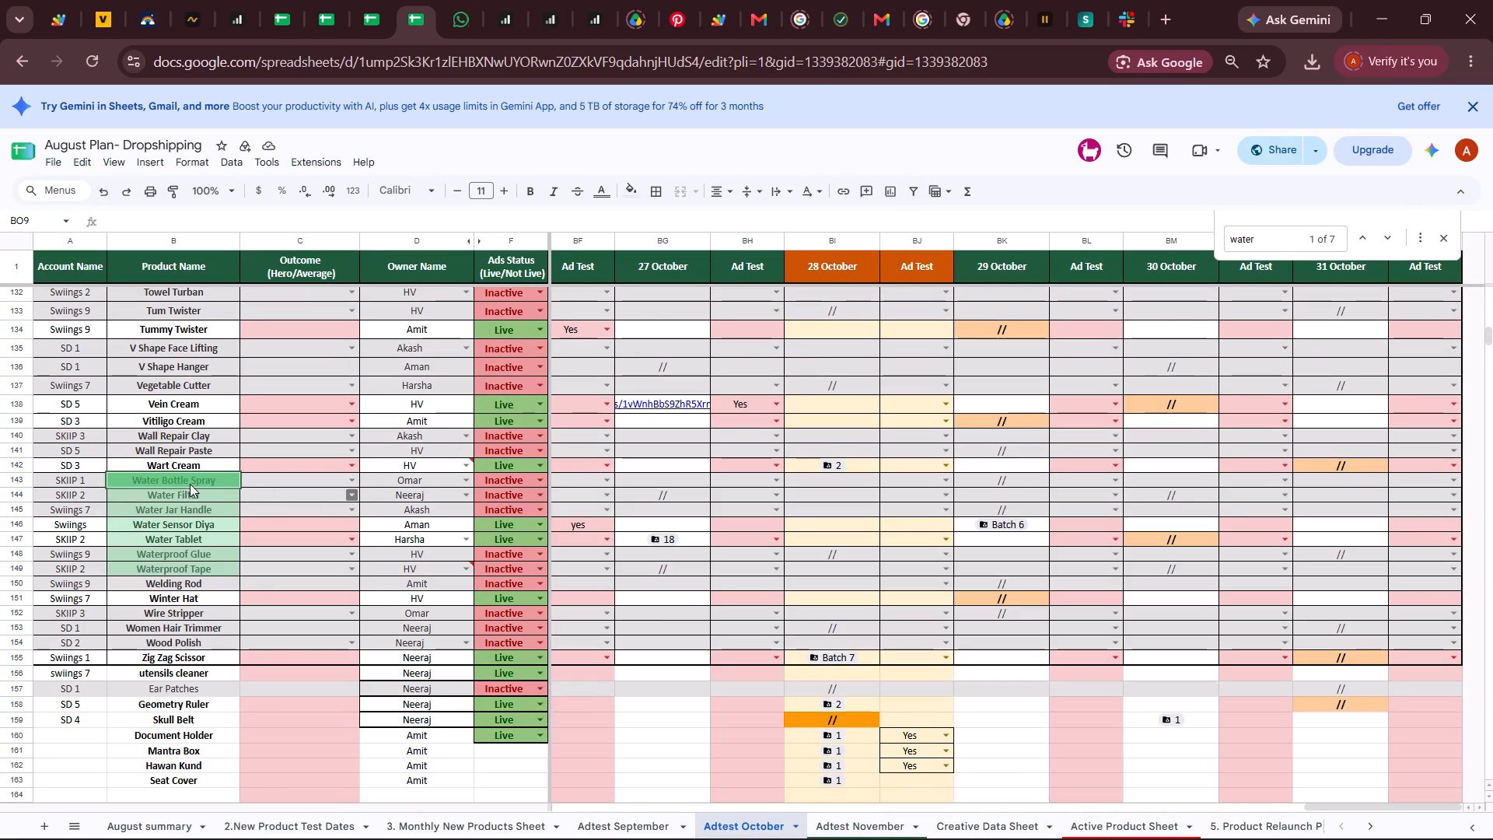
click(19, 523)
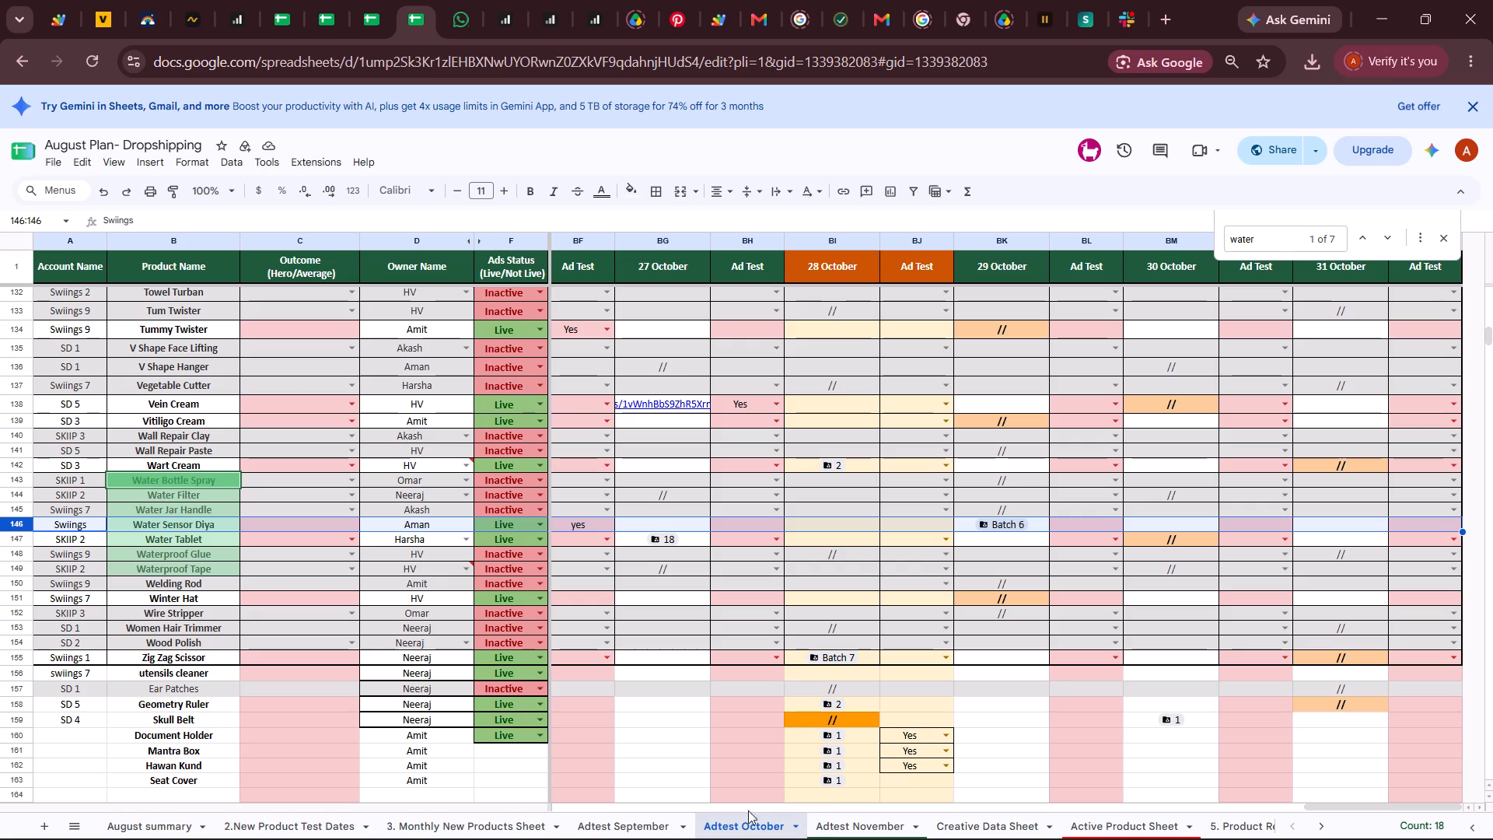
click(1440, 810)
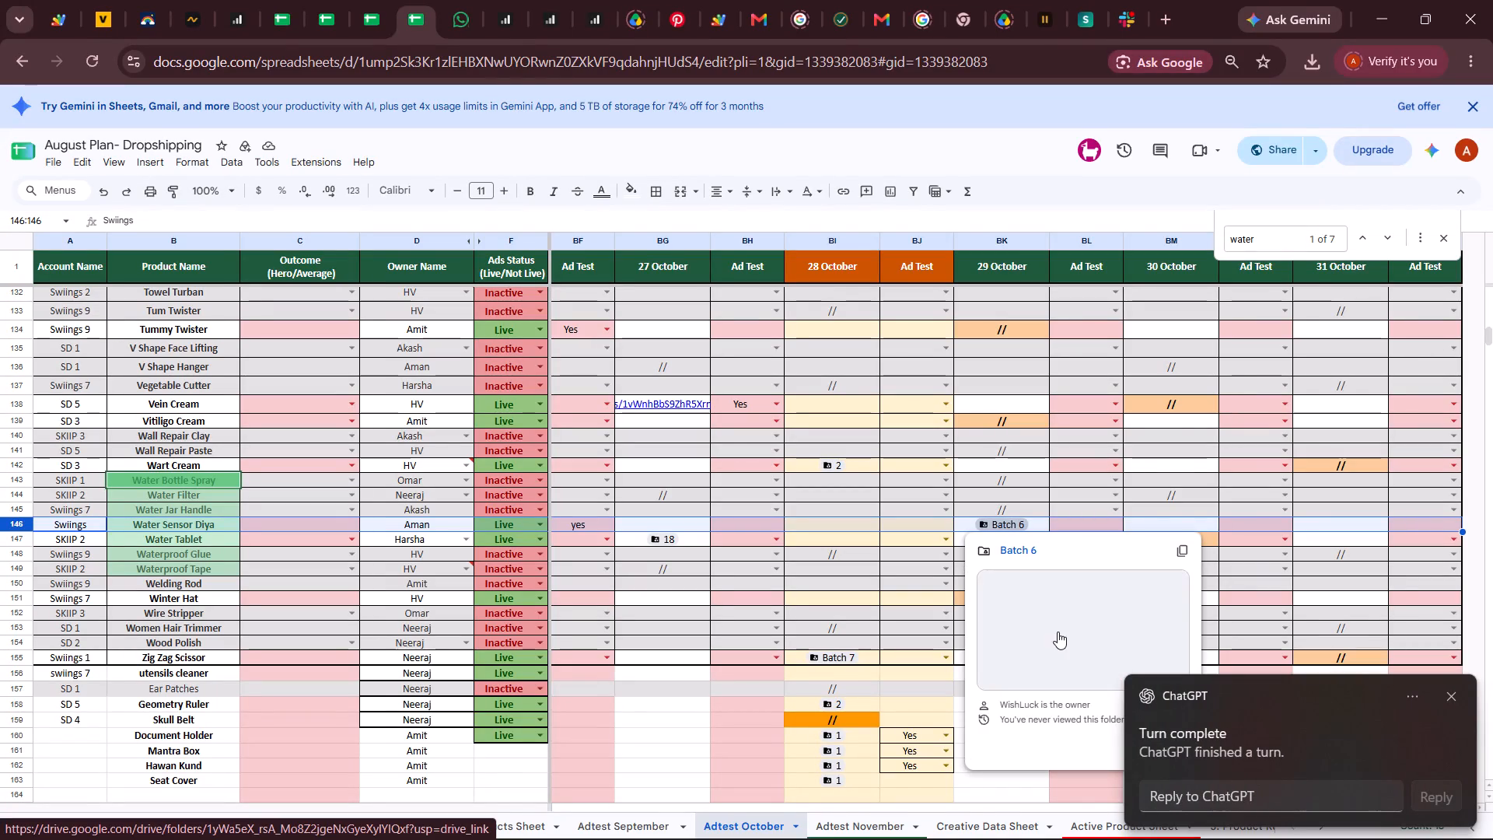
Open the Batch 6 folder linked in Water Sensor Diya's 29 October cell, try to play Video-13531.mp4, and close the folder.
click(1058, 632)
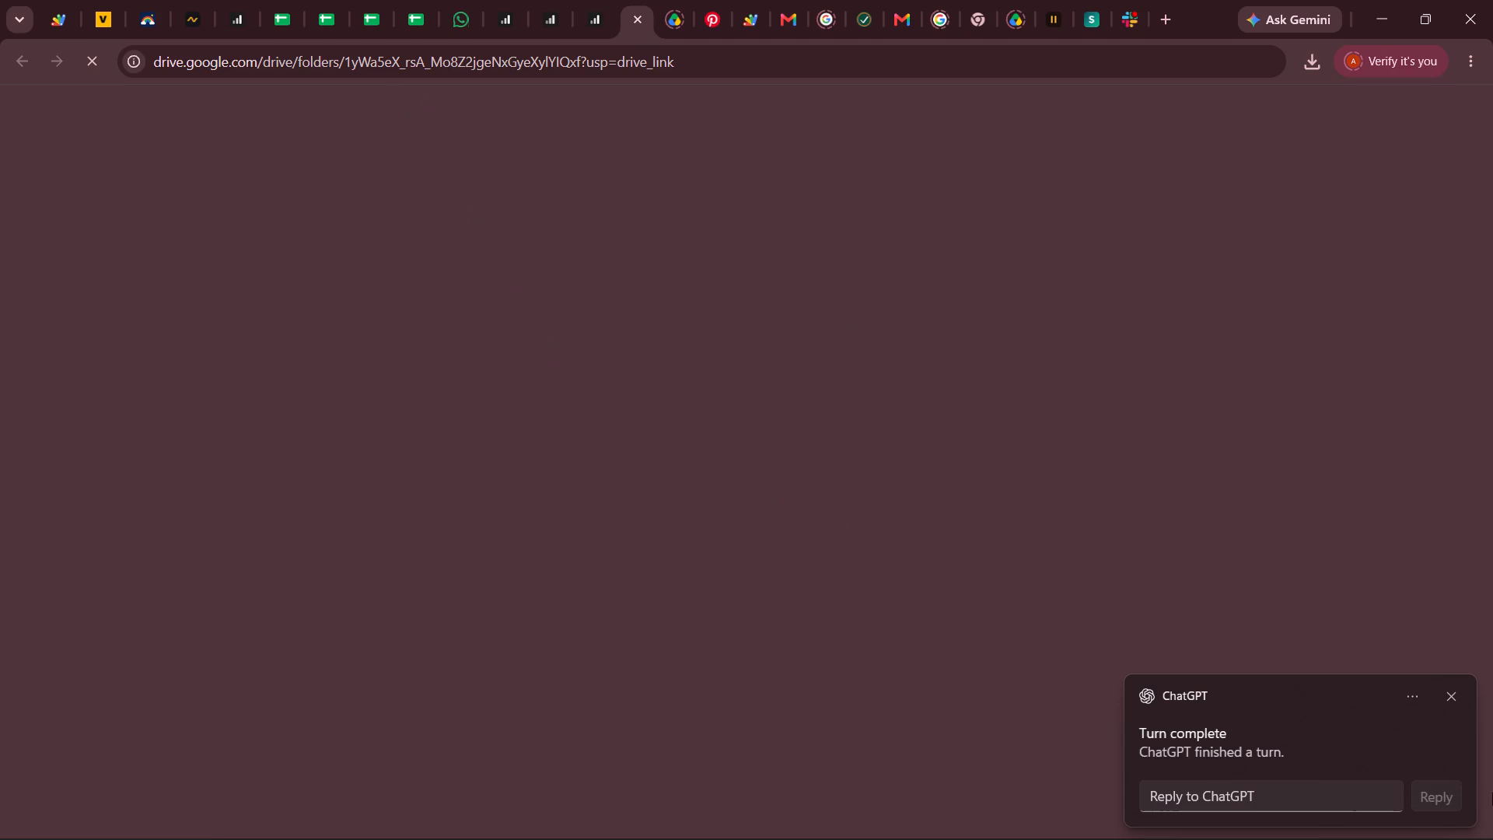
click(1449, 694)
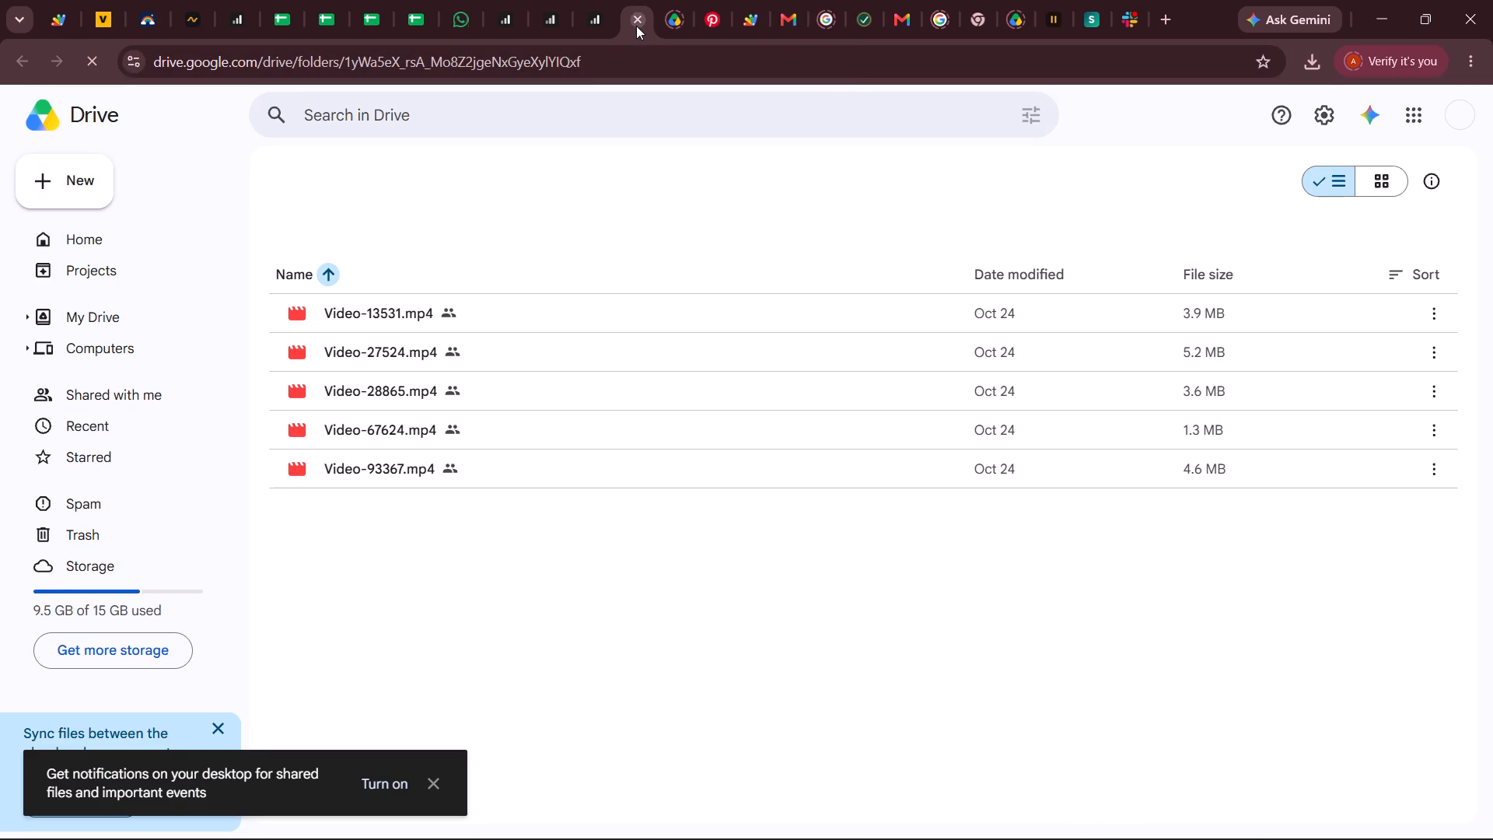
double_click(482, 308)
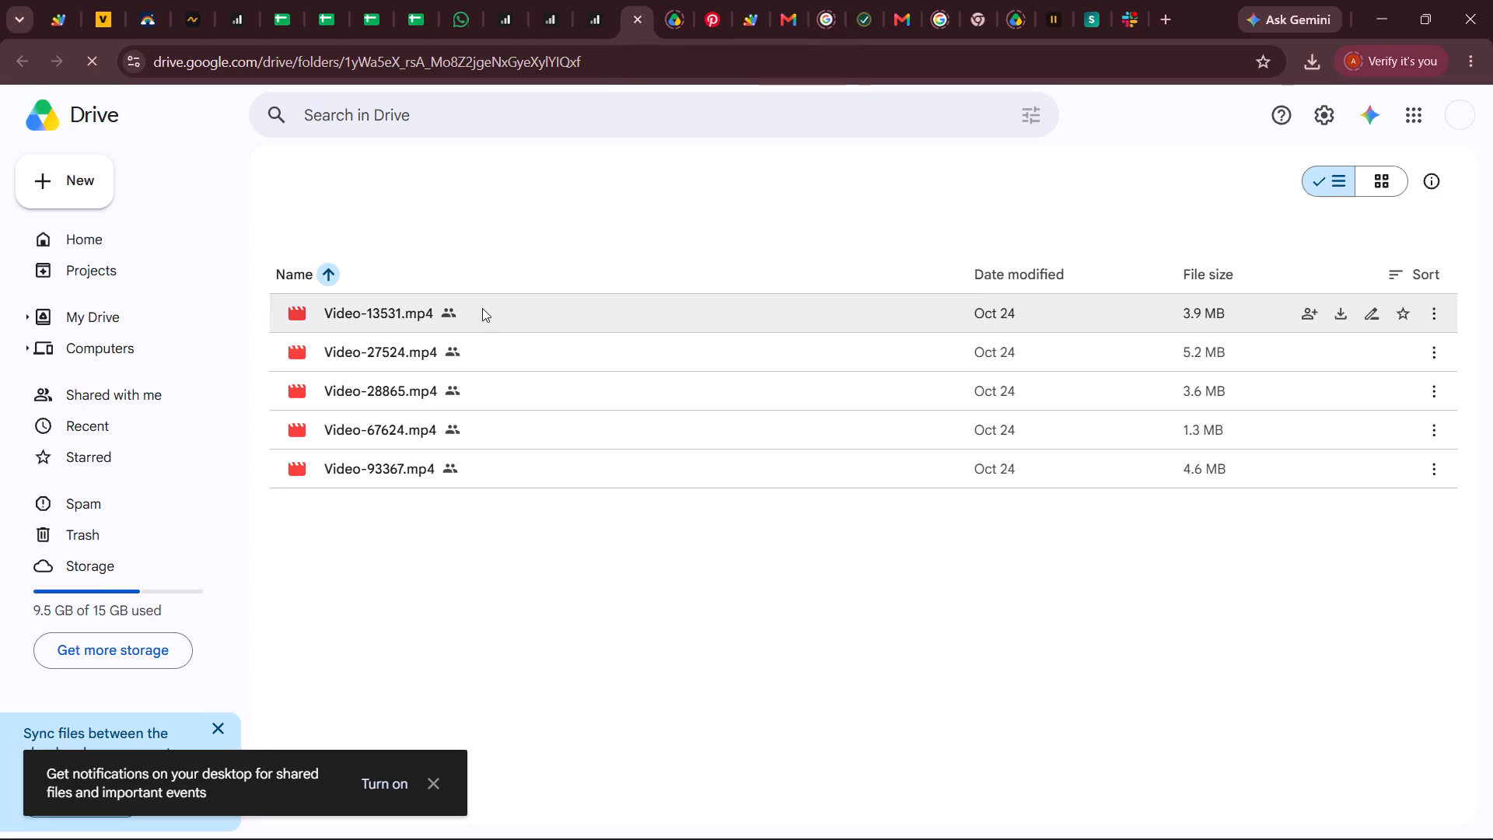
double_click(480, 324)
click(635, 16)
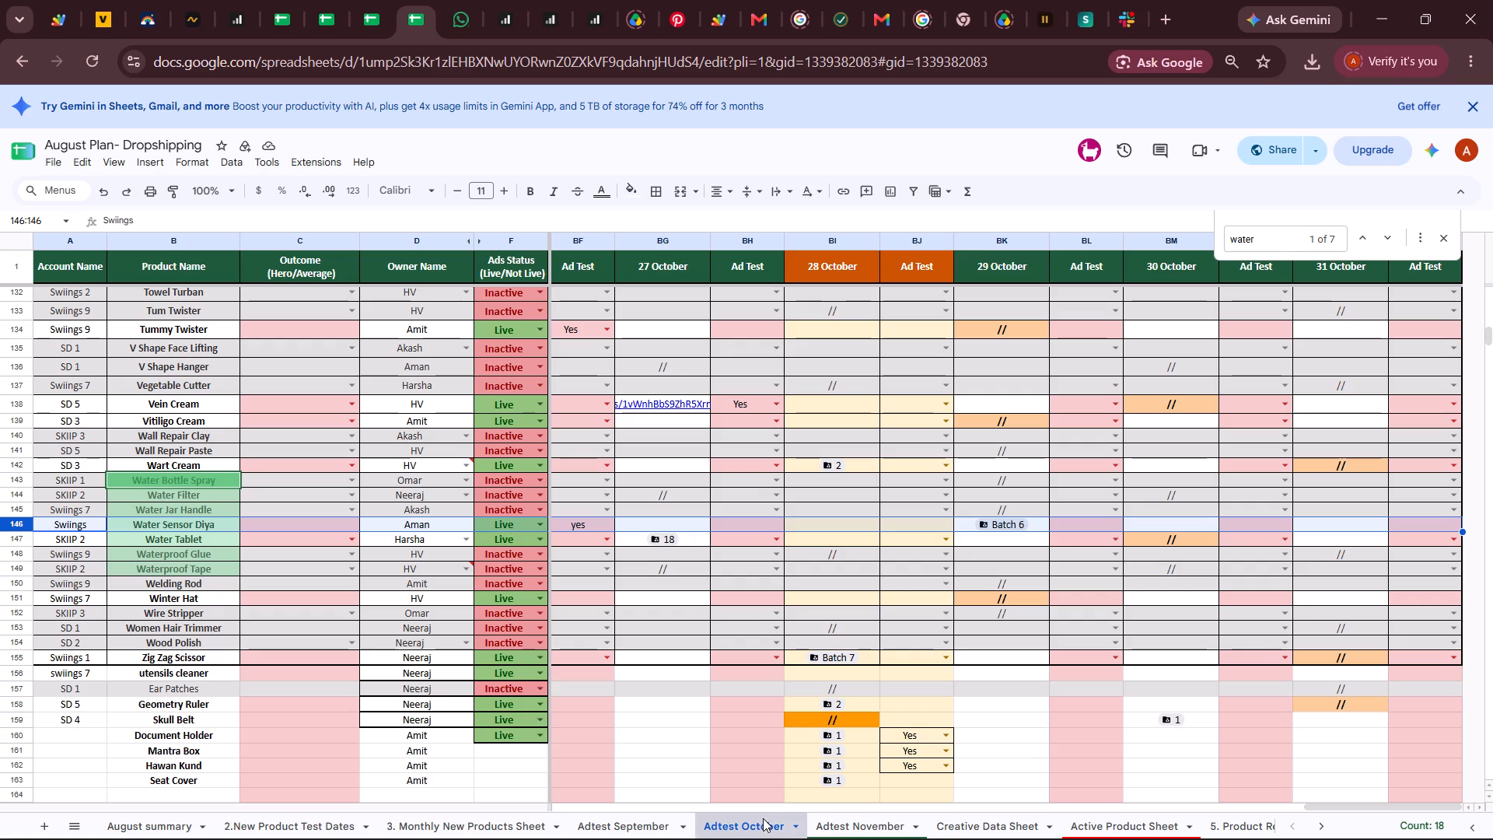
drag(1396, 805, 1492, 789)
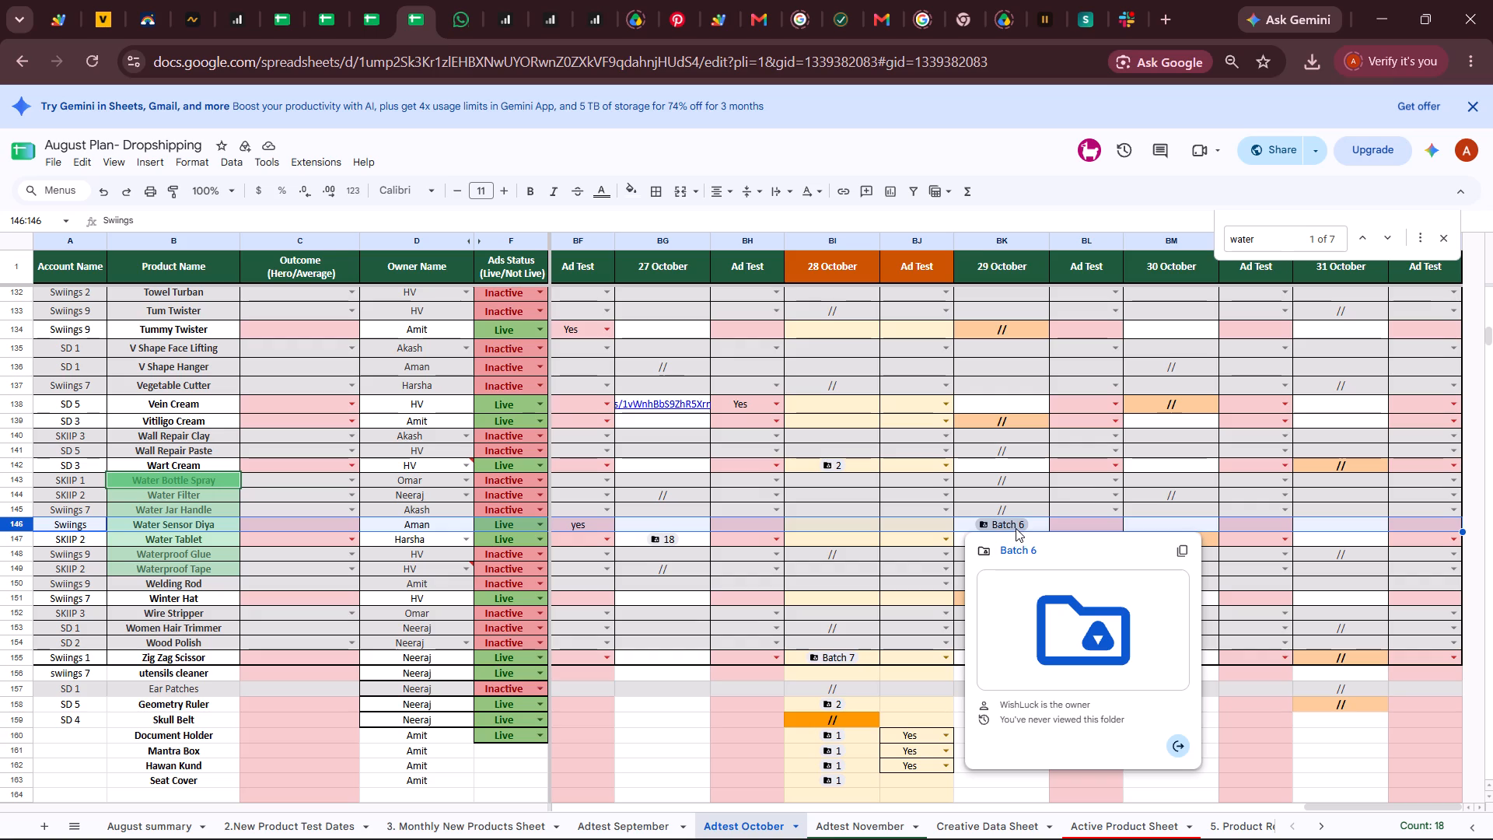
click(1330, 520)
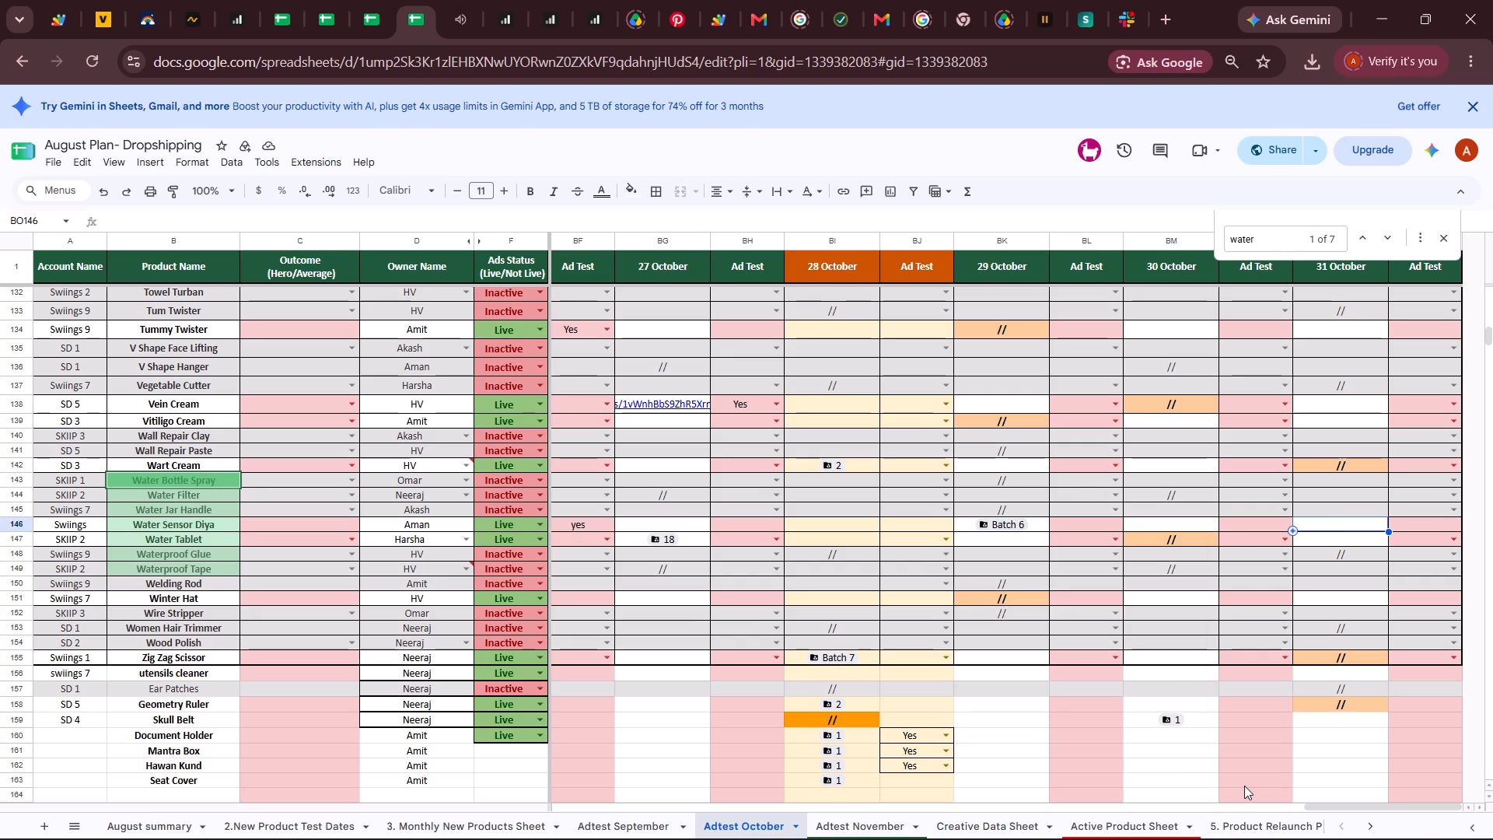
drag(1322, 803, 1389, 803)
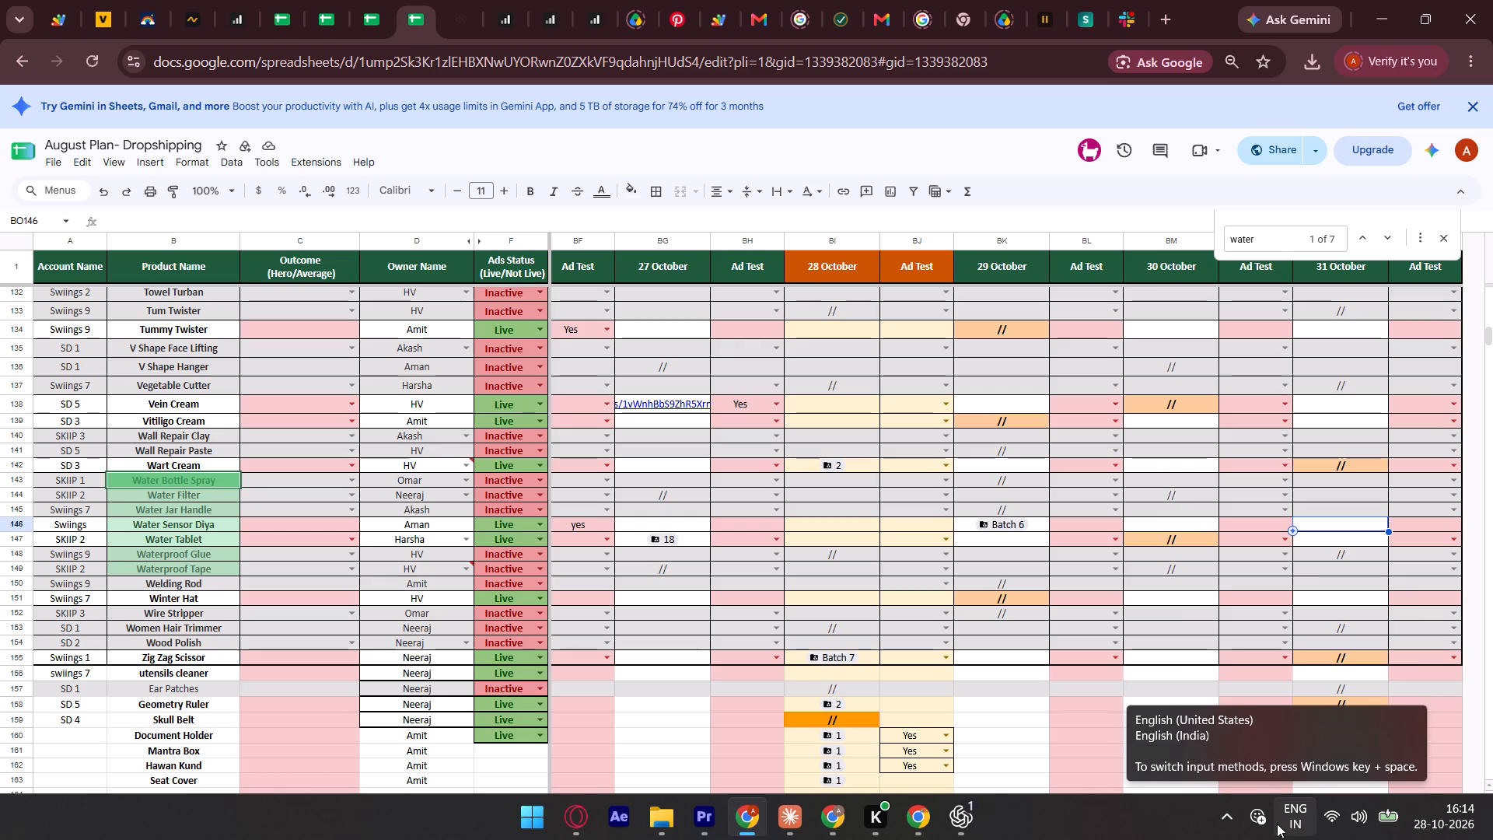
scroll(982, 435, up, 2)
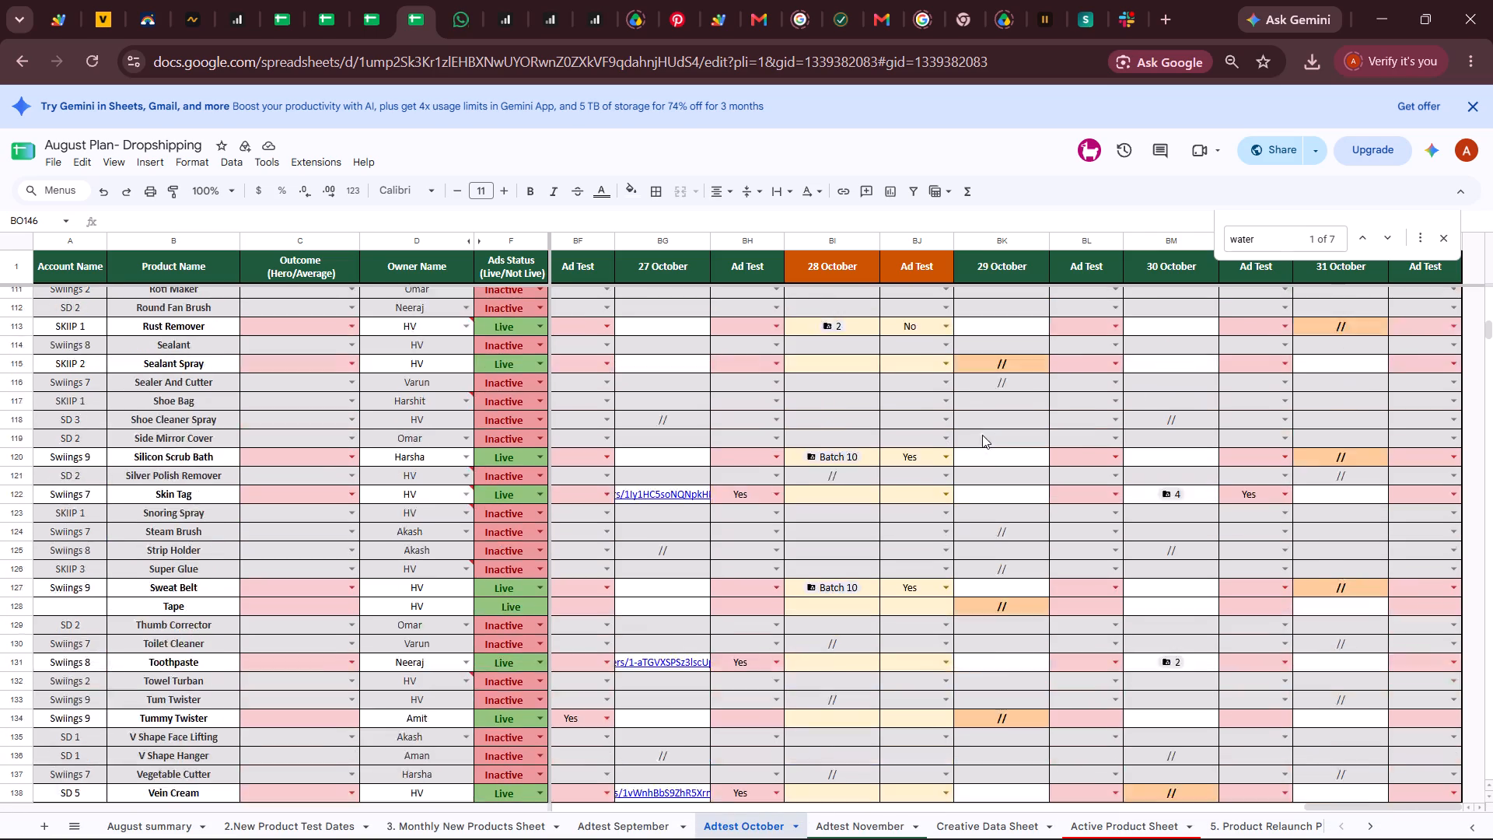
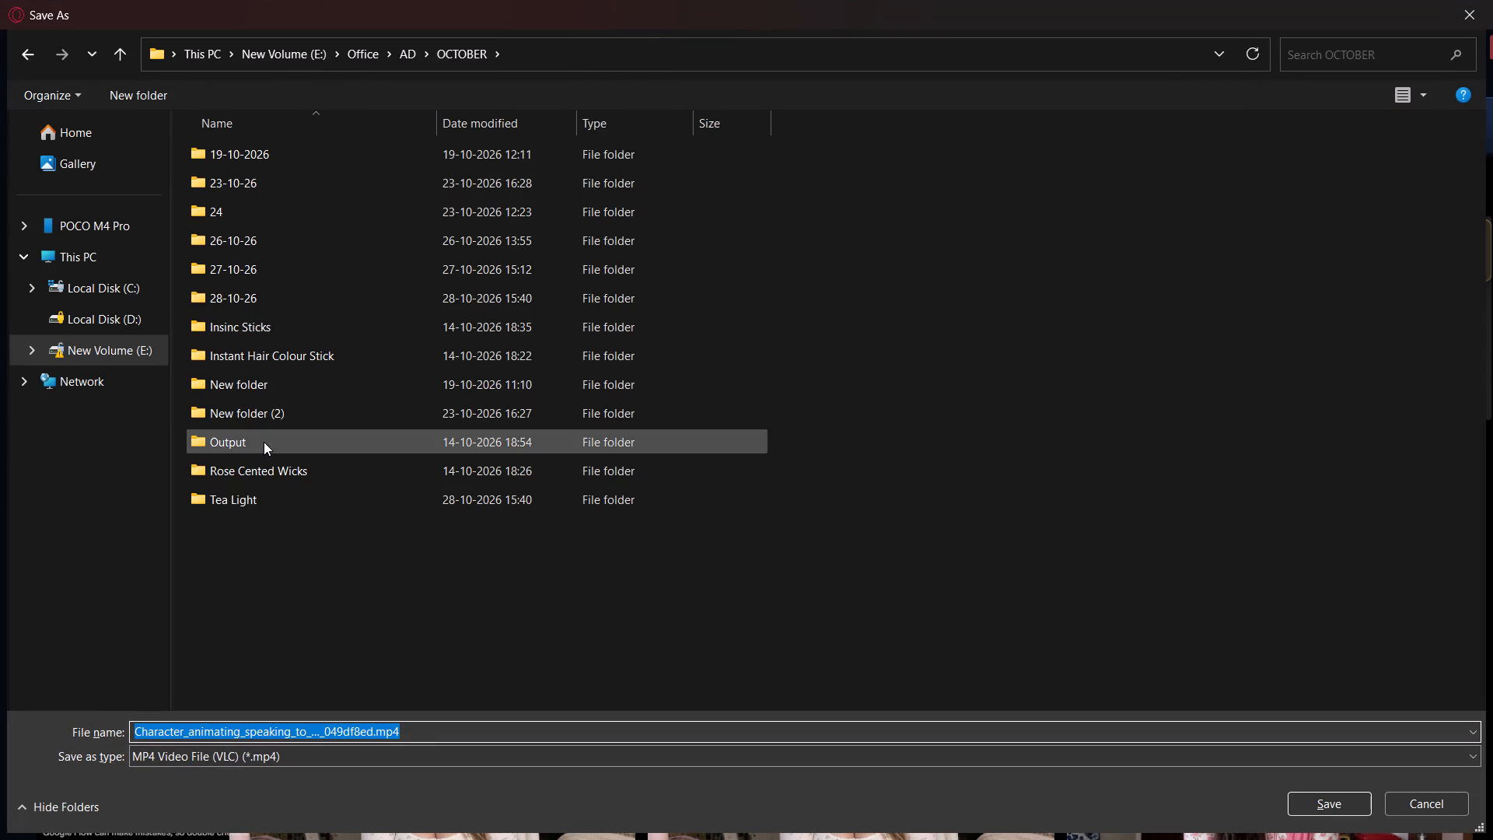
double_click(240, 305)
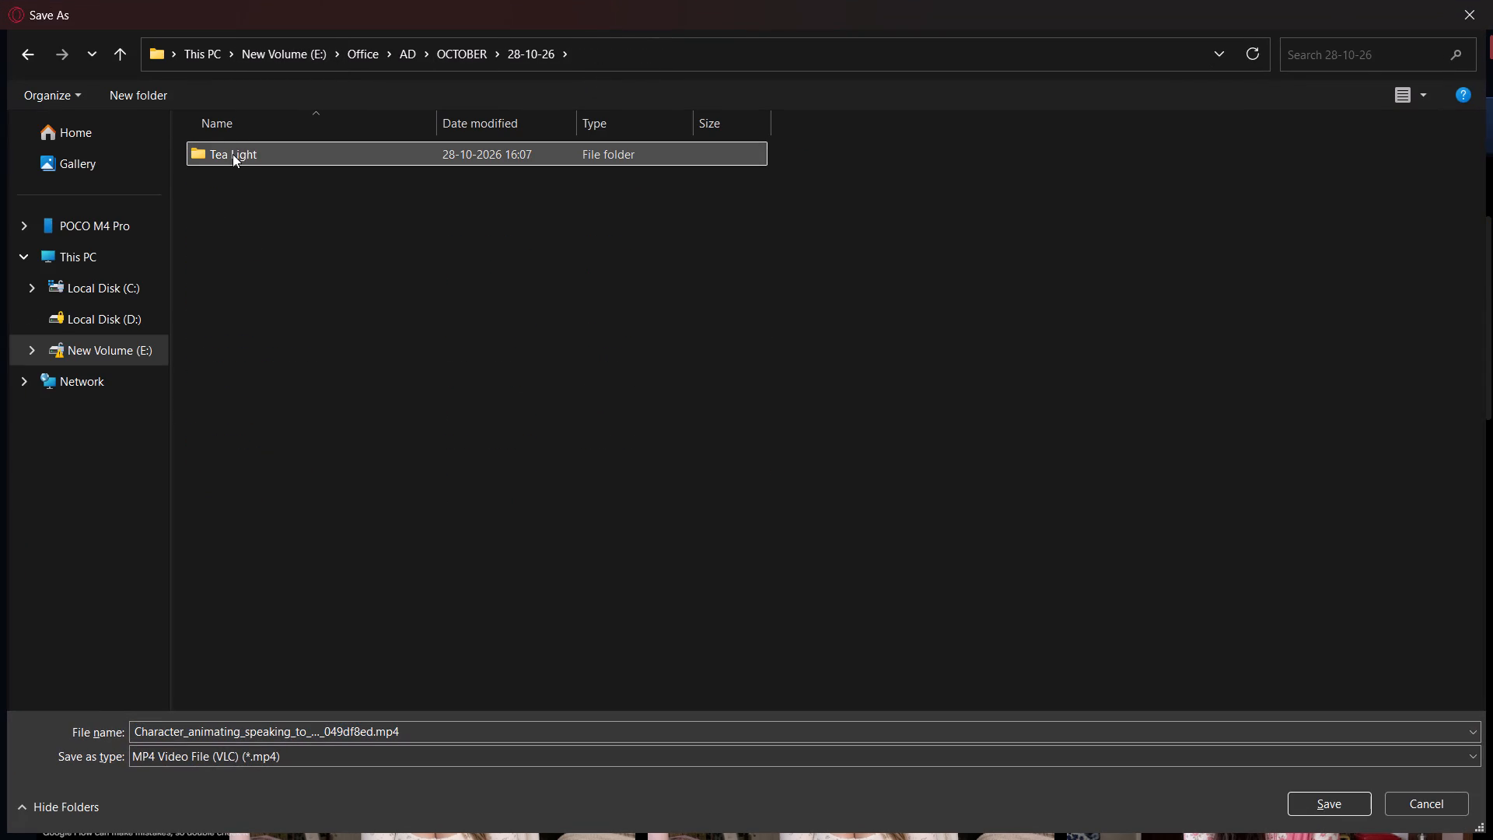
double_click(233, 154)
double_click(274, 151)
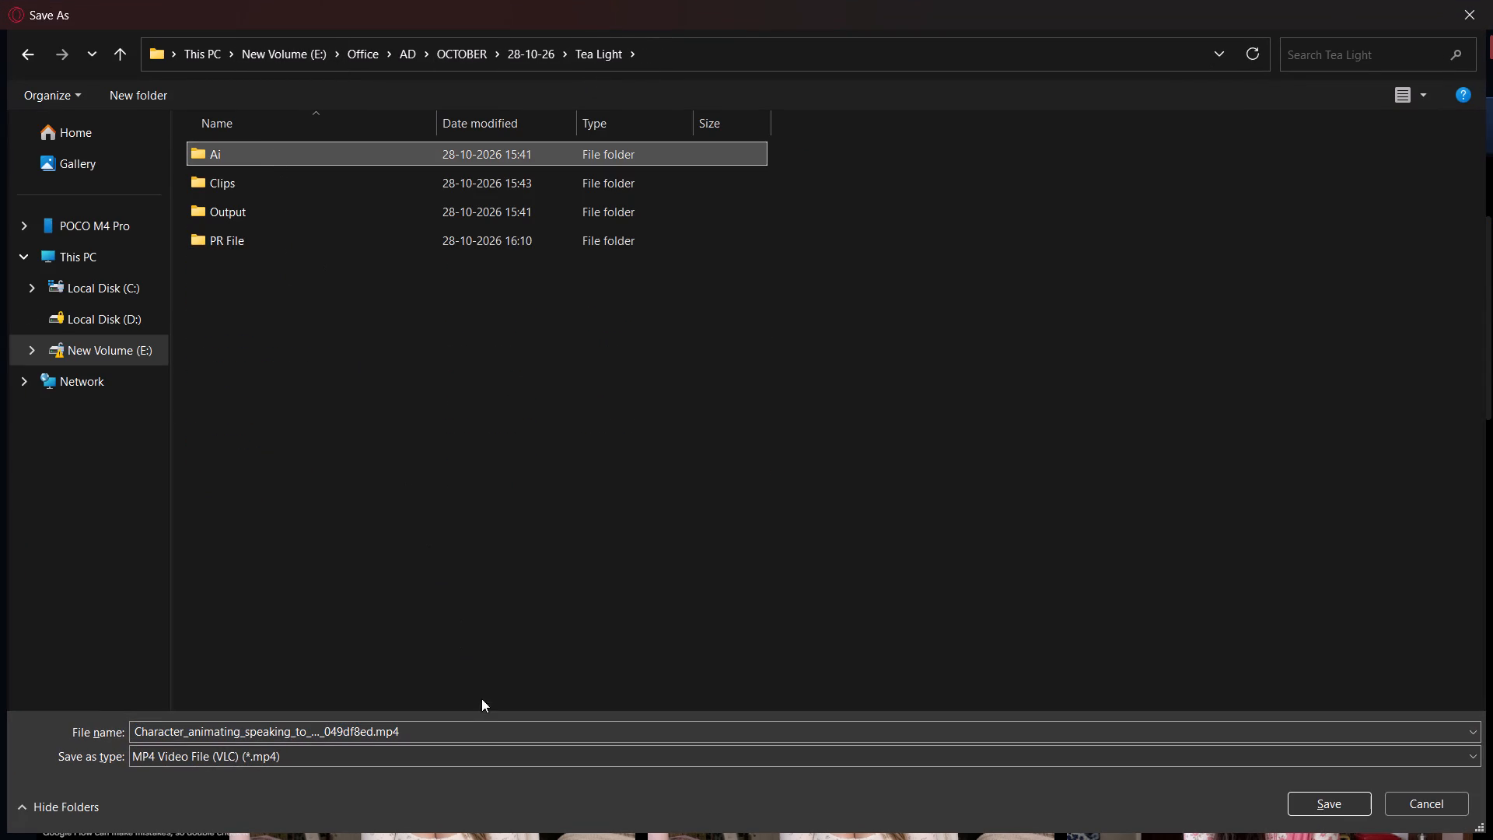
click(488, 723)
key(1)
key(Return)
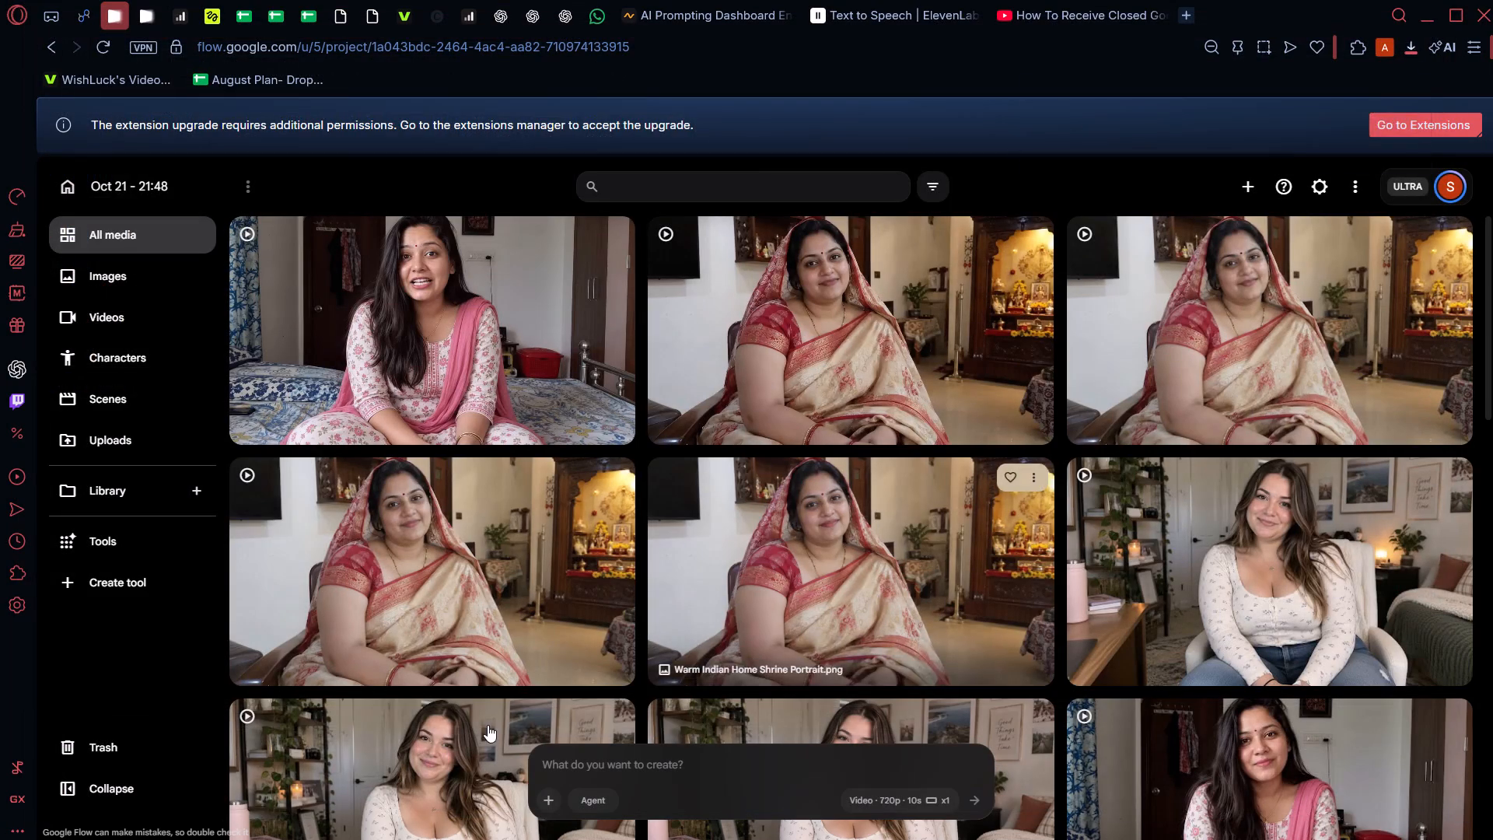
Switch to Adobe Premiere and mark in and out points around the third 1.mp4 clip on V1, starting at 00:00:18:04.
click(1436, 5)
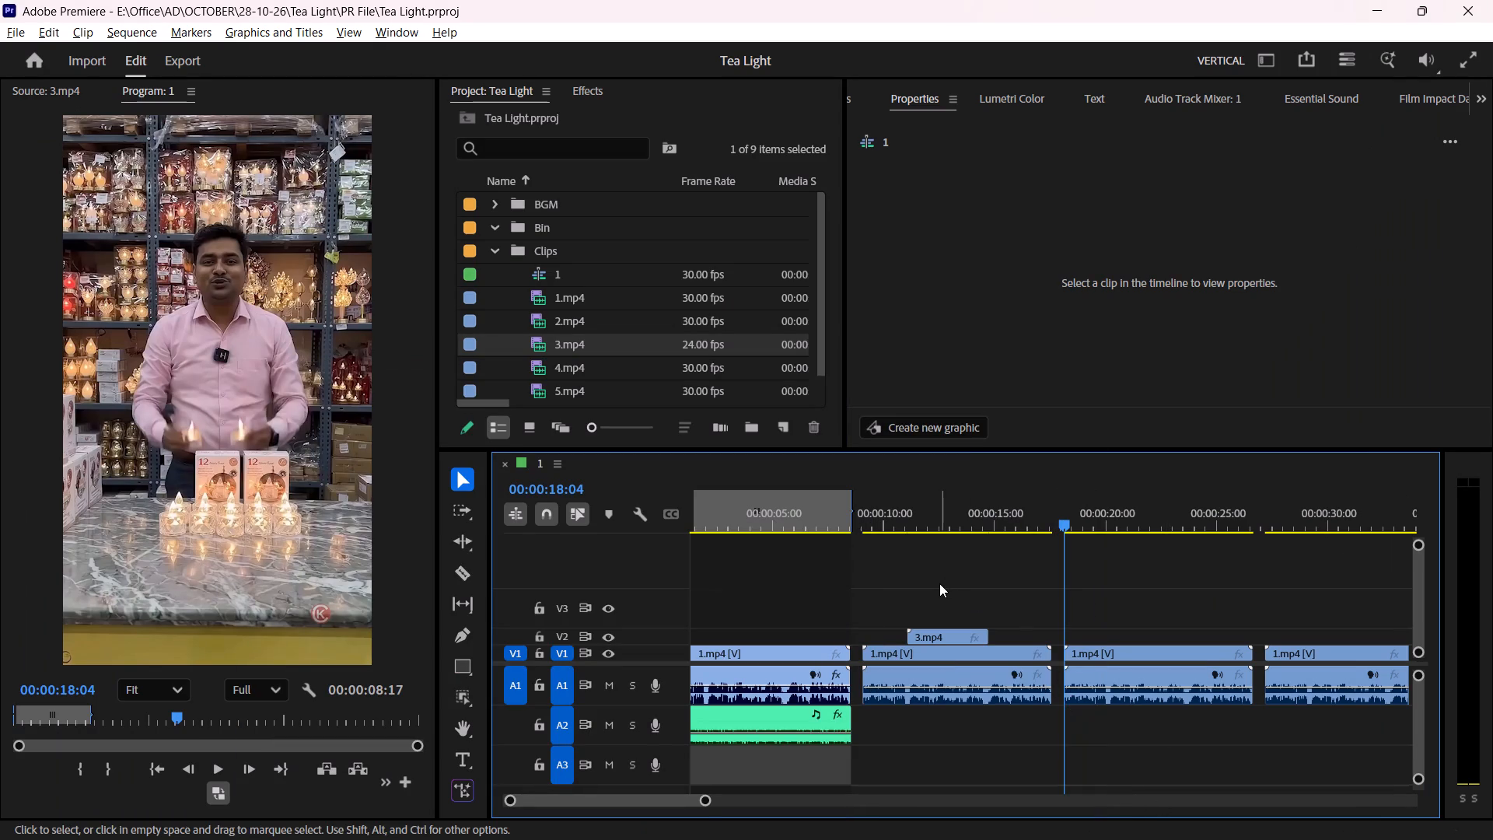
scroll(946, 625, down, 5)
scroll(946, 626, up, 4)
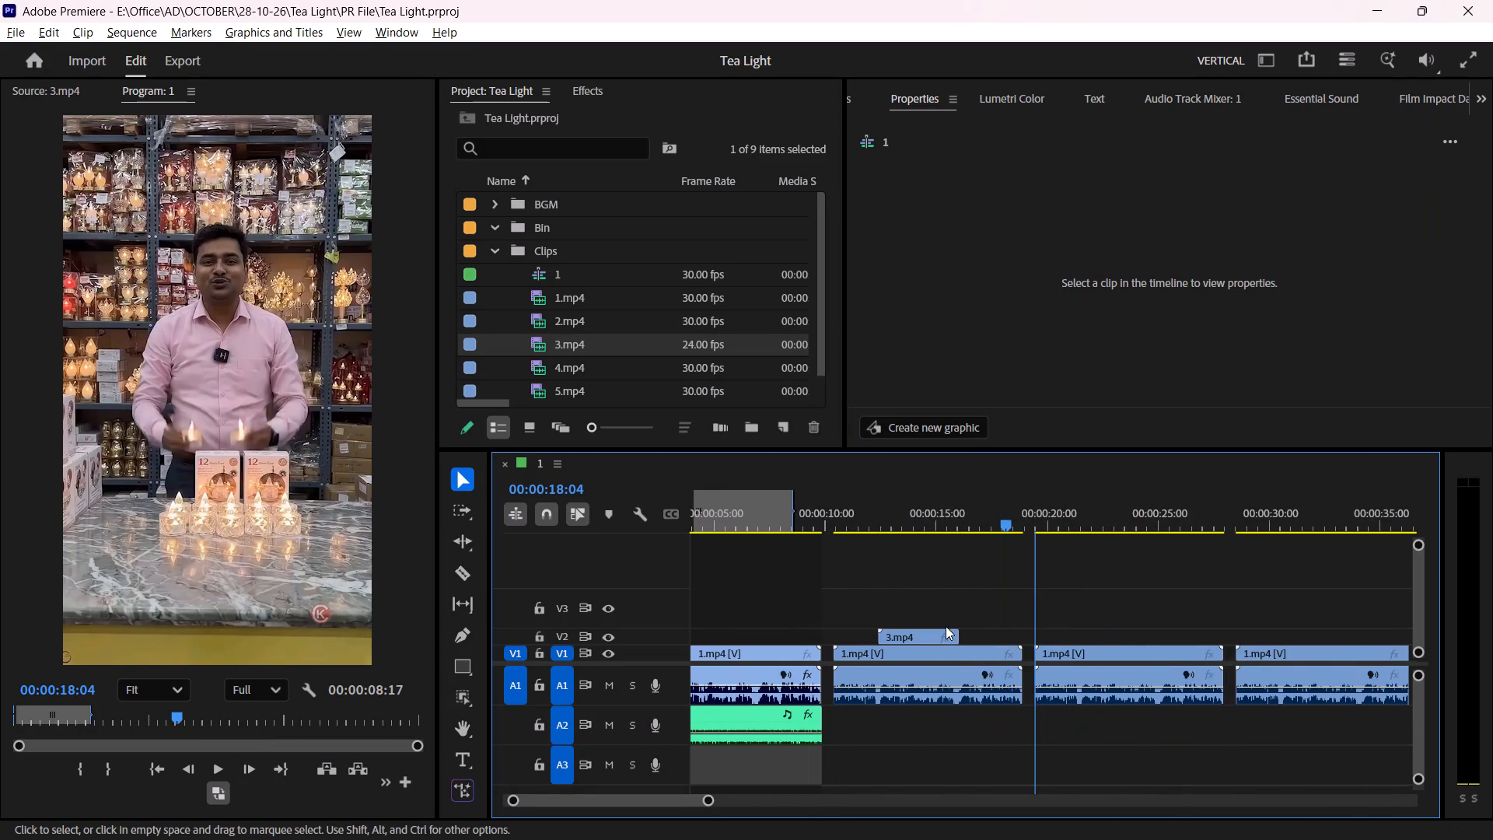
scroll(946, 626, up, 1)
shift+click(1065, 527)
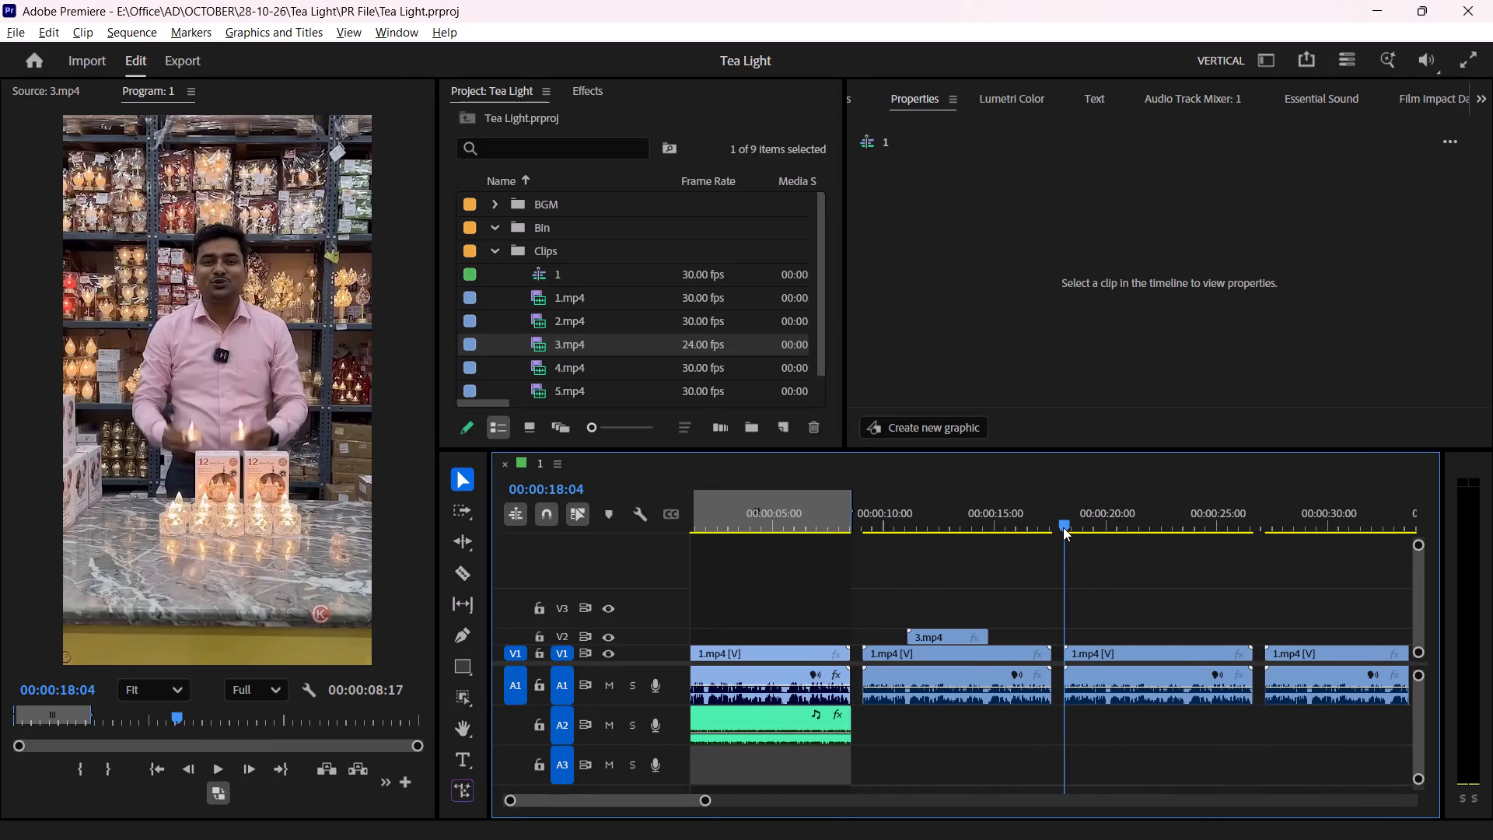
key(i)
shift+click(1249, 520)
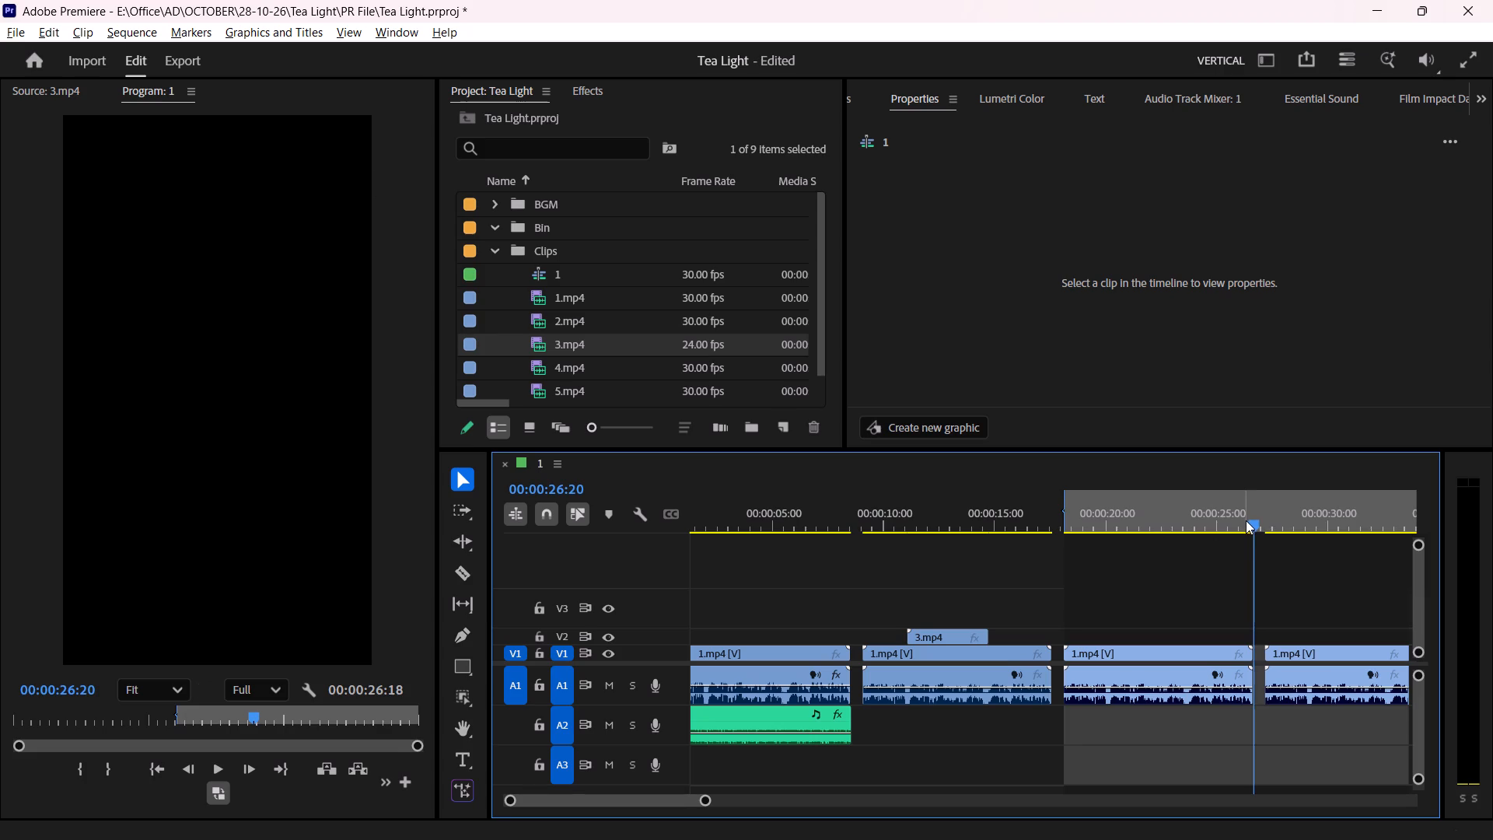
key(o)
click(1201, 524)
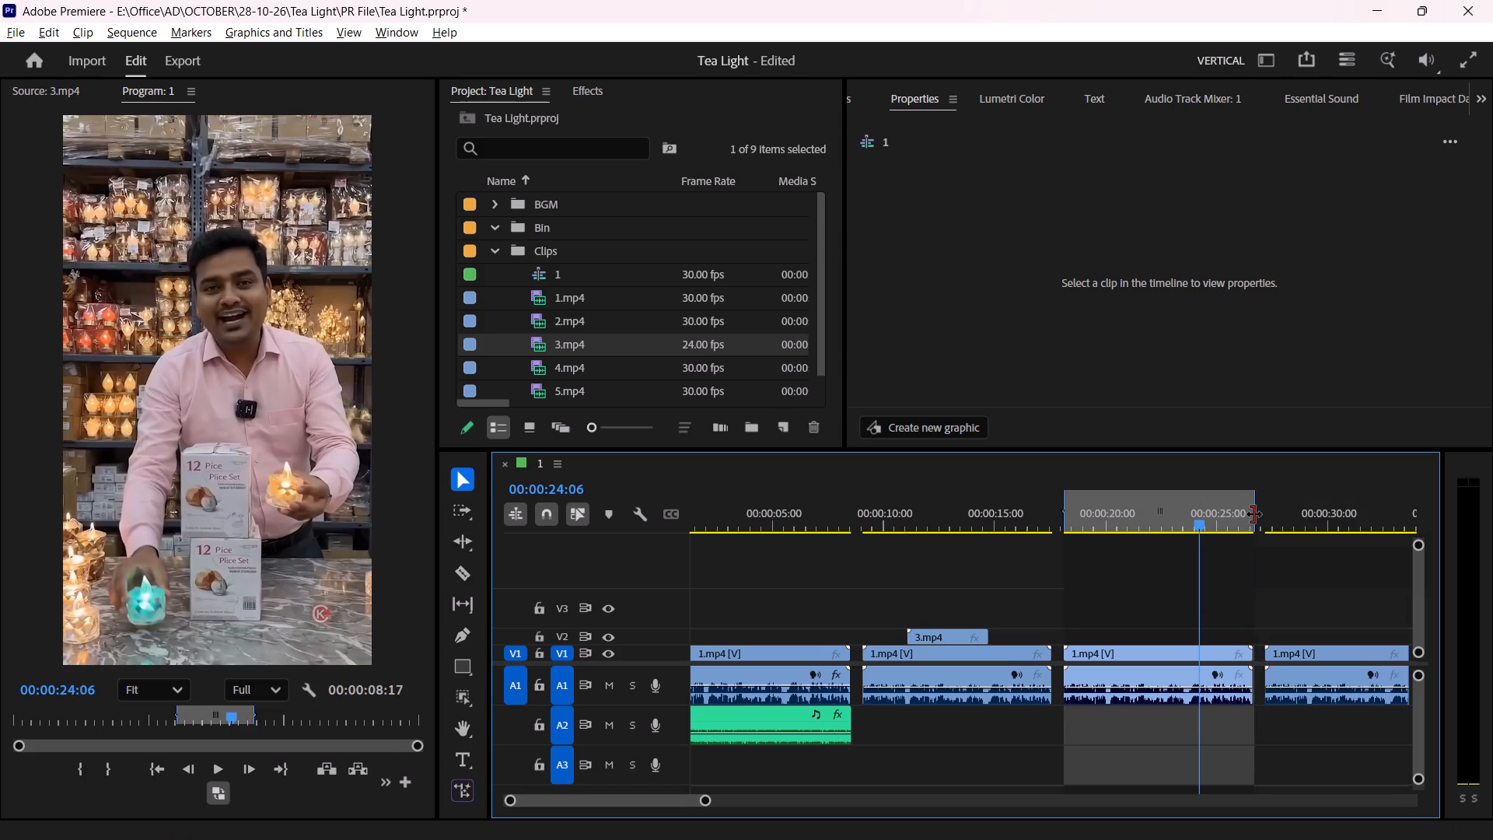
click(1254, 514)
drag(1184, 527, 1076, 532)
click(1190, 562)
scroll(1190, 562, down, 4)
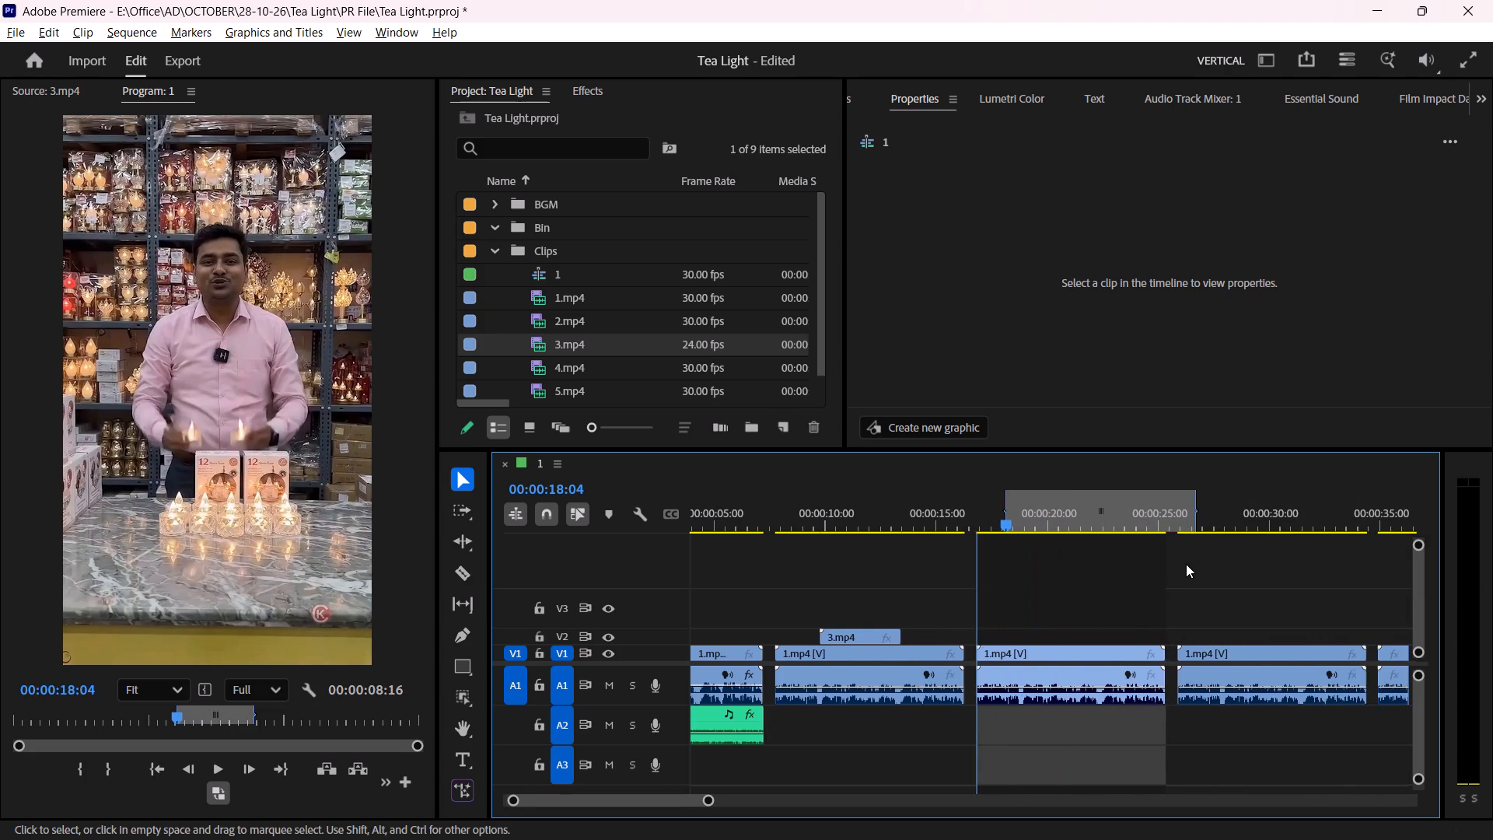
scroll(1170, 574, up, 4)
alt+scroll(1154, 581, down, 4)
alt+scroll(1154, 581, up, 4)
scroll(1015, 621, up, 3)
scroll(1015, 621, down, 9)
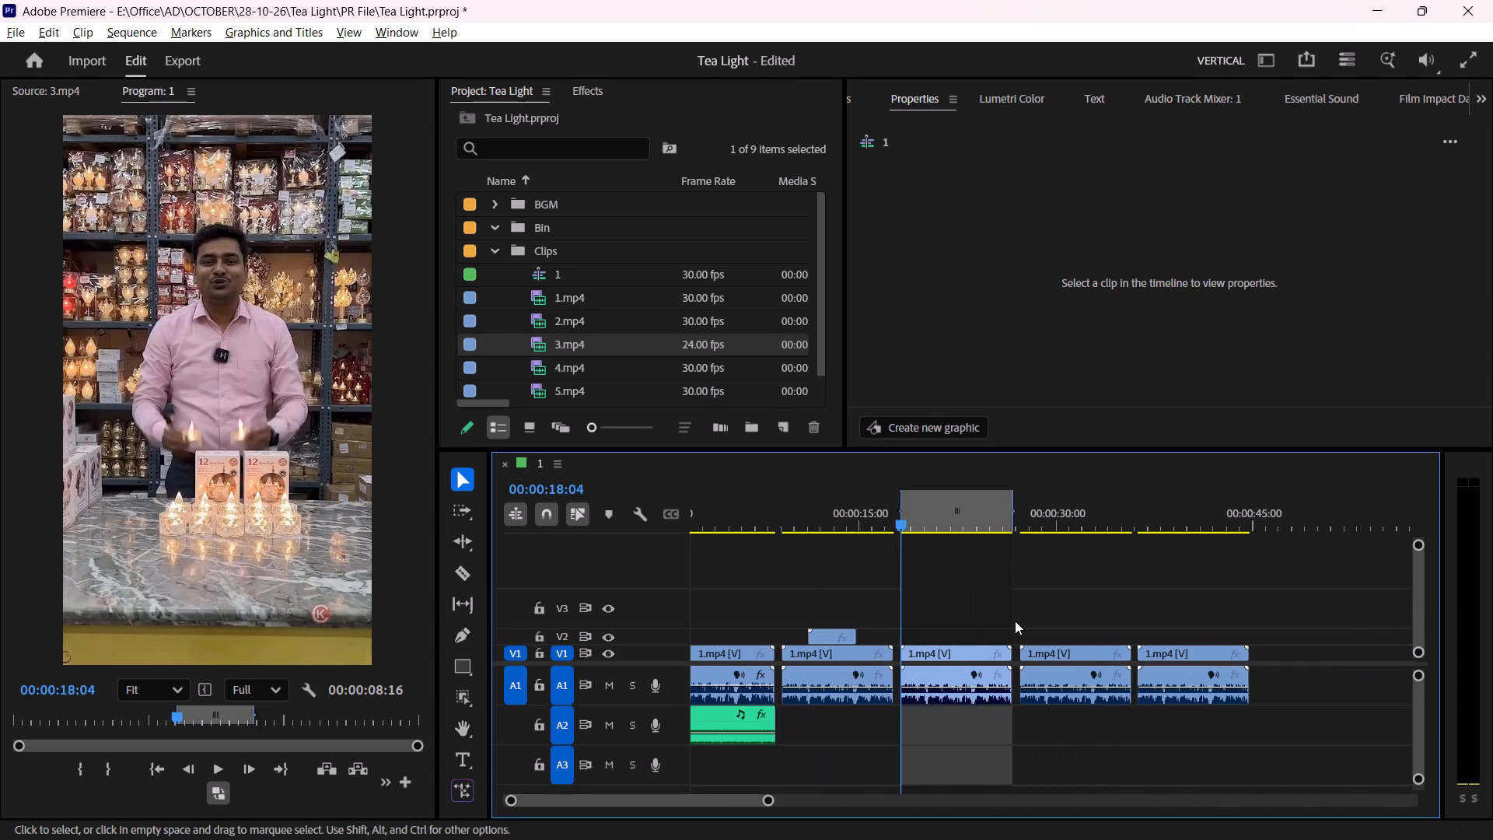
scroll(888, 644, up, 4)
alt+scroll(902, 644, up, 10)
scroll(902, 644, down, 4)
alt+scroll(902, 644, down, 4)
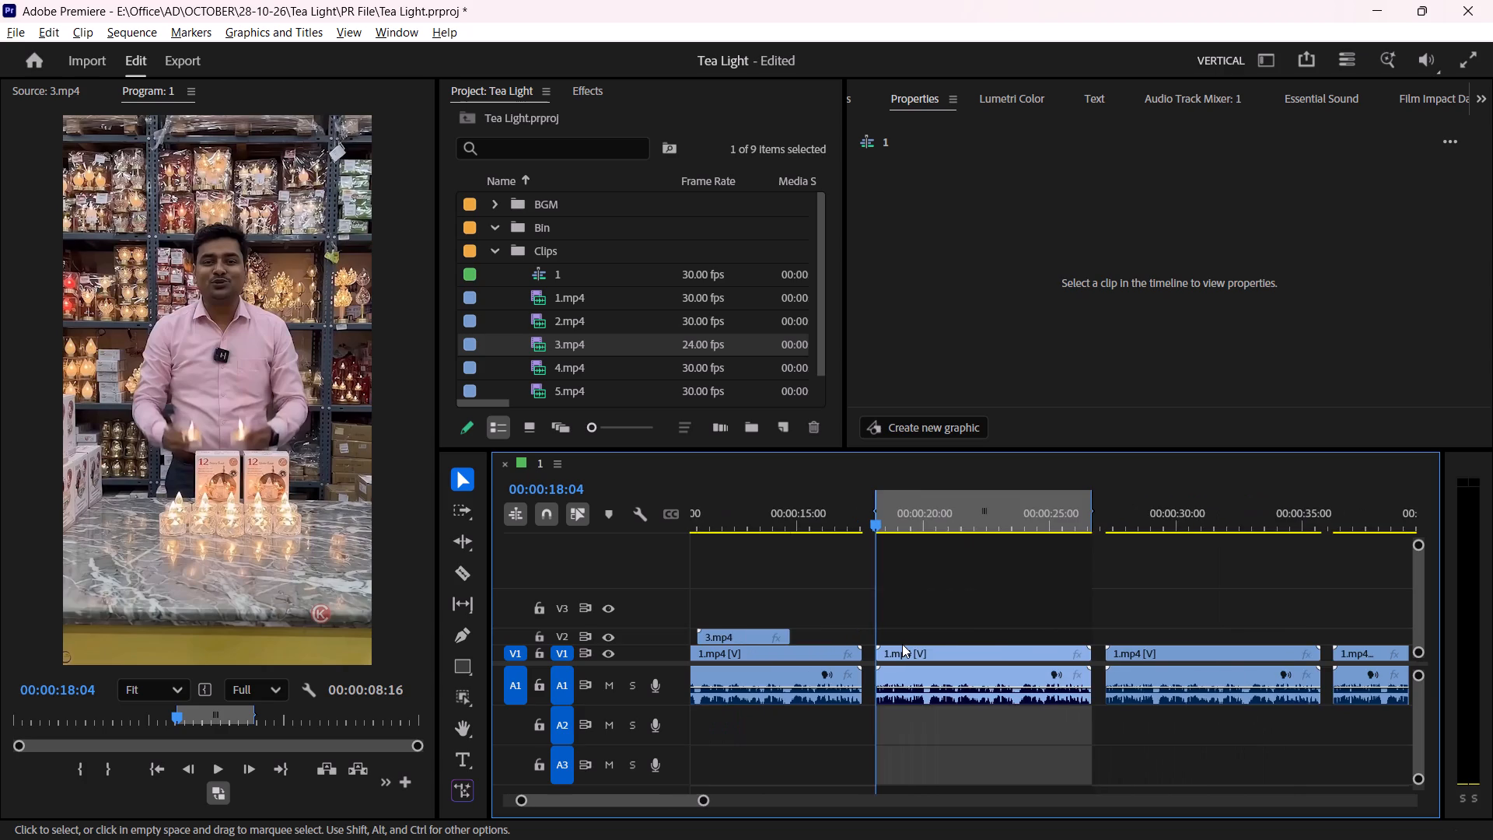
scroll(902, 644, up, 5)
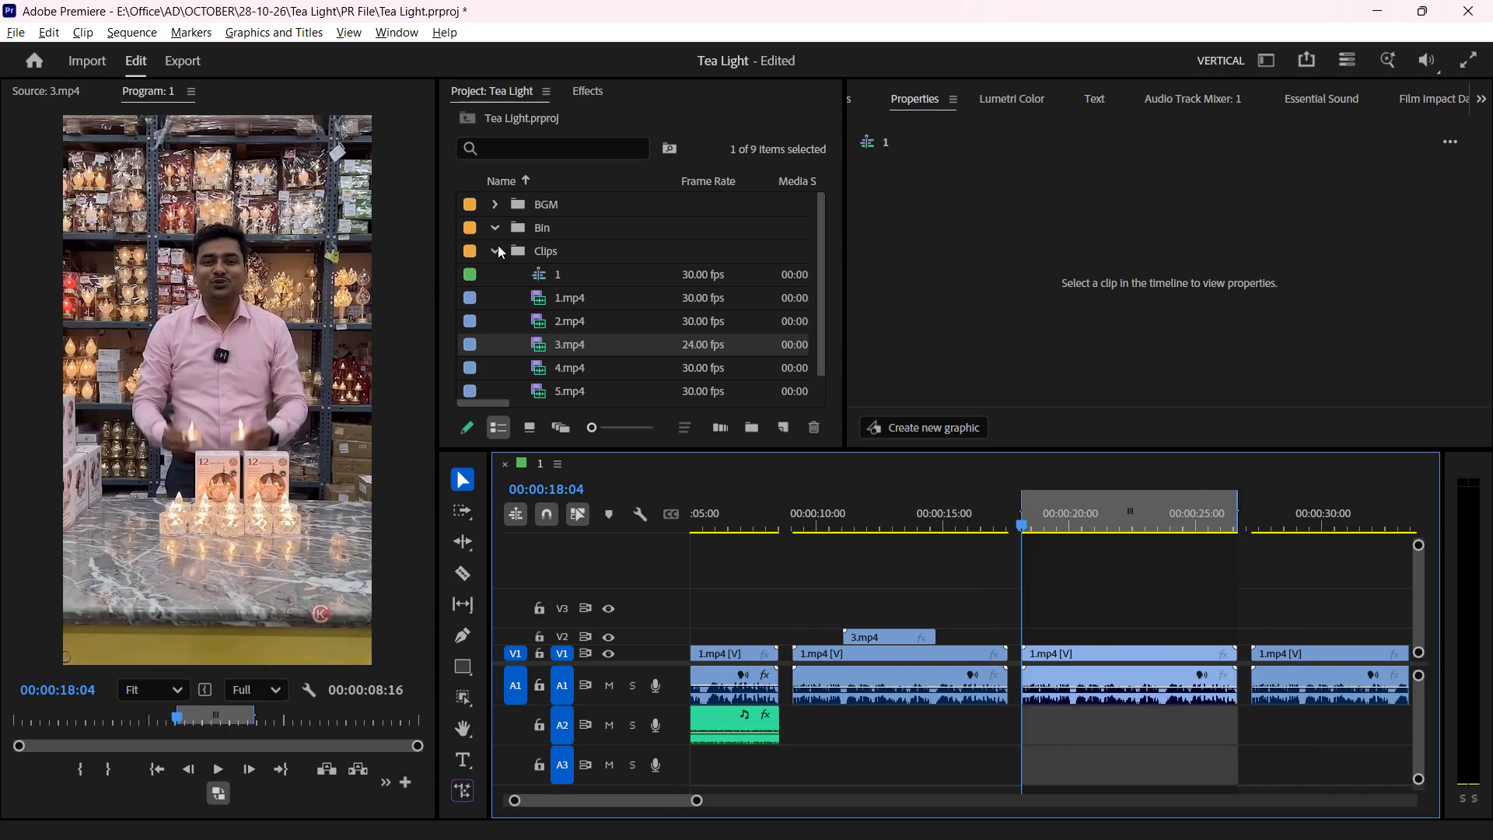
Import 1.mp4 from the Tea Light project's Ai folder and place it on V2 above the third clip, starting at 00:00:18:04.
click(495, 247)
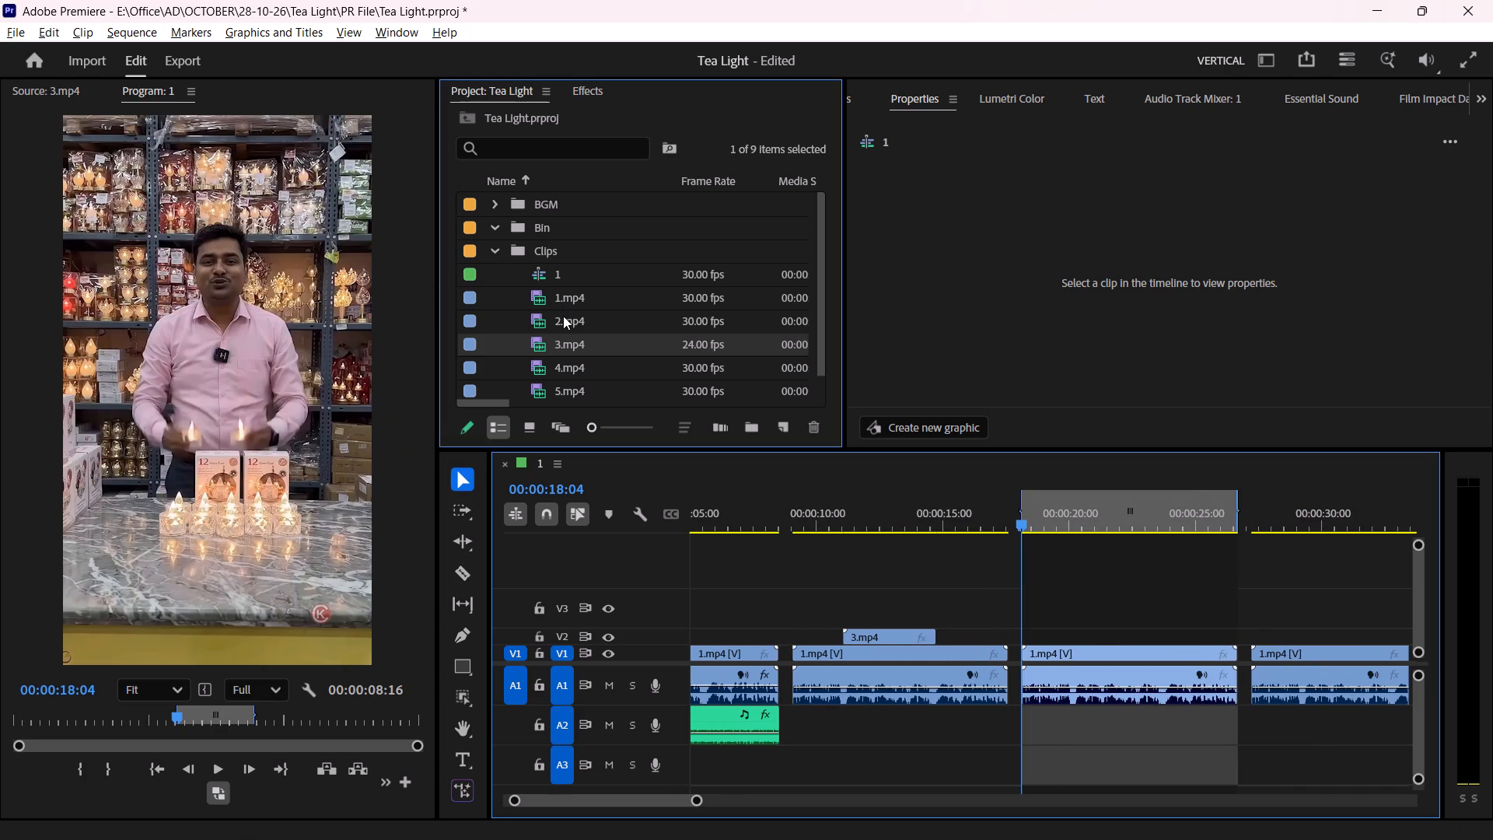
double_click(563, 316)
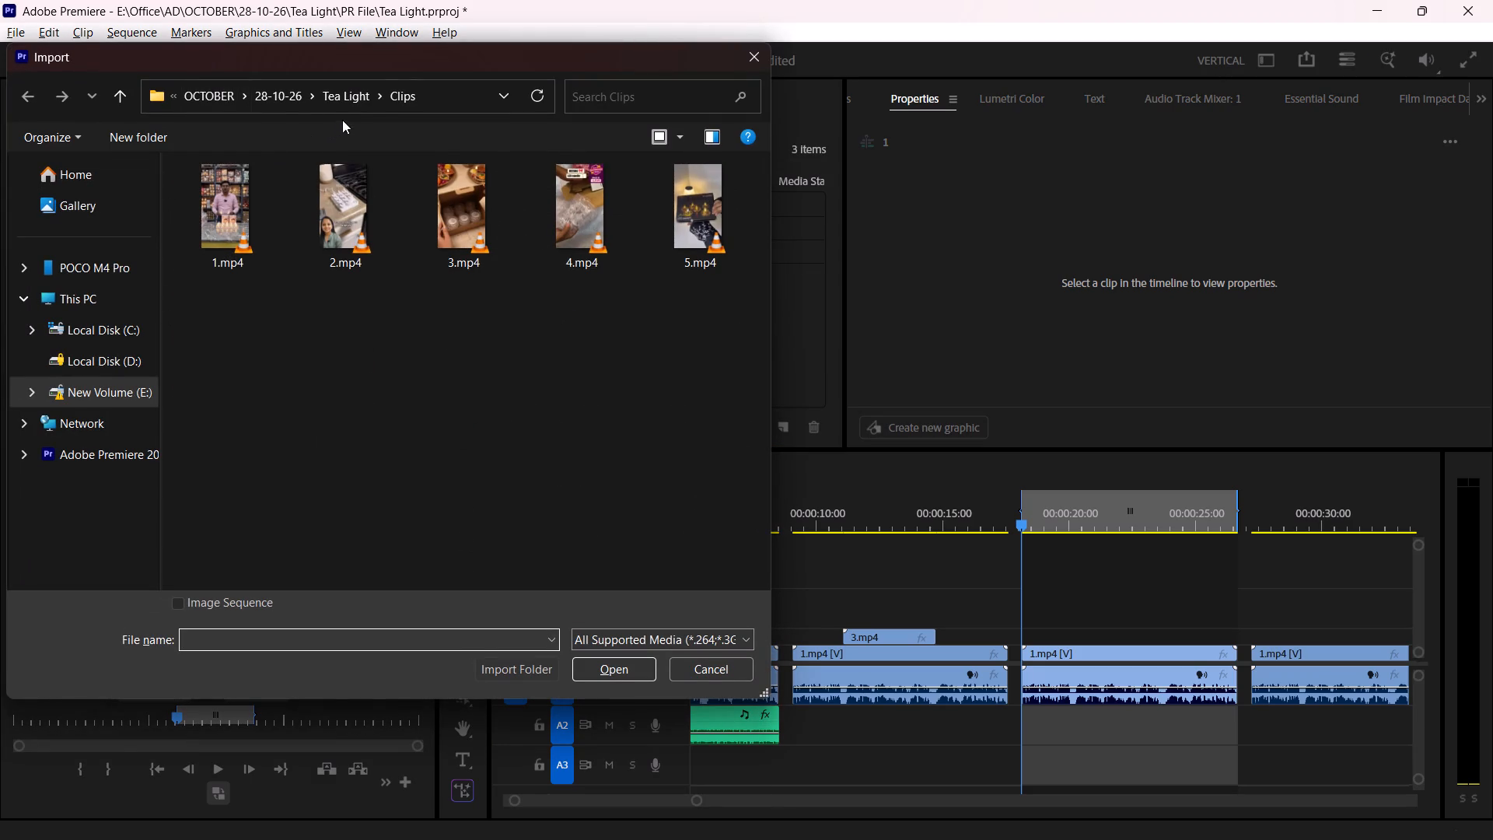
click(290, 103)
double_click(263, 195)
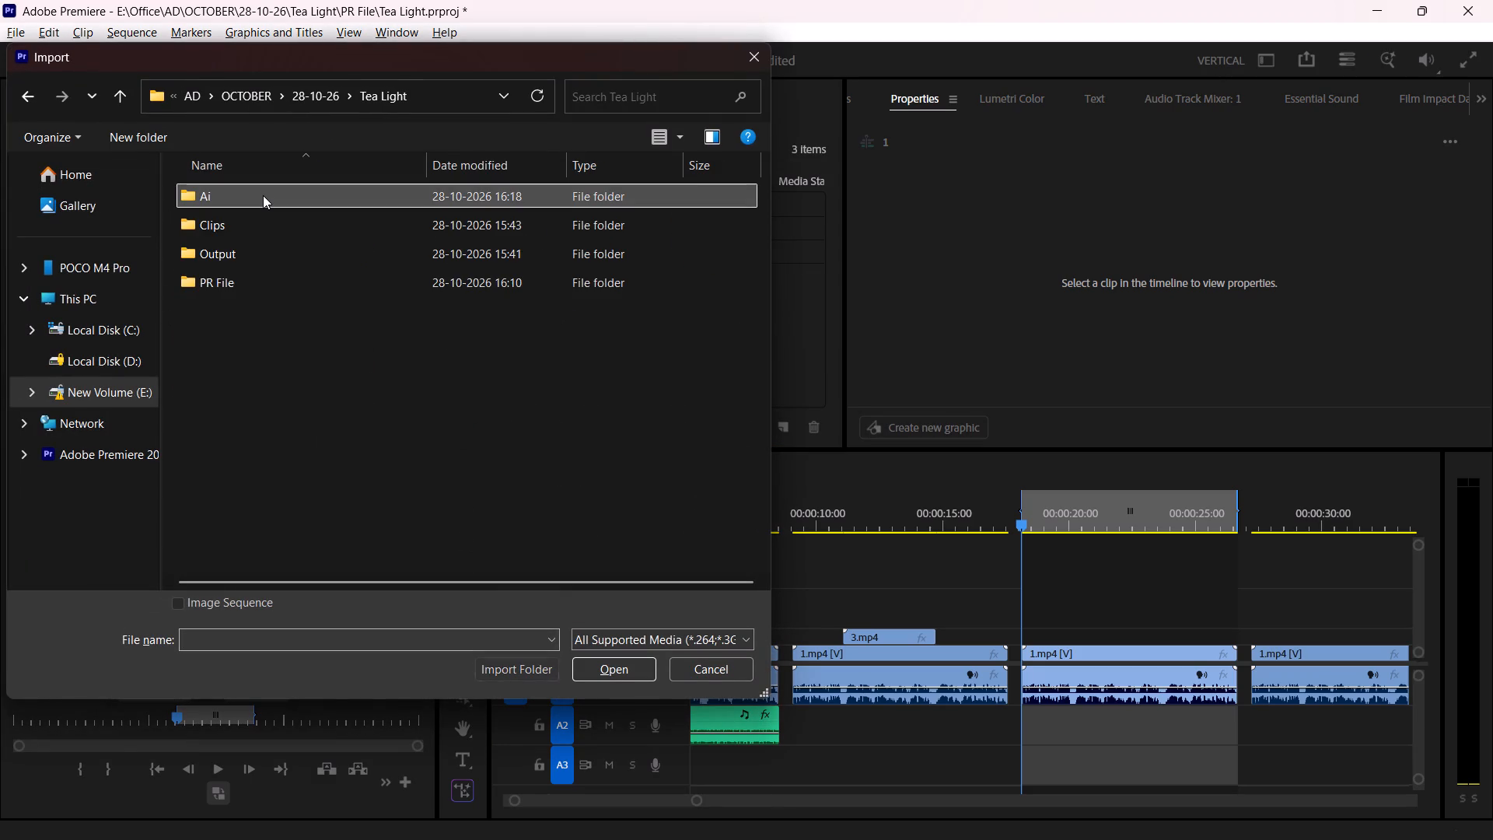
double_click(263, 191)
double_click(219, 208)
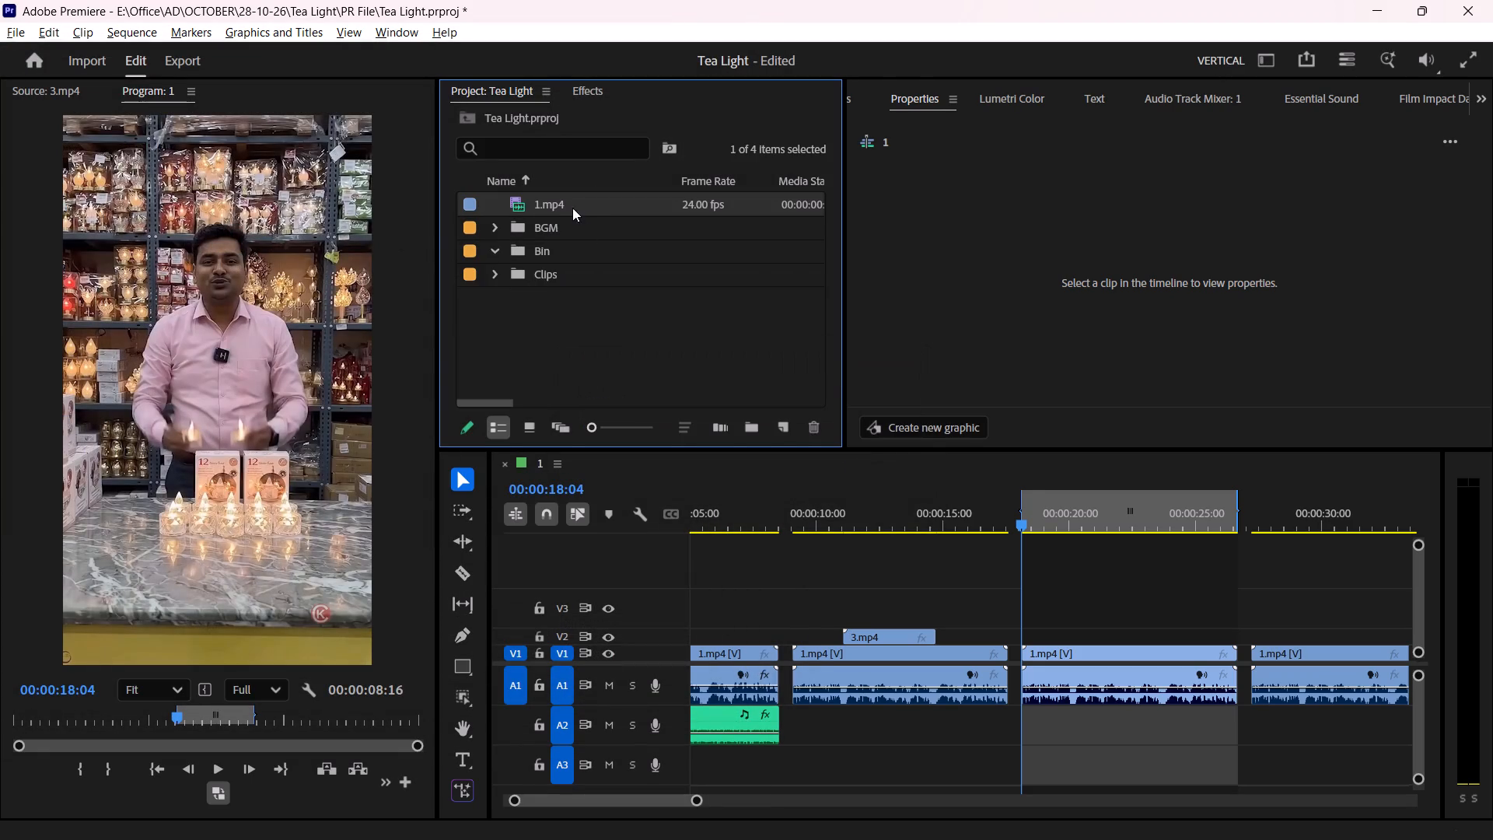
drag(572, 208, 1022, 631)
Shift the last two 1.mp4 clips about 3 seconds later on the timeline to clear space after the new character clip.
scroll(1141, 631, down, 4)
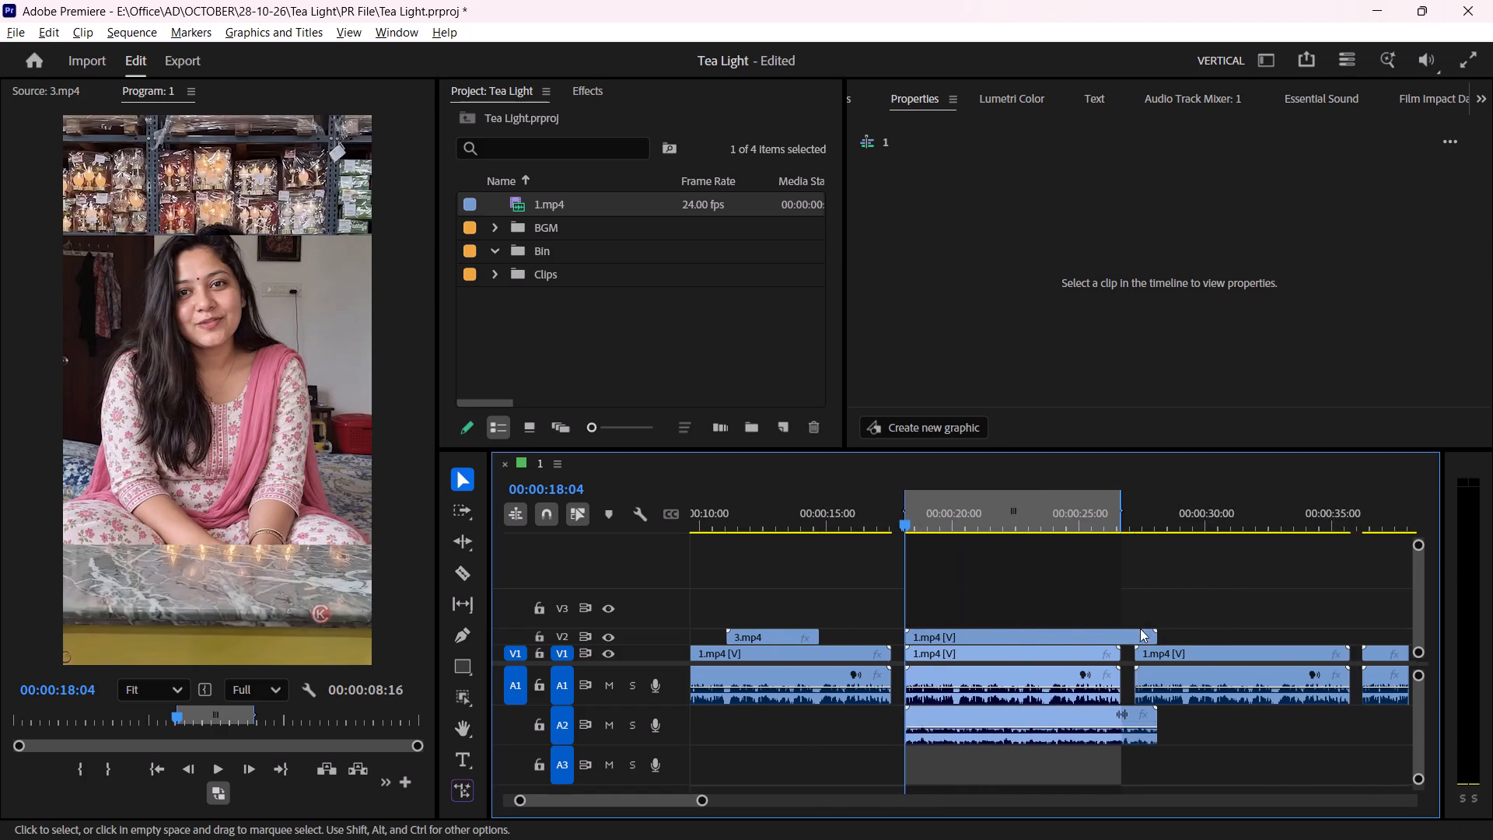
alt+scroll(885, 686, up, 4)
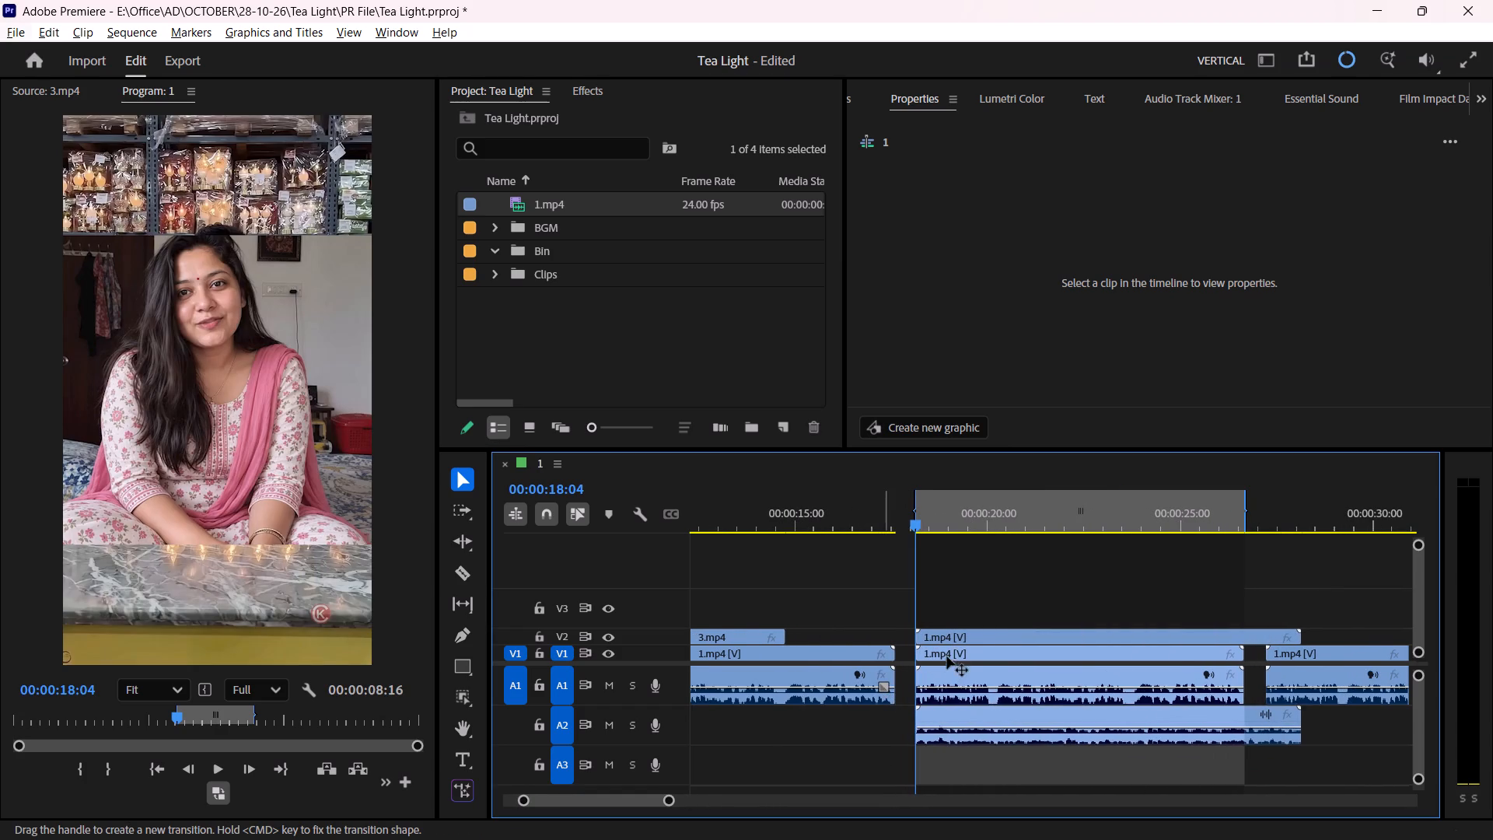
alt+scroll(947, 656, down, 8)
alt+scroll(1121, 653, down, 4)
drag(1047, 596, 1163, 688)
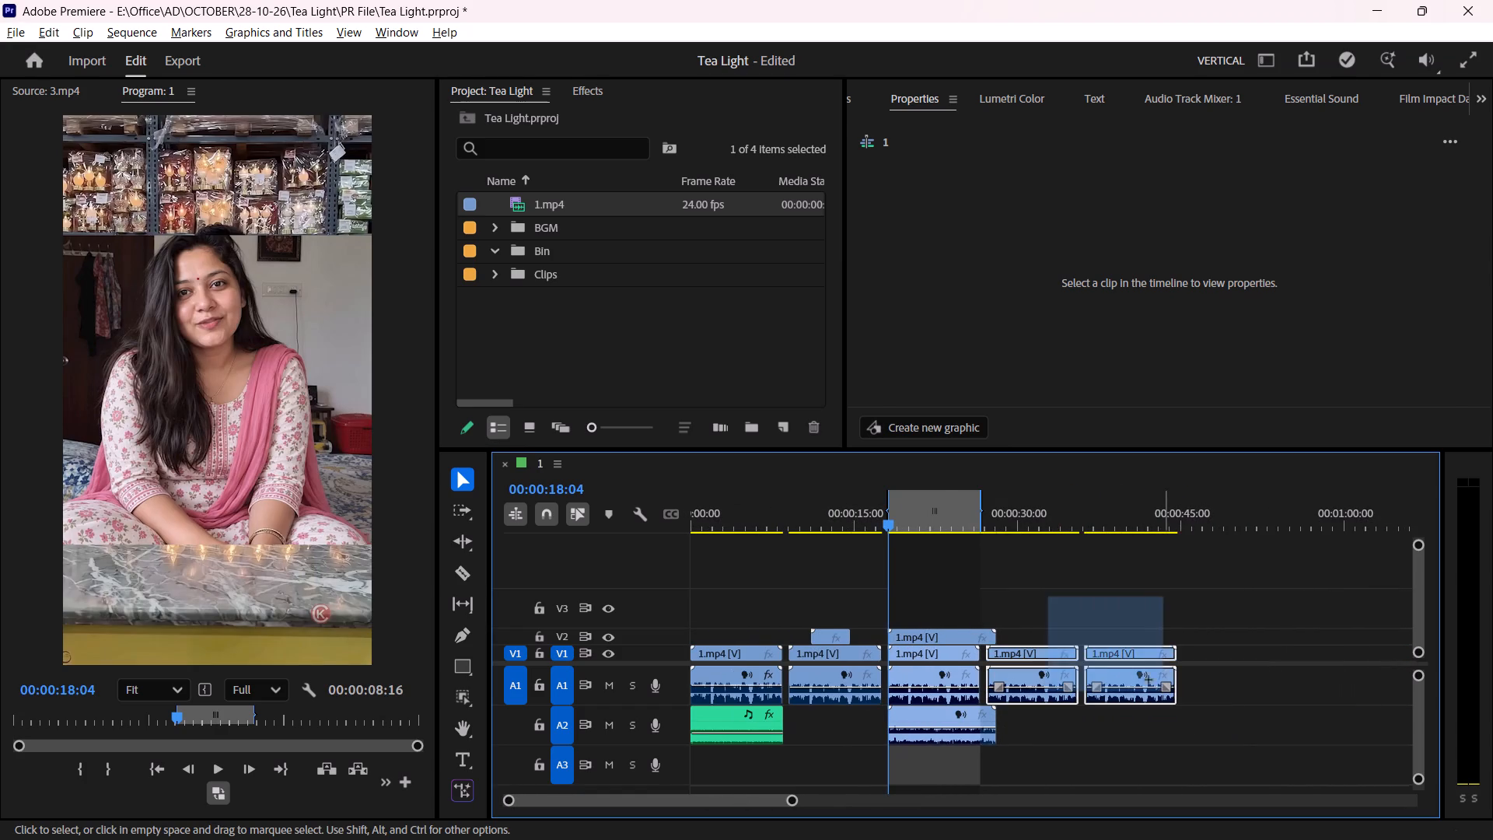
drag(1103, 652, 1135, 652)
click(1124, 600)
alt+scroll(986, 635, up, 8)
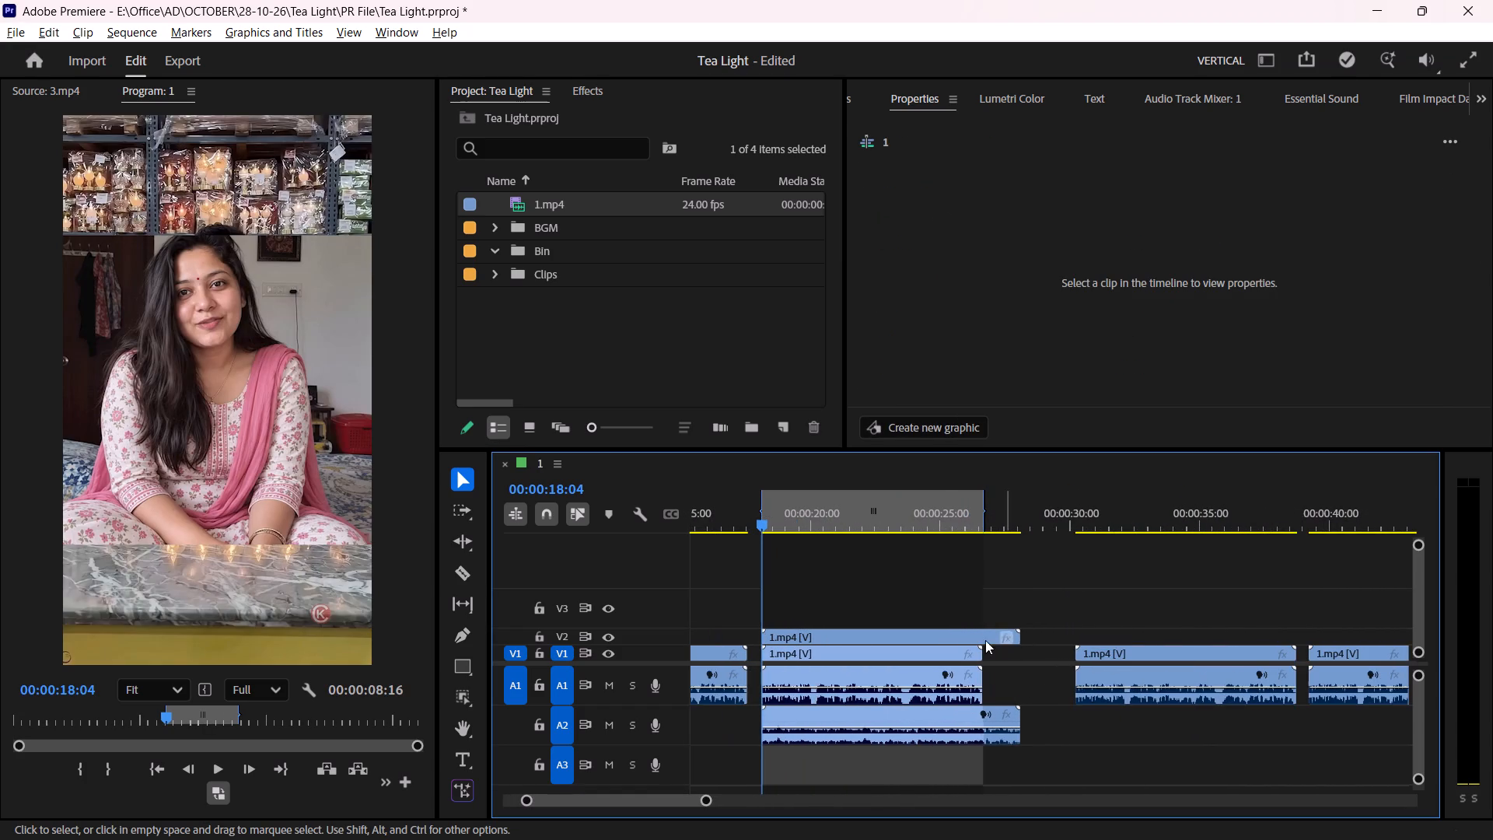
Scale the character clip on V2 to 80% and move it up to a vertical position of 292.
click(842, 640)
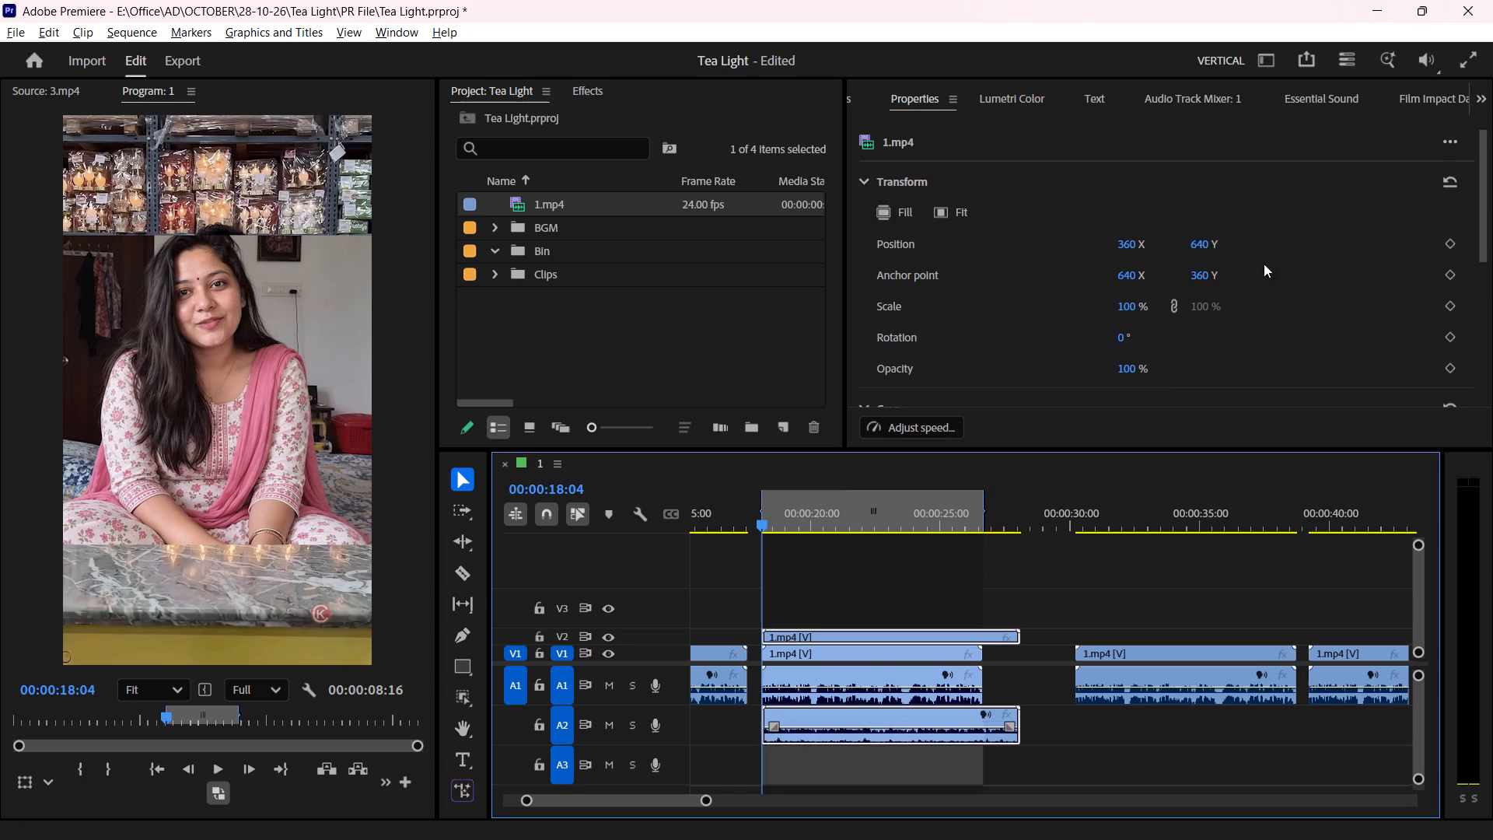
drag(1206, 240, 981, 287)
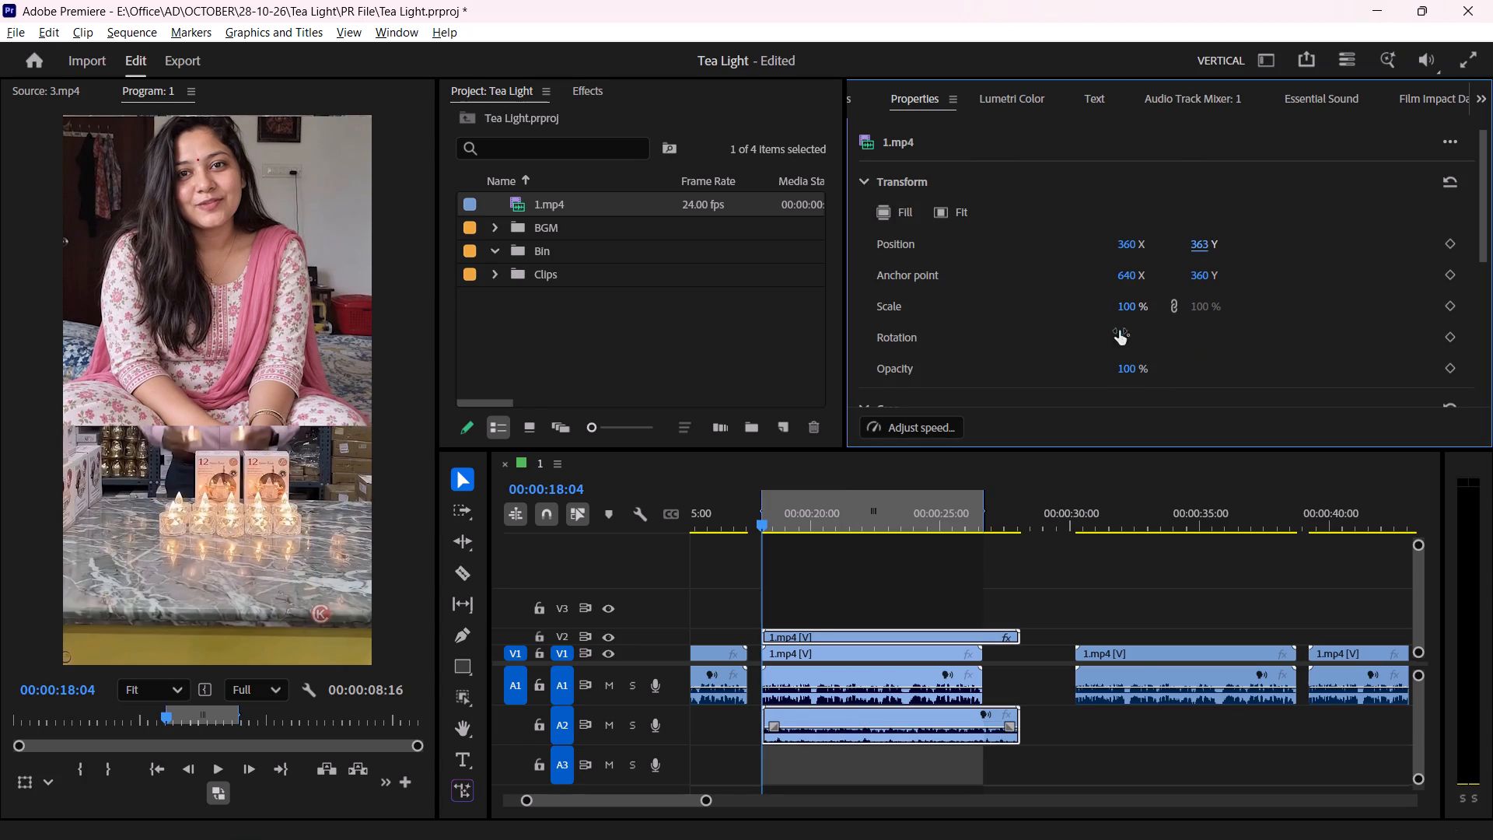
drag(1129, 303, 1112, 308)
click(1123, 305)
text(70)
key(Return)
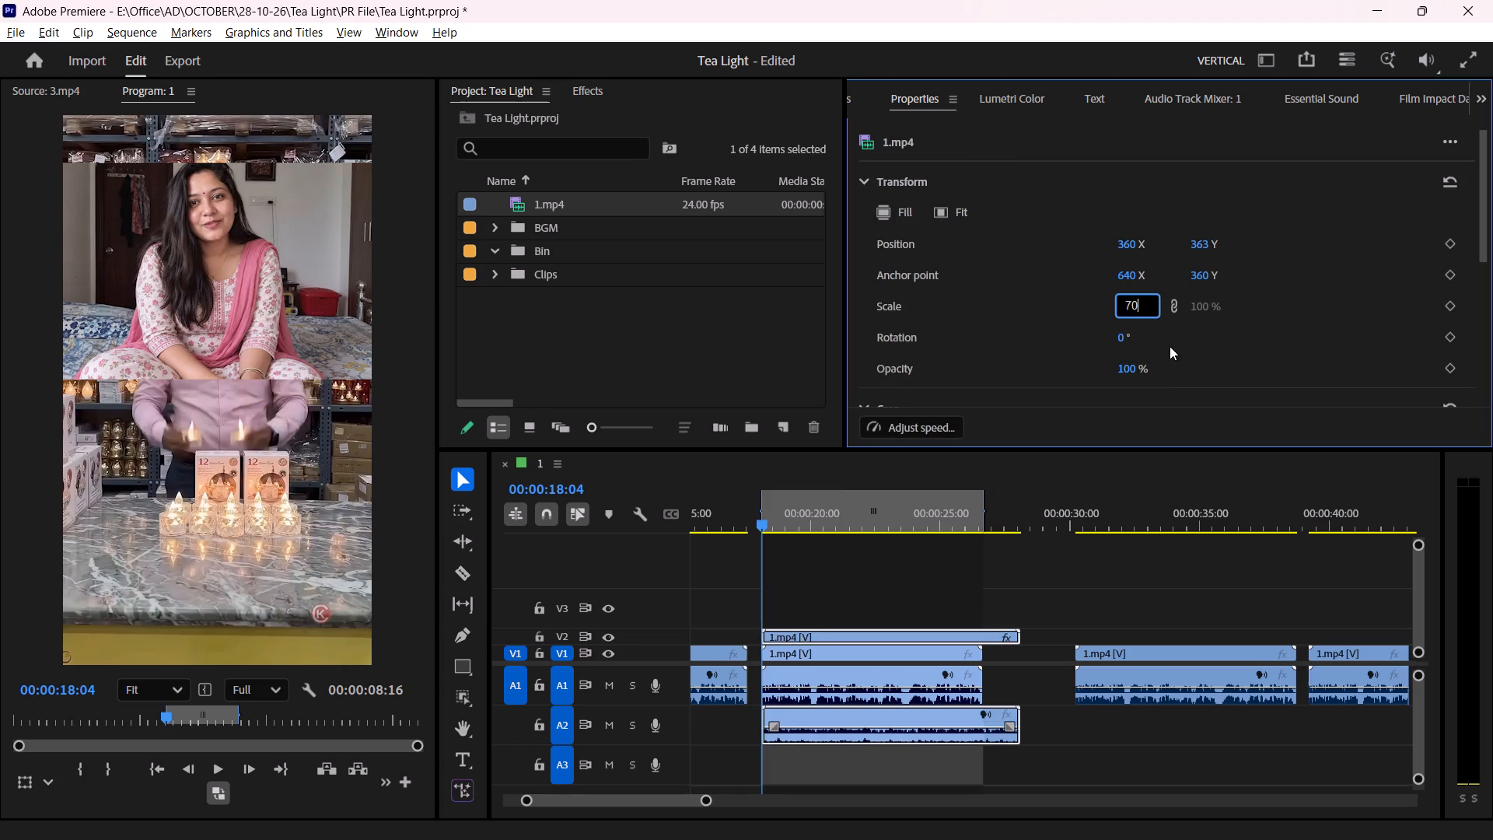
click(1128, 308)
click(1126, 305)
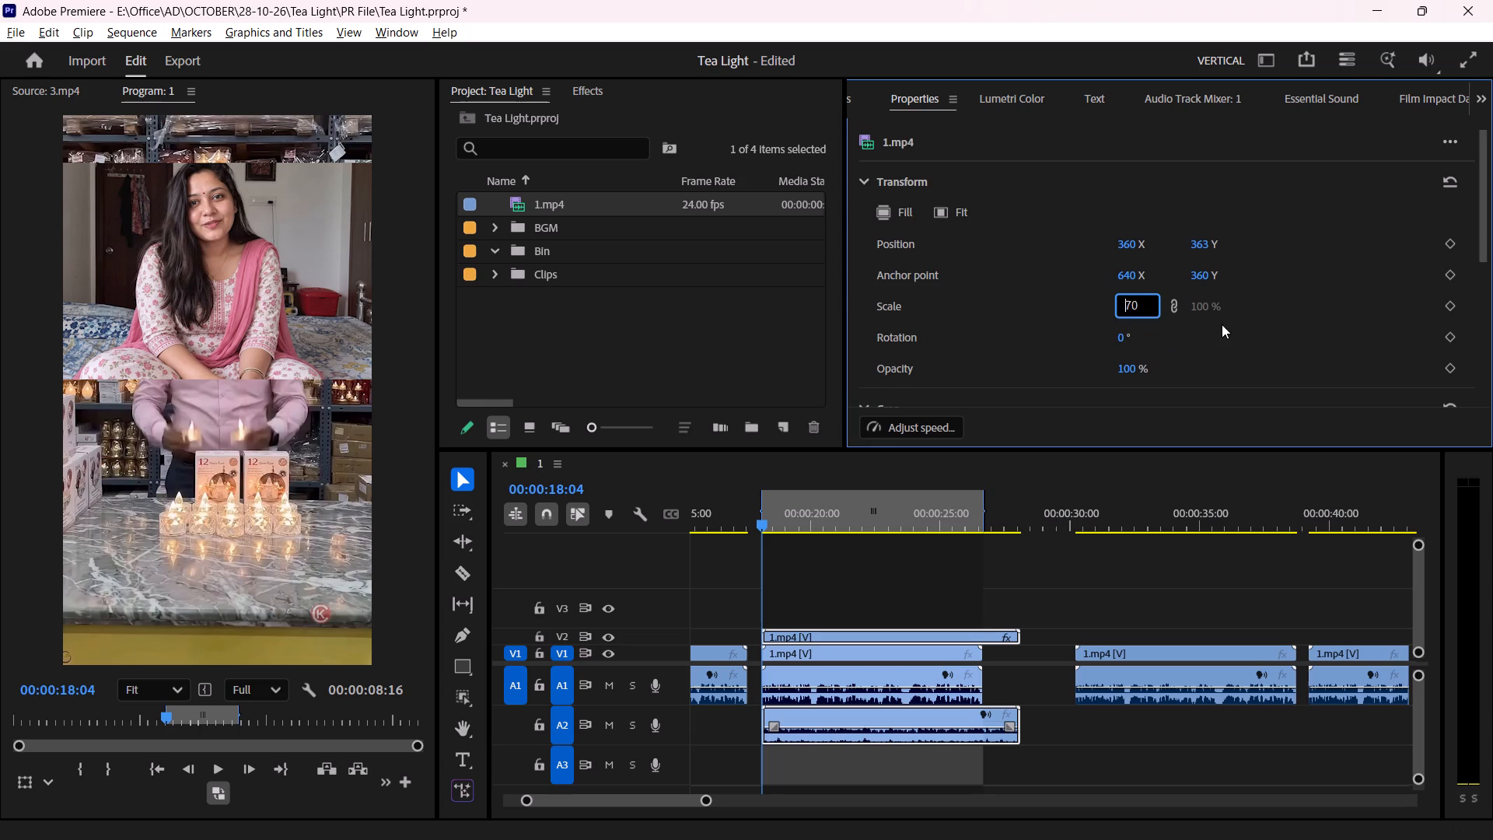
drag(1140, 299, 1100, 306)
text(80)
key(Return)
drag(1204, 247, 1194, 250)
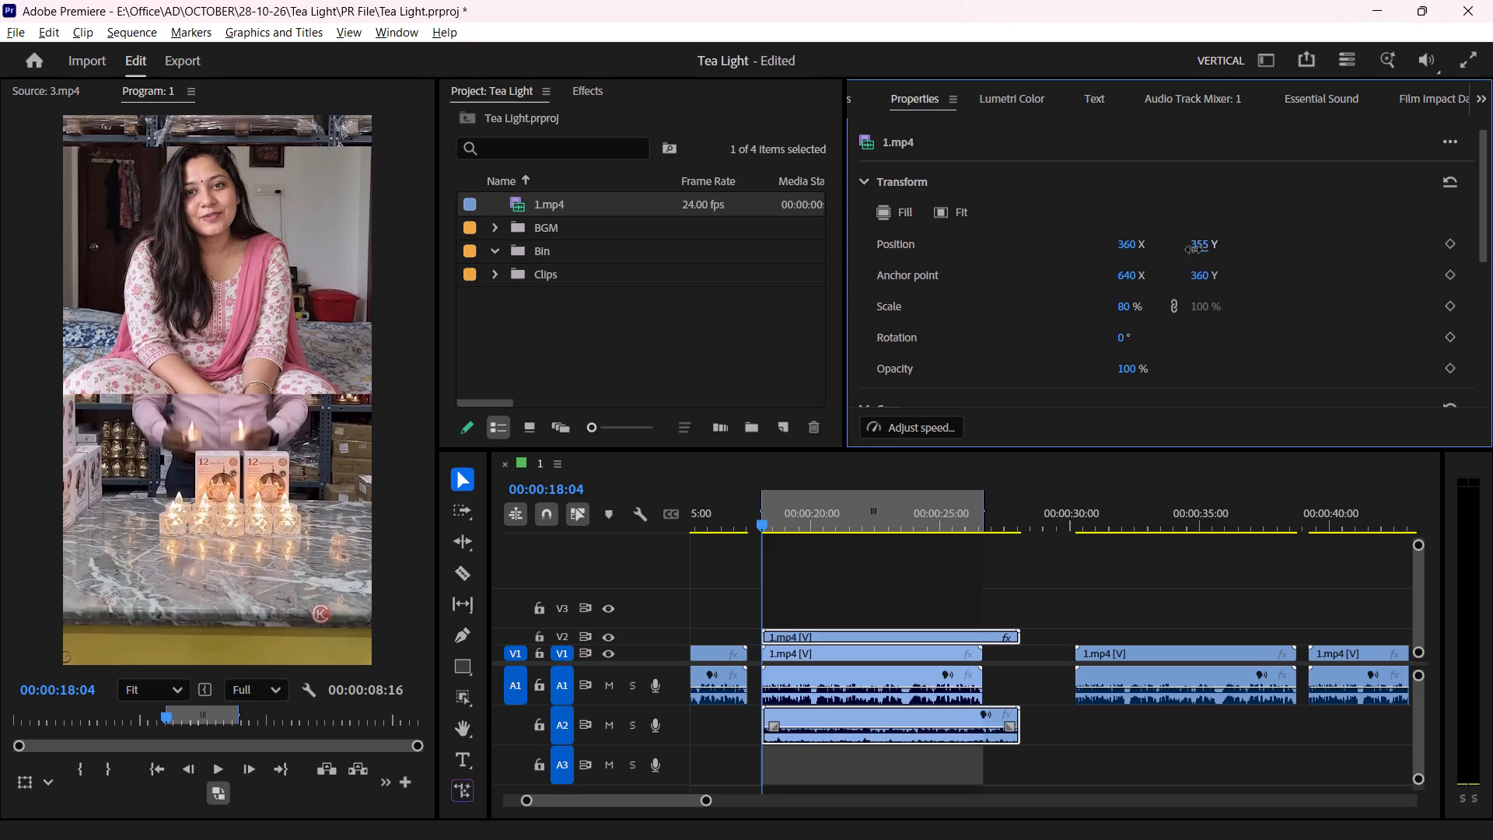
drag(1194, 250, 1147, 263)
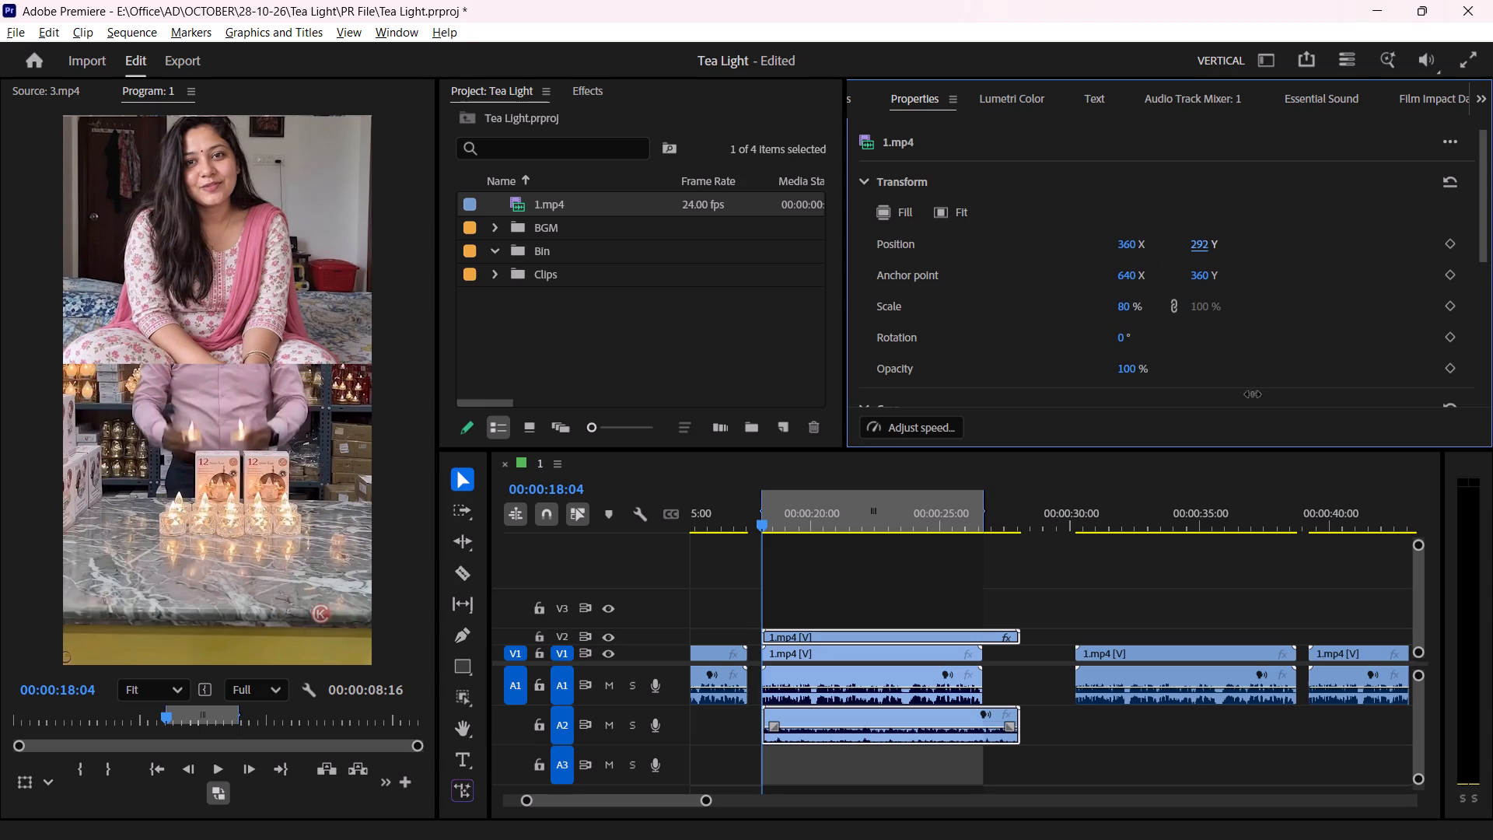
Move the character clip on V2 up to a vertical position of 284 and play the result.
drag(1199, 250, 1189, 251)
click(1120, 566)
key(space)
key(space)
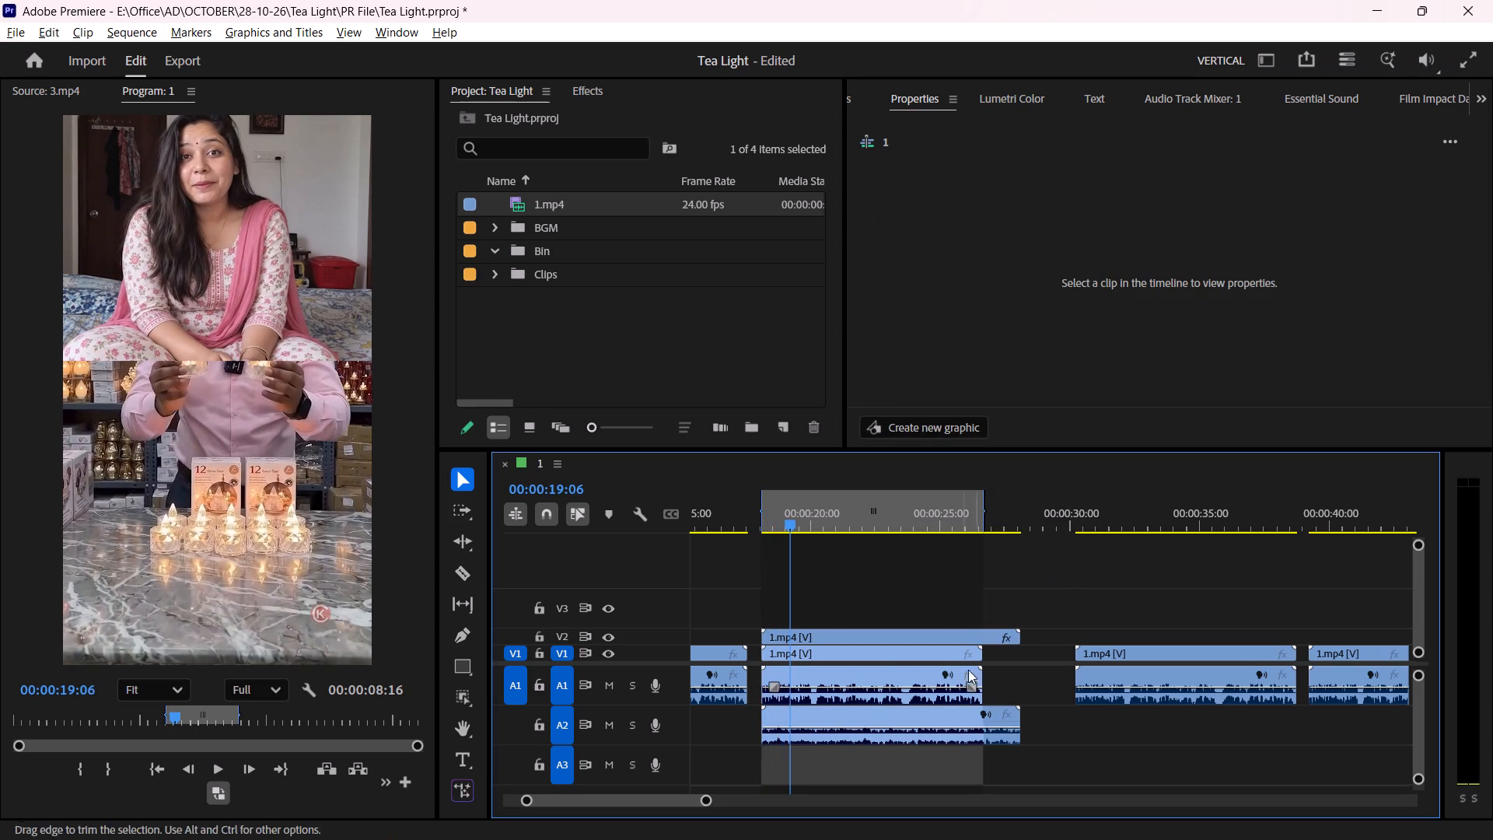
Delete the third V1 clip's original audio and move the character clip's audio from A2 up to A1.
alt+click(877, 671)
key(s)
drag(874, 706, 878, 688)
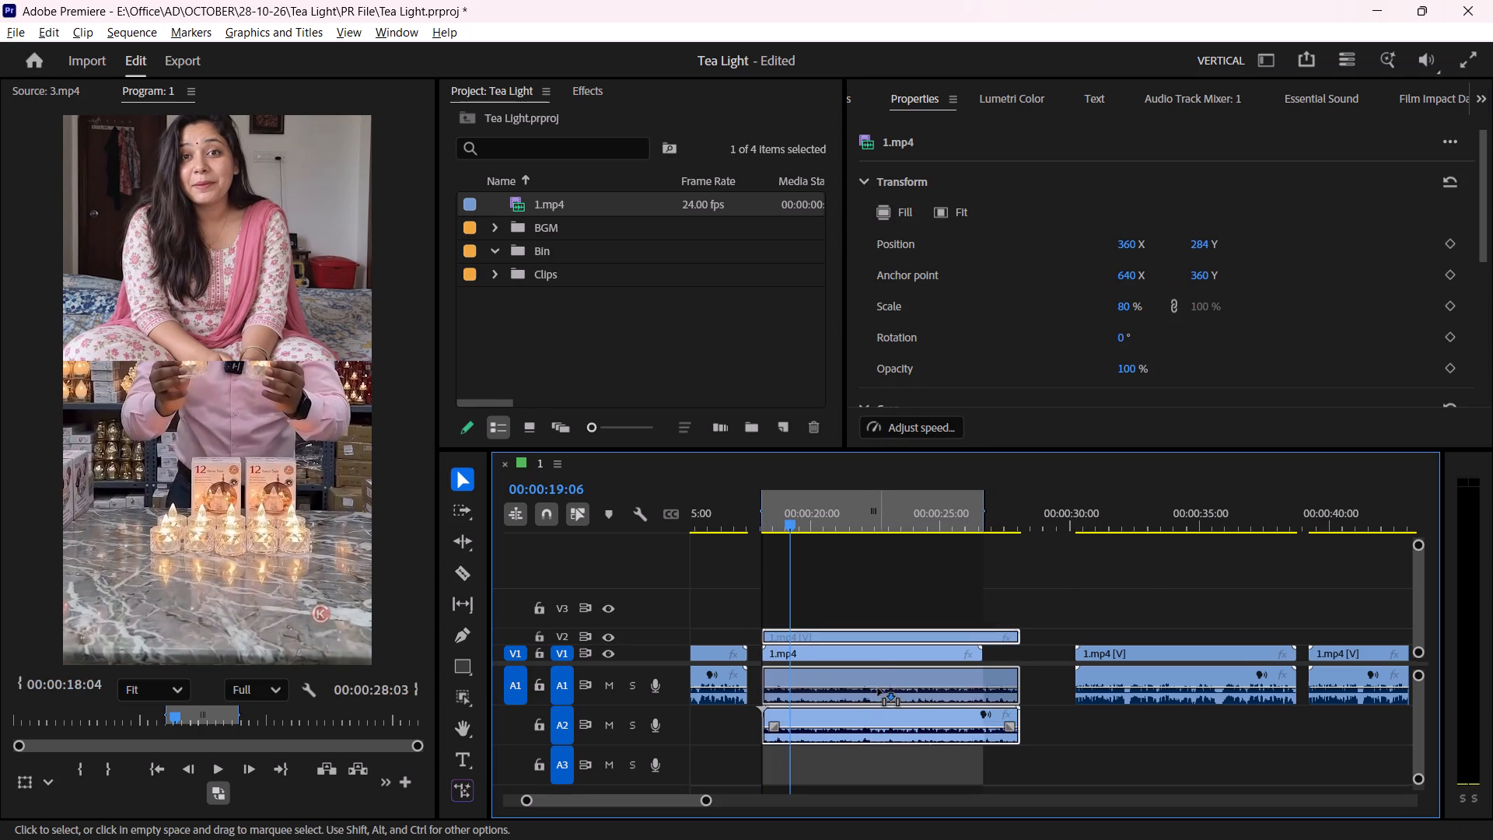
Move the character video to V3 and place a copy of the earlier 3.mp4 clip on V2 beneath it at about 00:00:20:14.
alt+scroll(875, 614, down, 6)
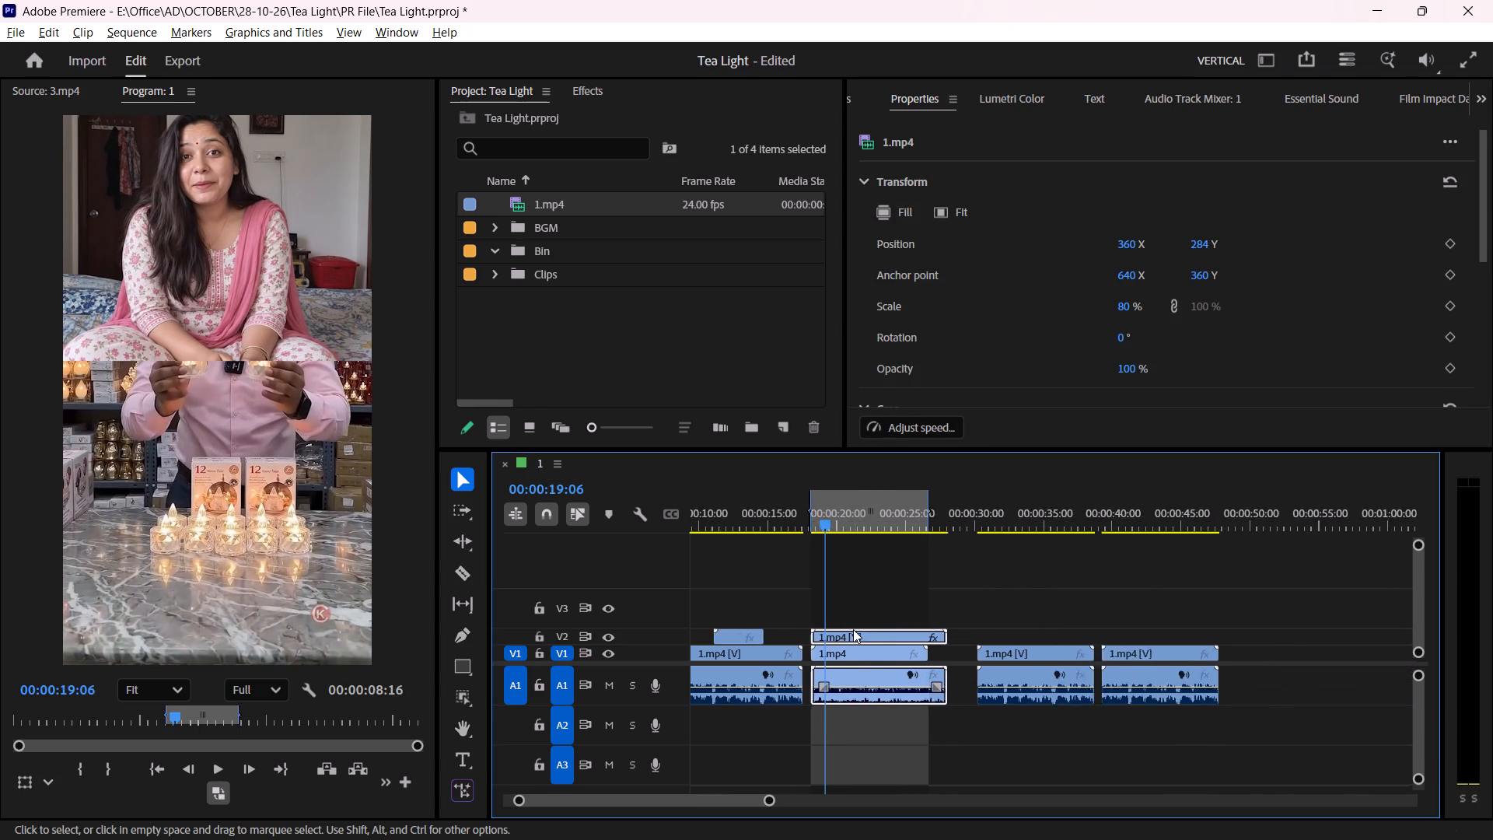
alt+scroll(853, 629, down, 1)
drag(850, 632, 852, 615)
click(883, 562)
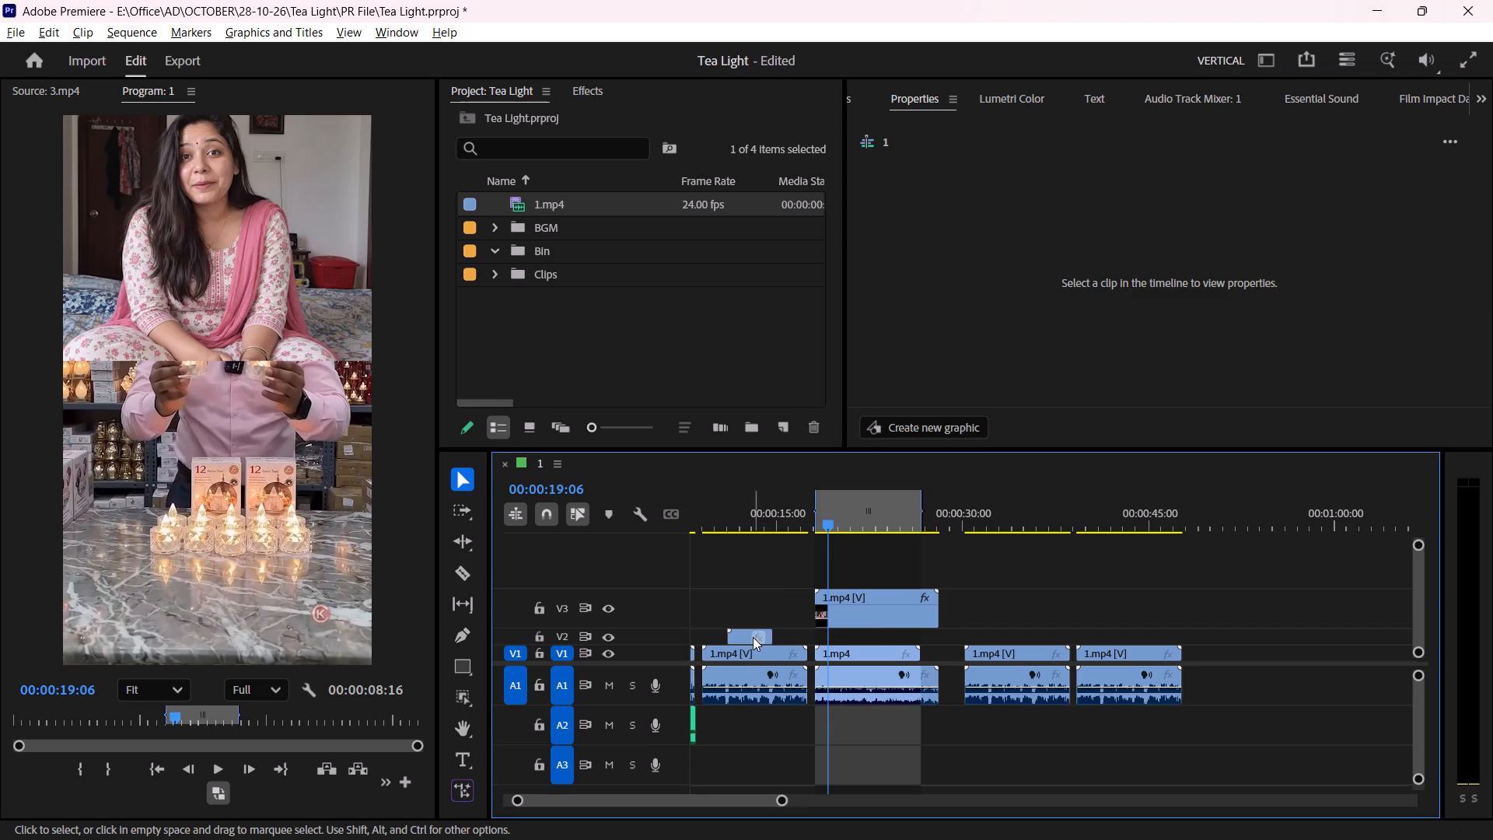
alt+drag(753, 637, 869, 635)
Play and scrub through the third iteration to examine the character video together with the 3.mp4 insert.
alt+scroll(898, 569, up, 9)
key(space)
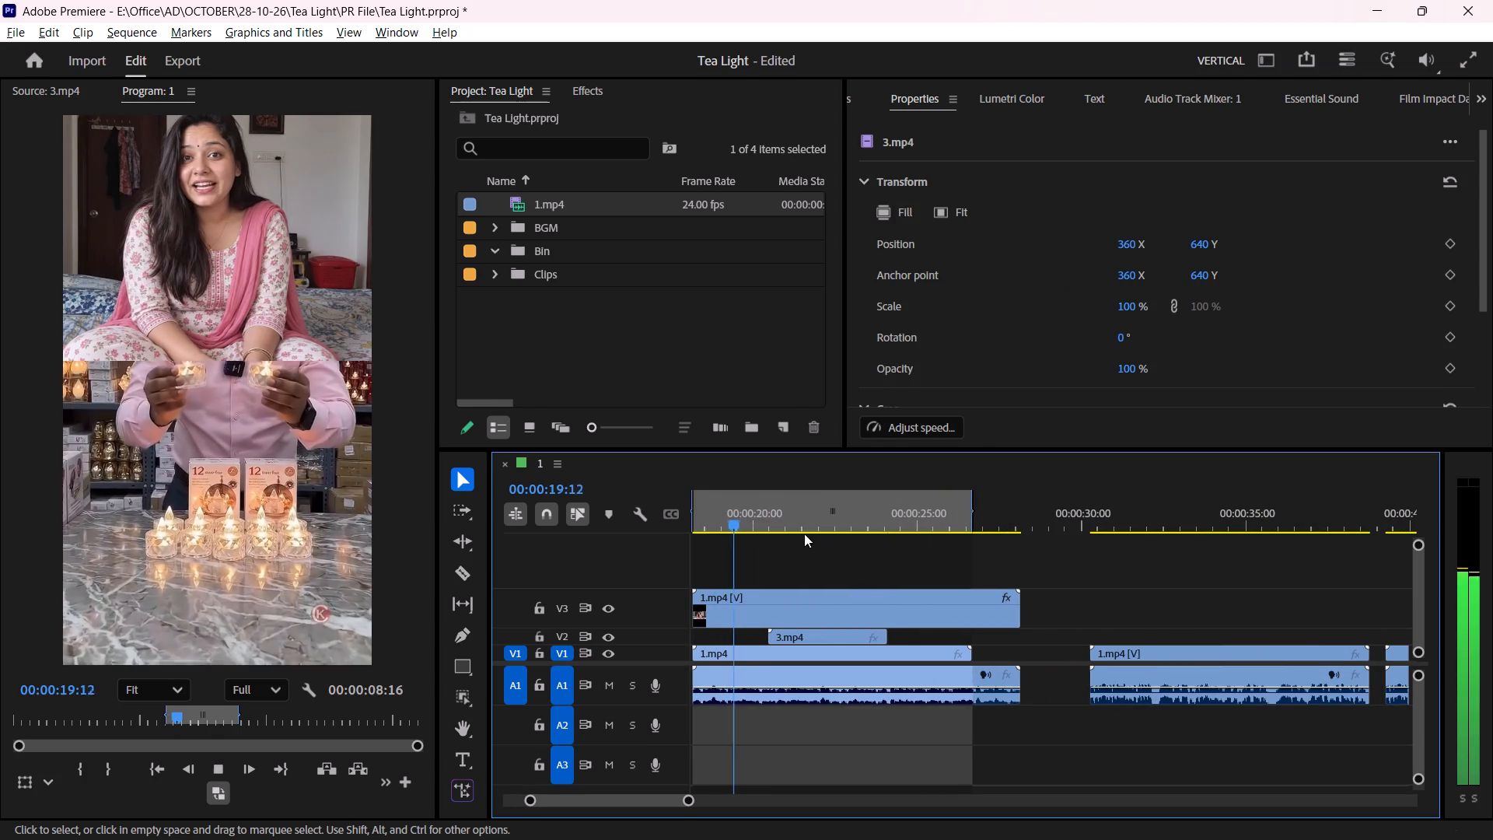
key(space)
drag(768, 515, 752, 517)
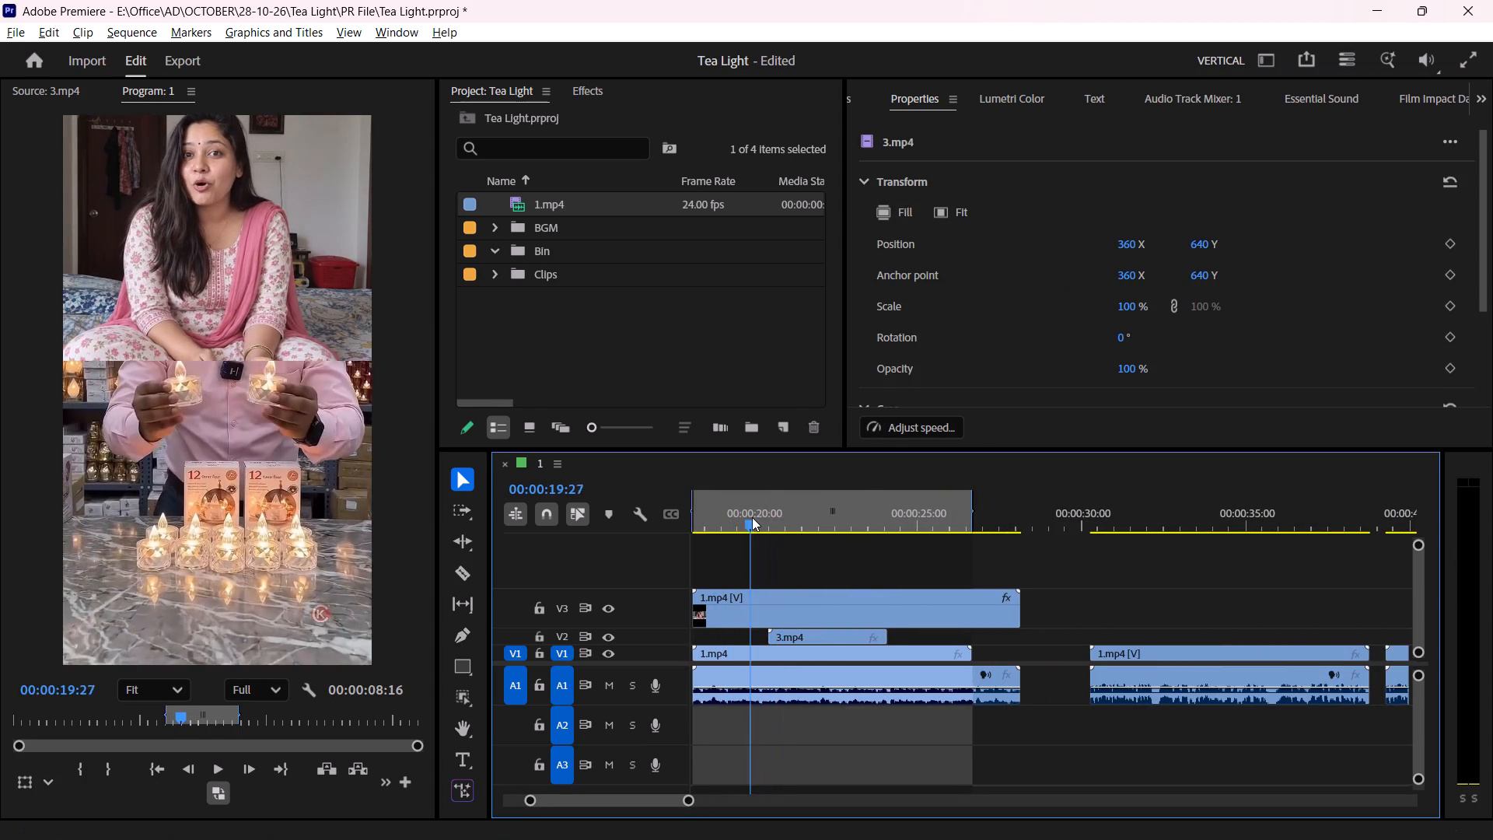
drag(752, 517, 736, 525)
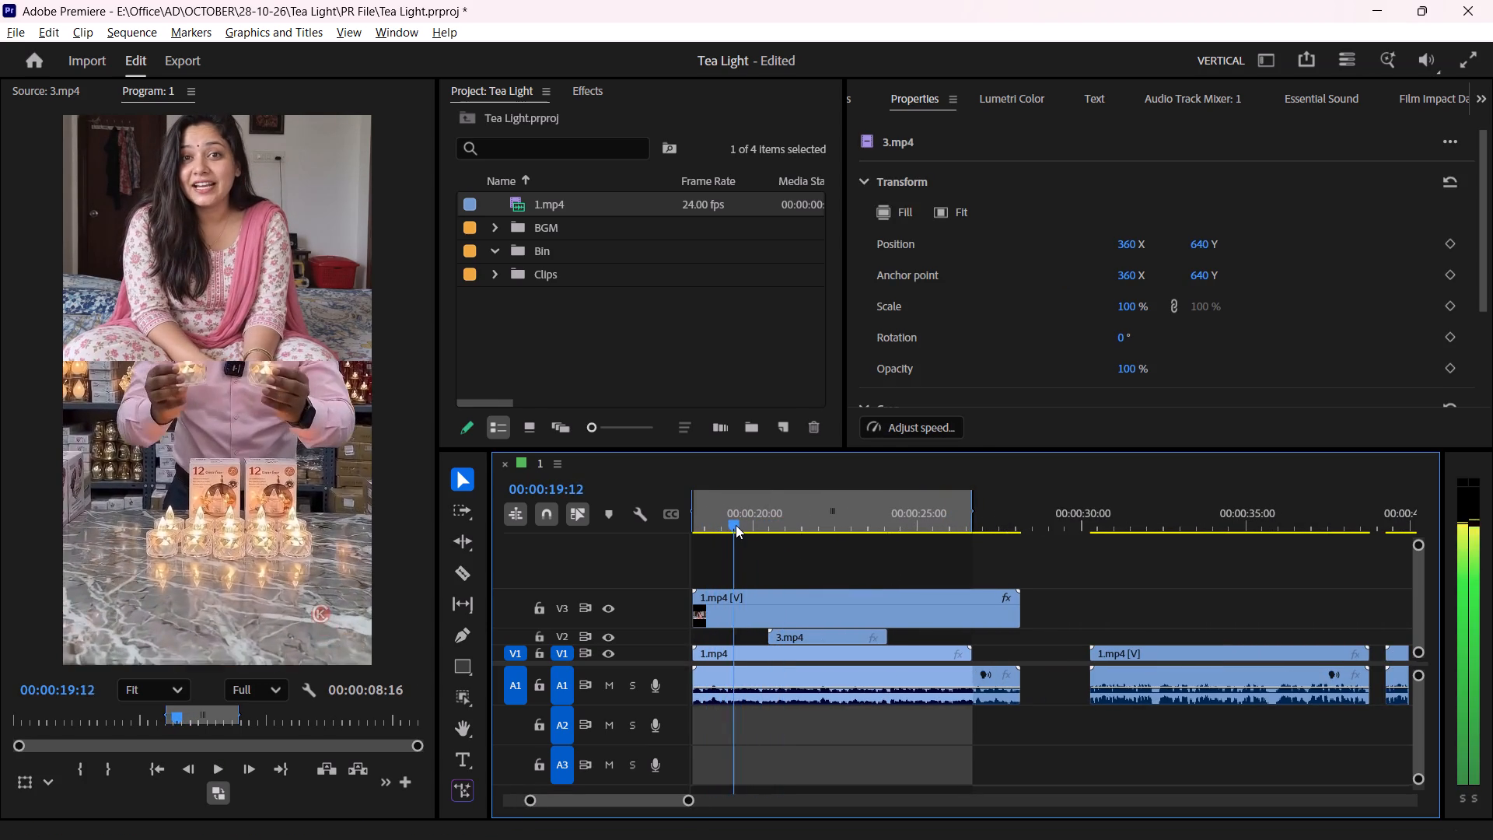
drag(736, 525, 967, 535)
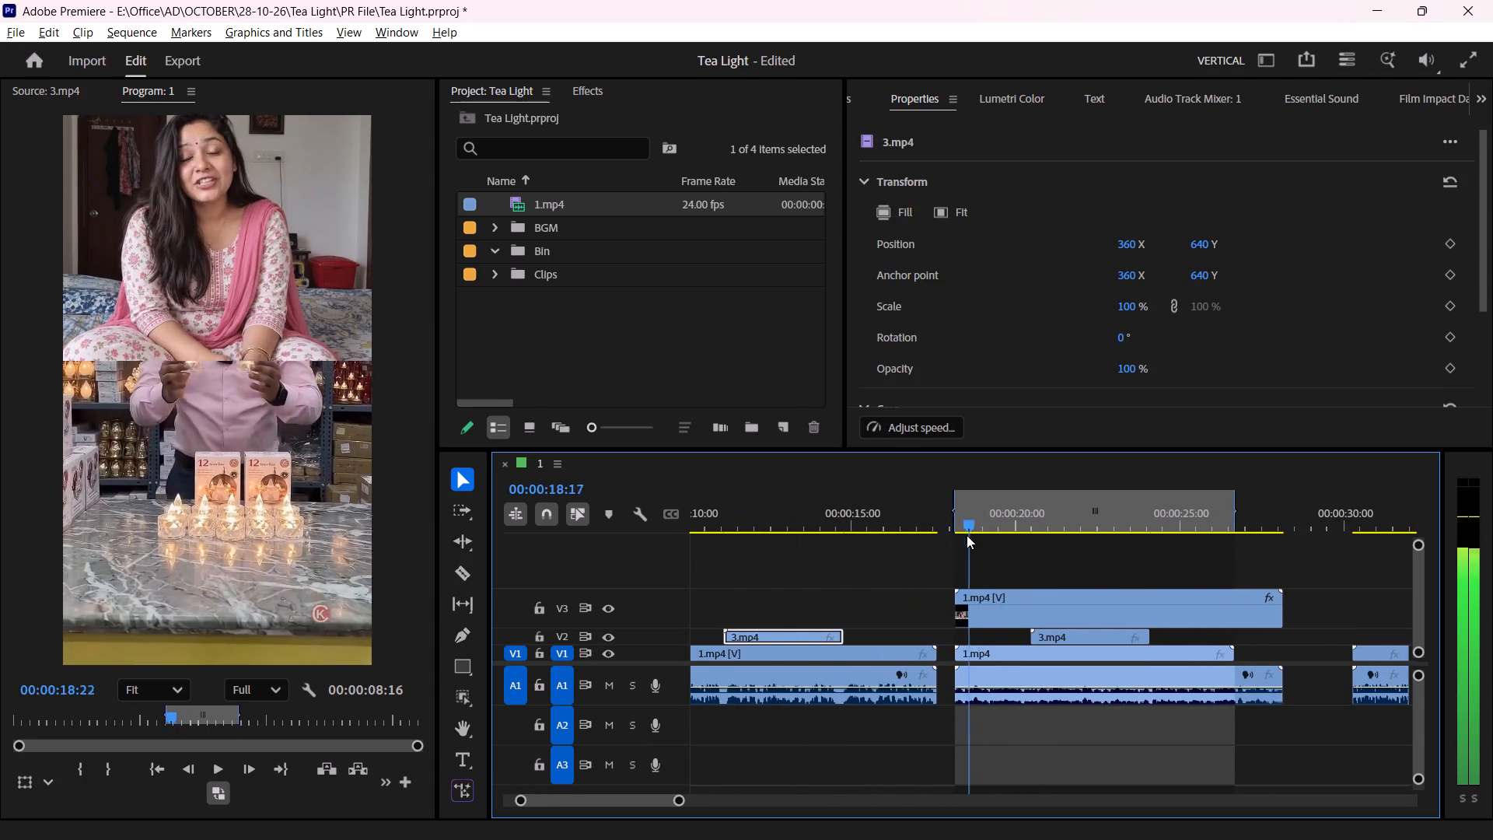
drag(967, 535, 1003, 534)
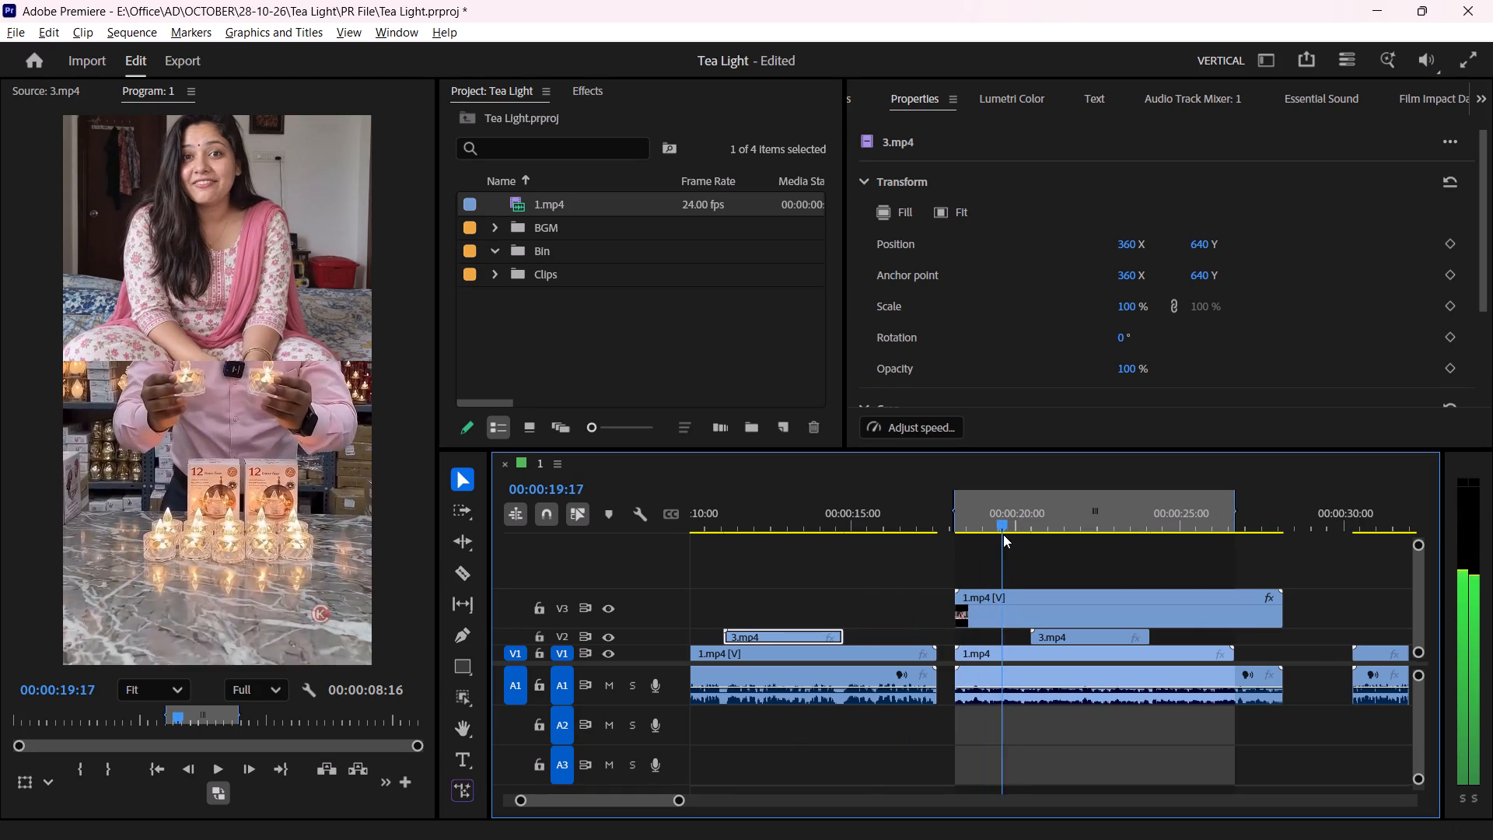
drag(1003, 534, 1094, 524)
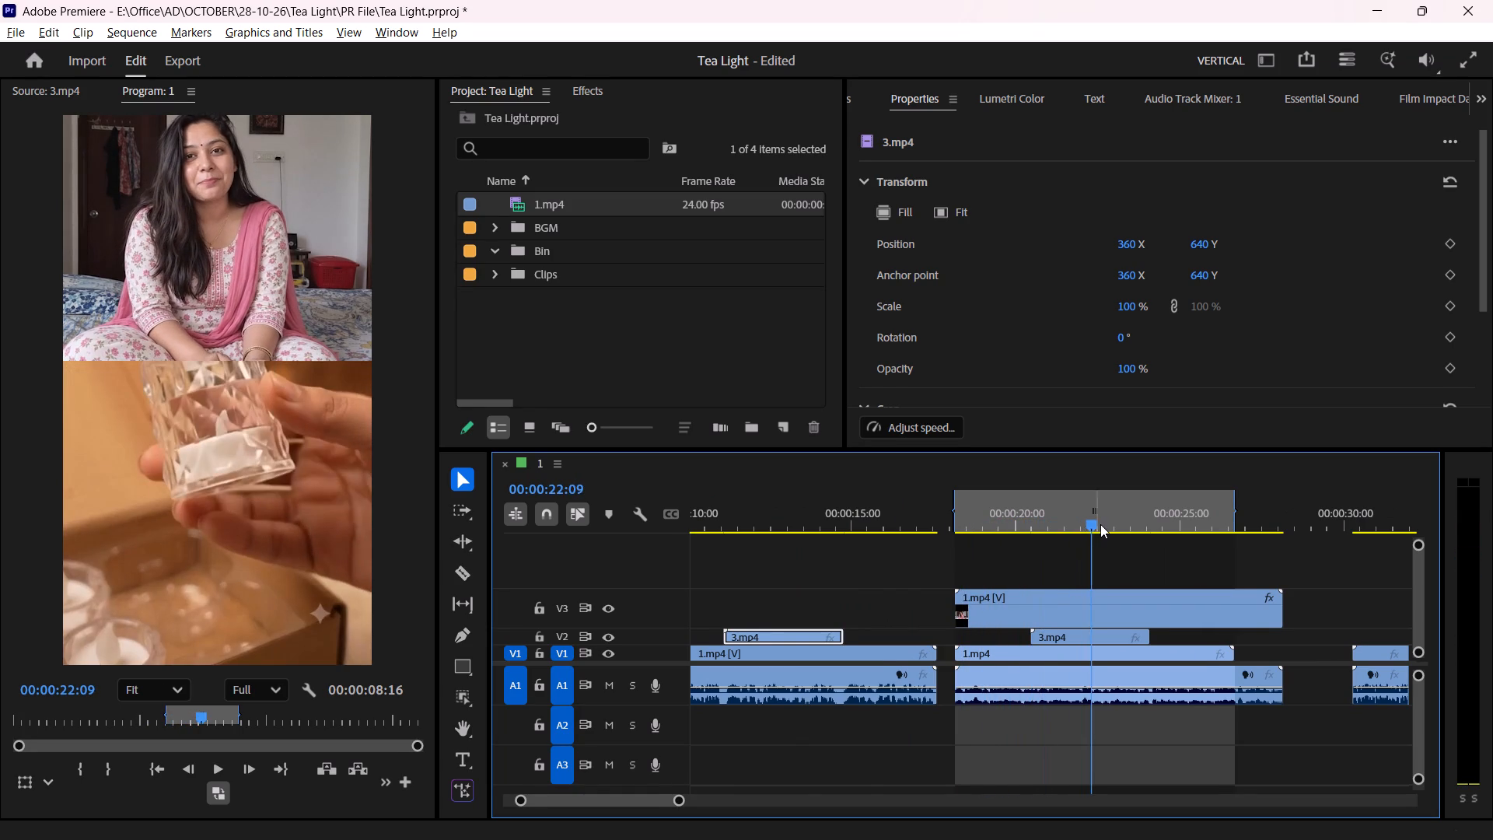
scroll(1100, 524, down, 5)
key(space)
key(space)
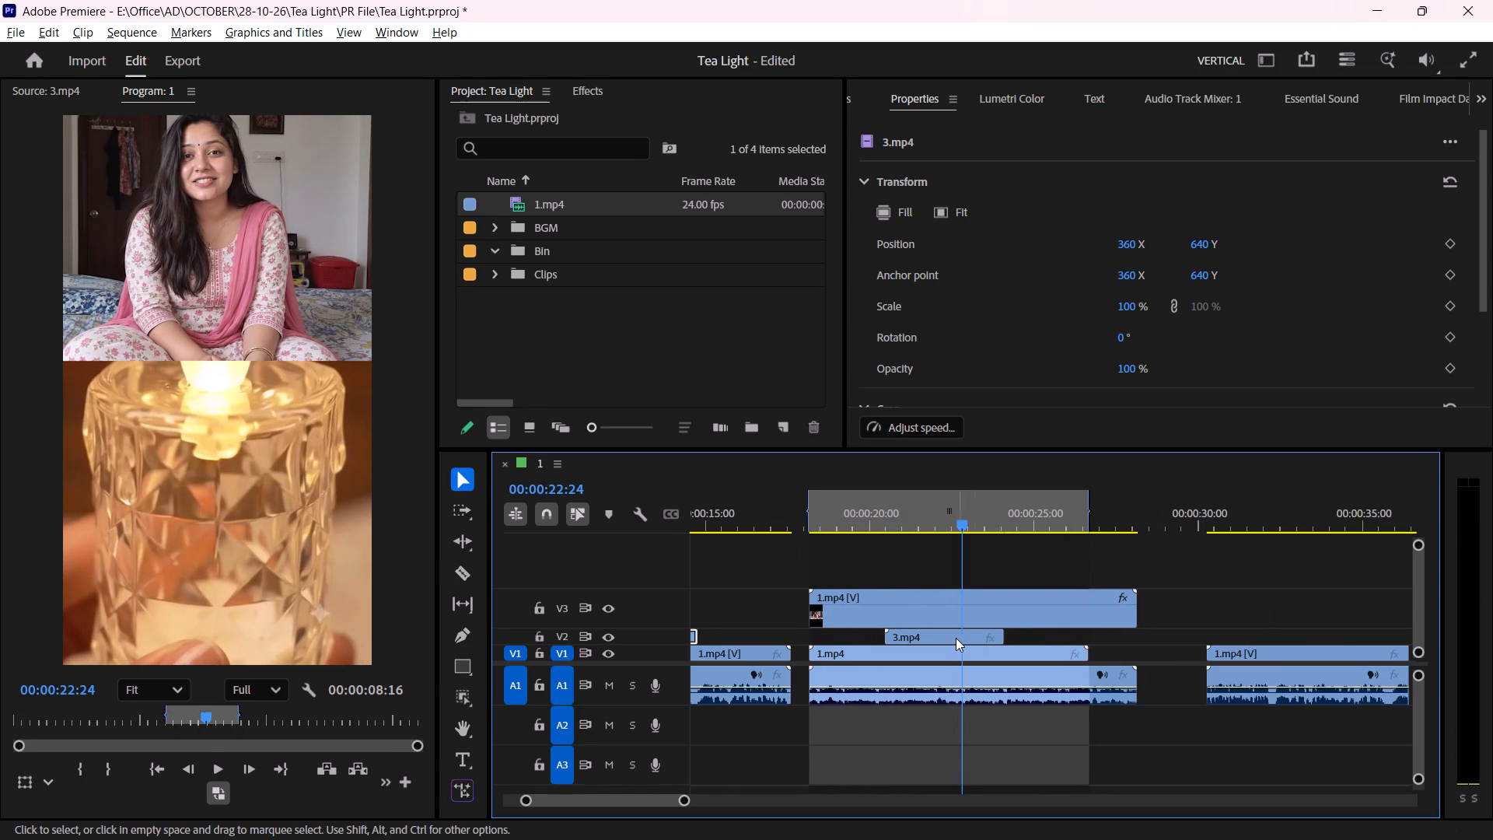
Place another copy of 3.mp4 on V2, using later footage, trimmed to span from the third V1 clip's end to the character clip's end.
alt+drag(949, 638, 1114, 637)
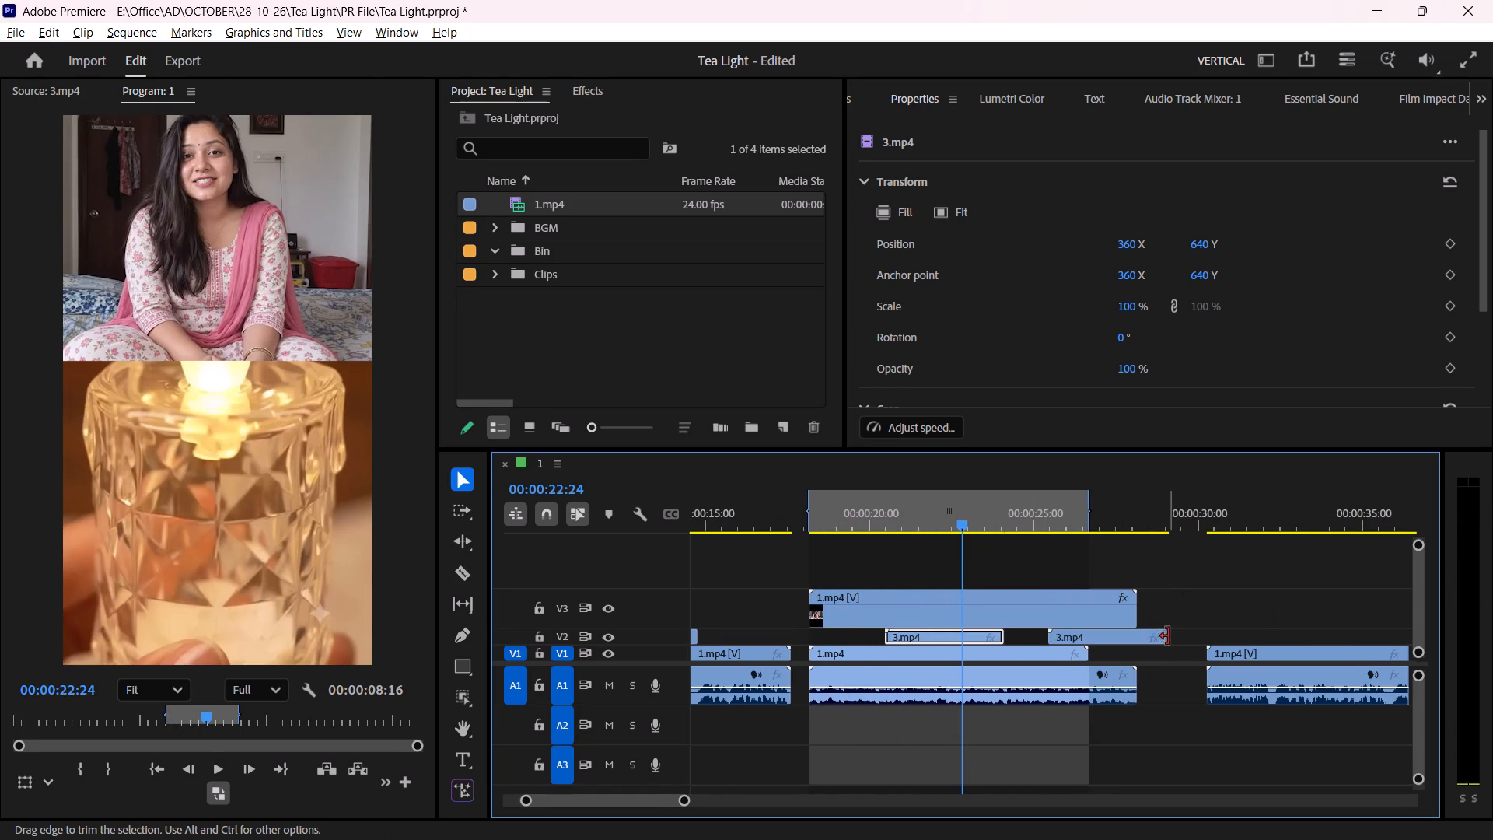
drag(1168, 636, 1342, 621)
scroll(1292, 624, down, 3)
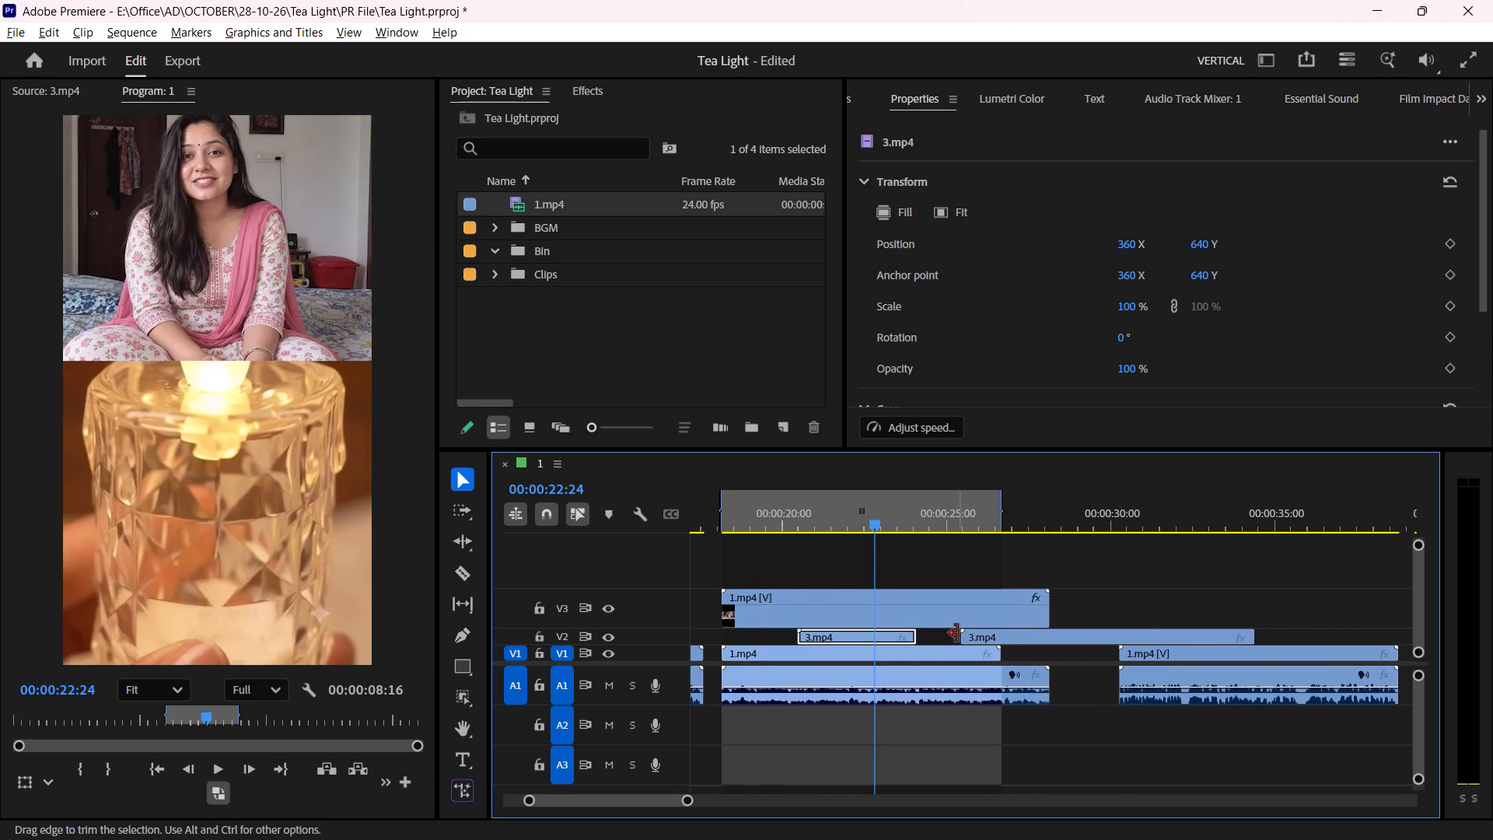
drag(961, 635, 1098, 635)
drag(1158, 636, 1016, 636)
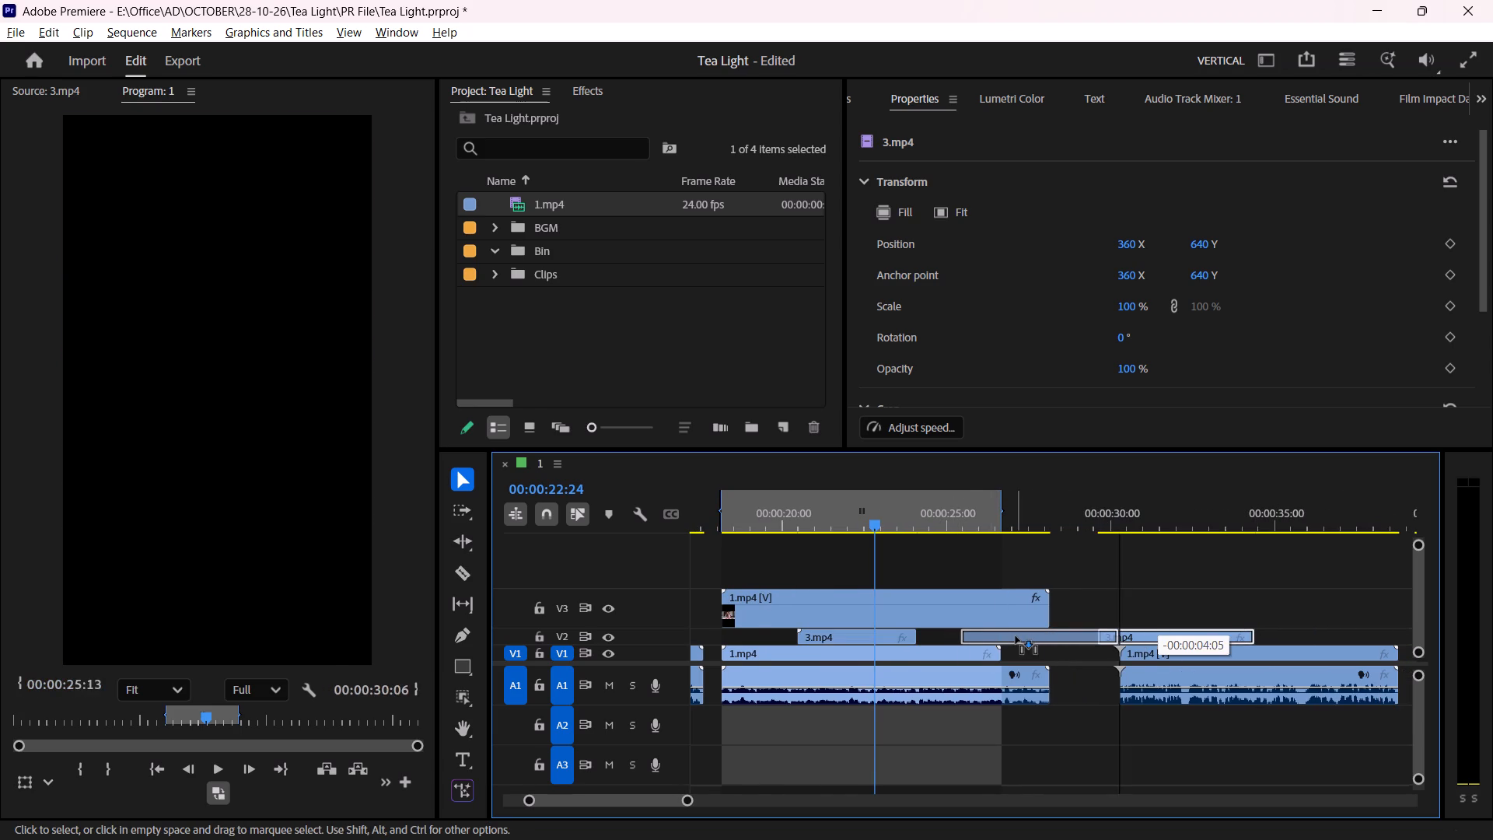
drag(961, 635, 1037, 632)
drag(1086, 637, 1019, 637)
drag(971, 633, 1002, 632)
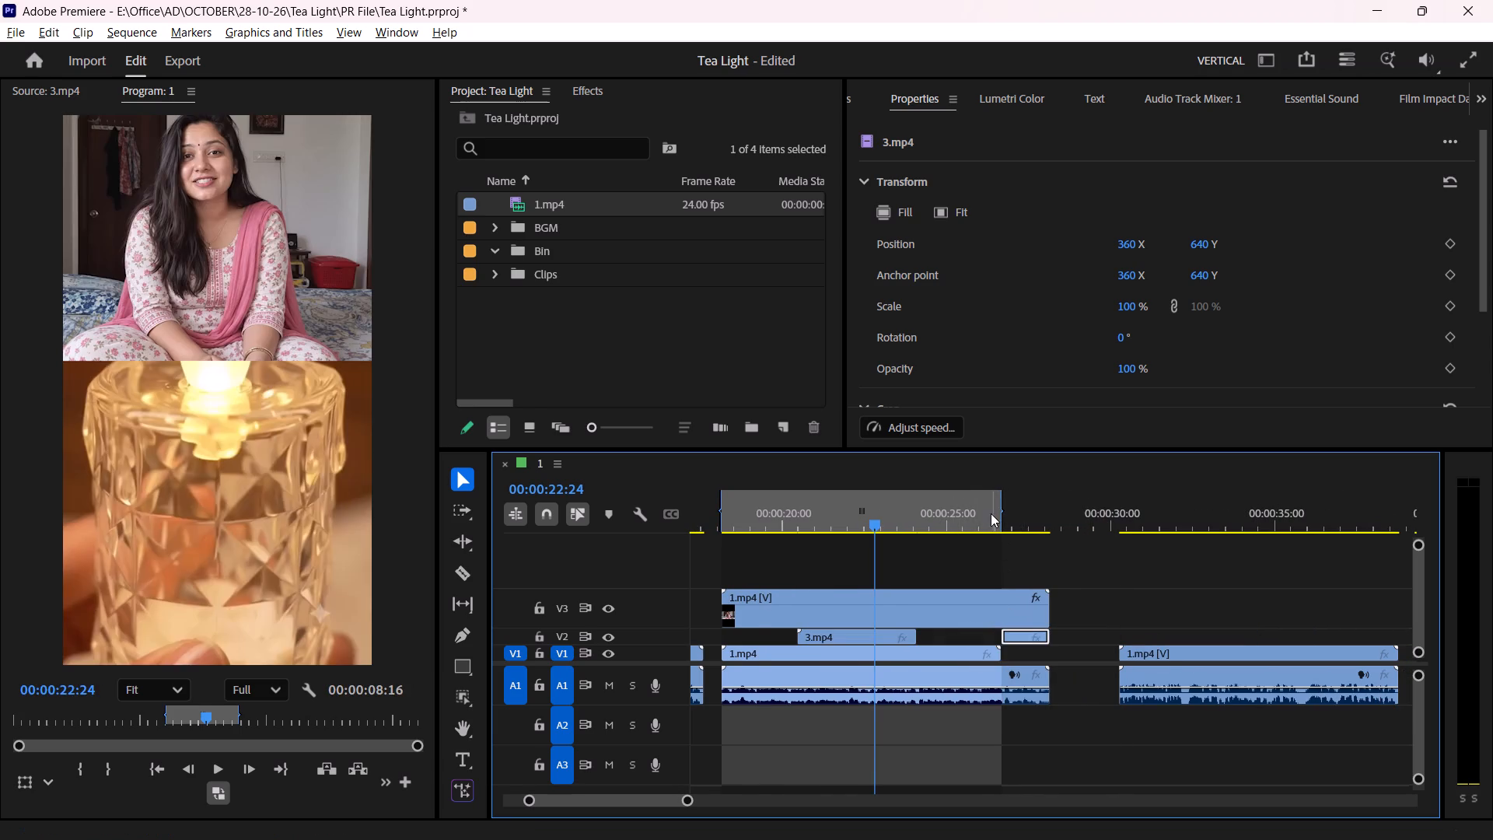
Lower the short closing 3.mp4 clip on V2 to a vertical position of 809 in Effect Controls.
click(991, 513)
key(space)
scroll(1093, 583, down, 2)
key(space)
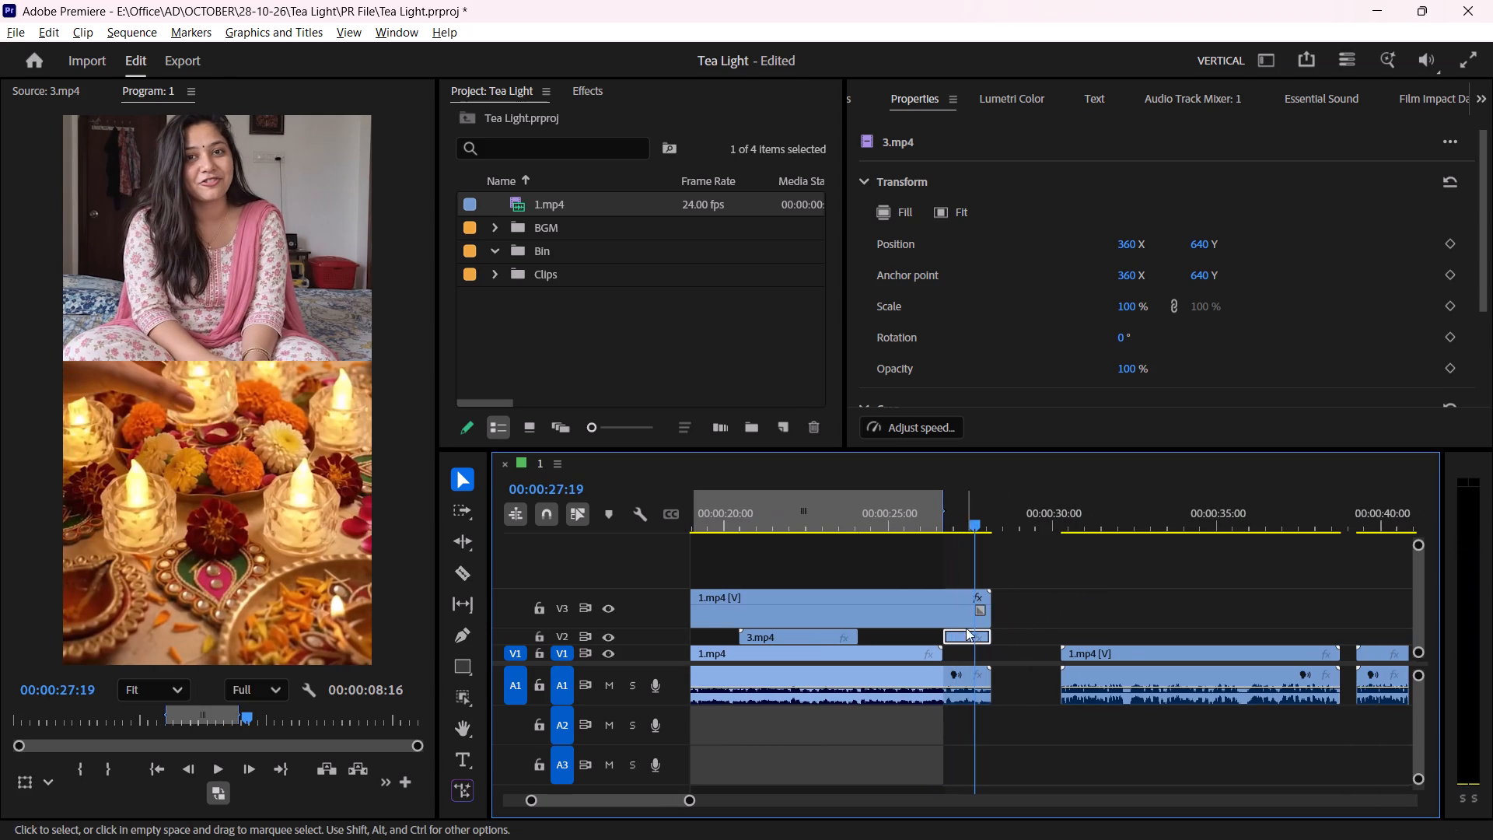
drag(1199, 254, 1270, 252)
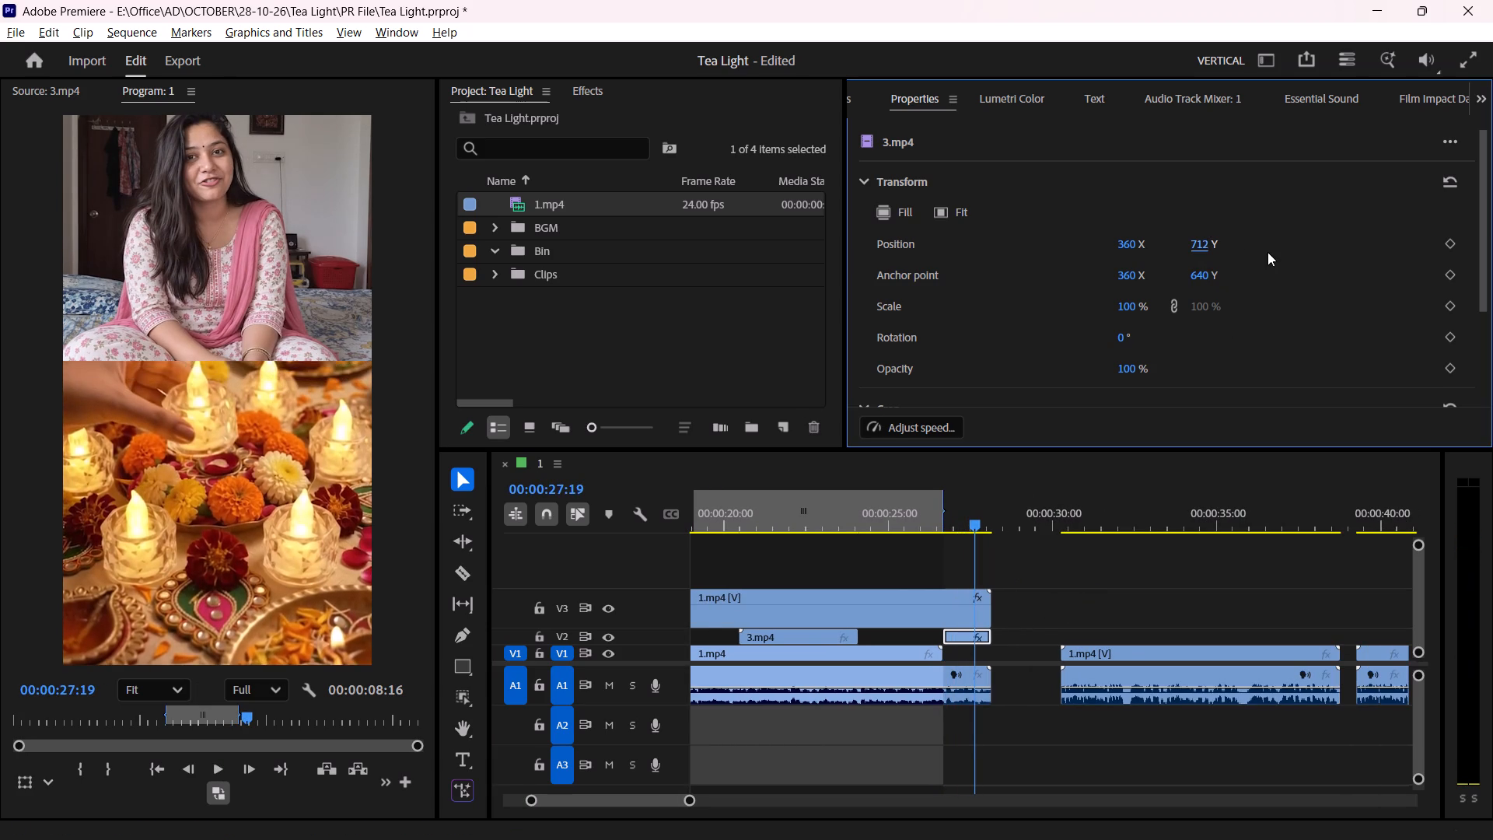
key(ctrl+z)
click(1478, 106)
click(1430, 119)
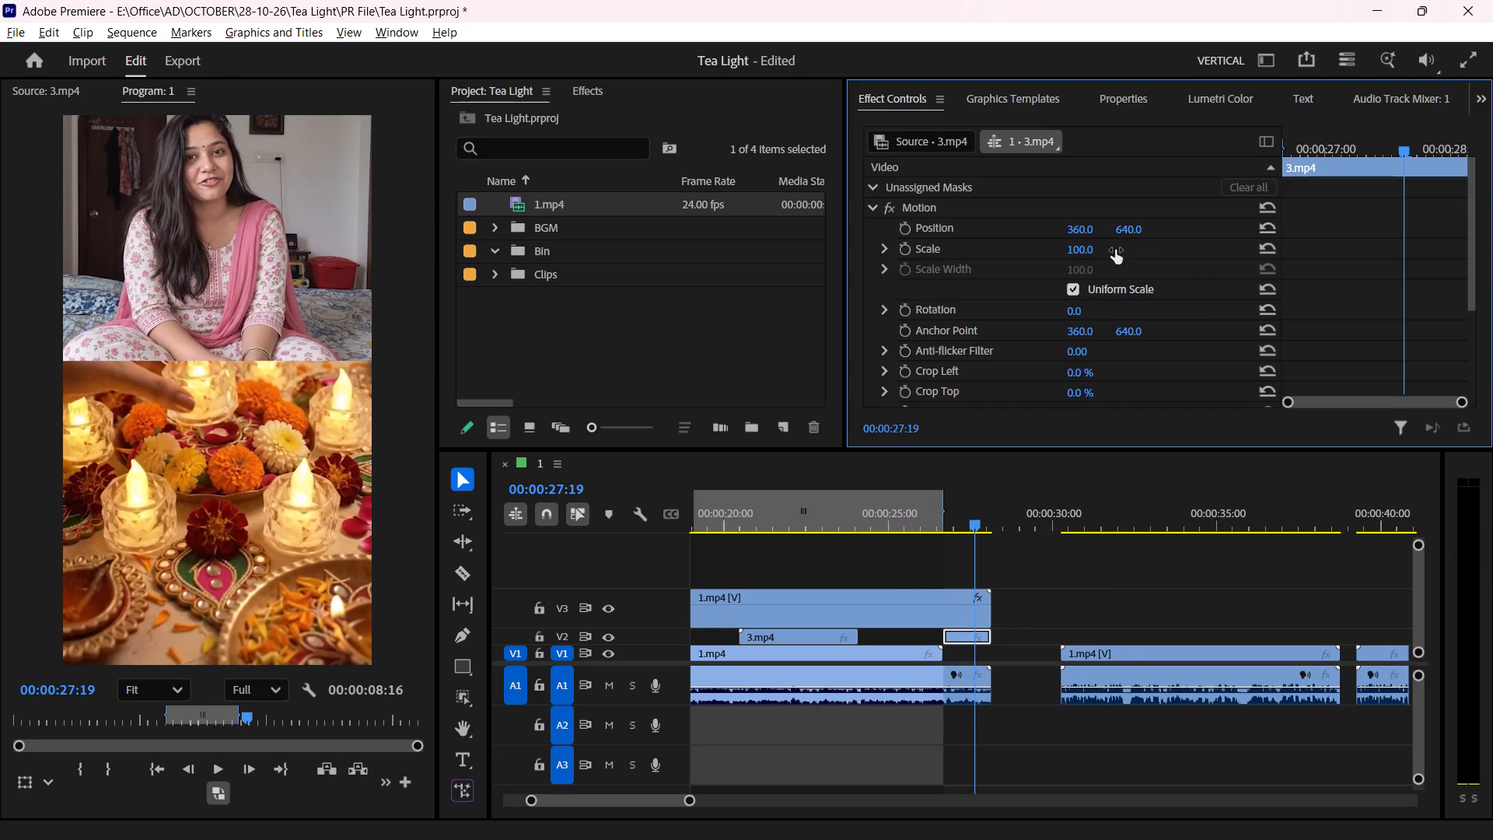
drag(1129, 229, 1292, 219)
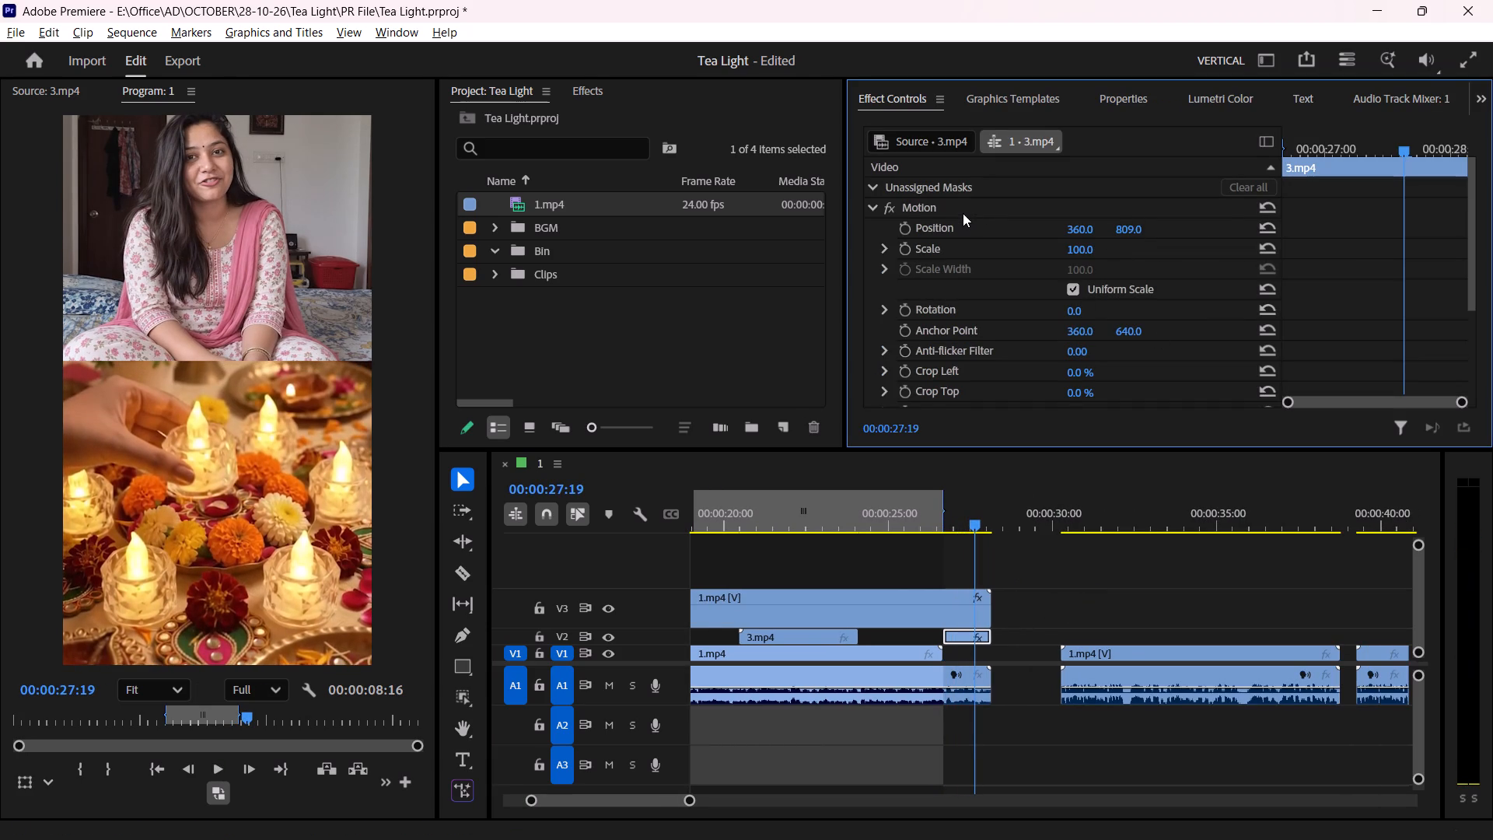
Copy the closing clip's Motion settings onto the other 3.mp4 clip under the character video, play it, and save the project.
click(963, 213)
key(ctrl+c)
click(770, 494)
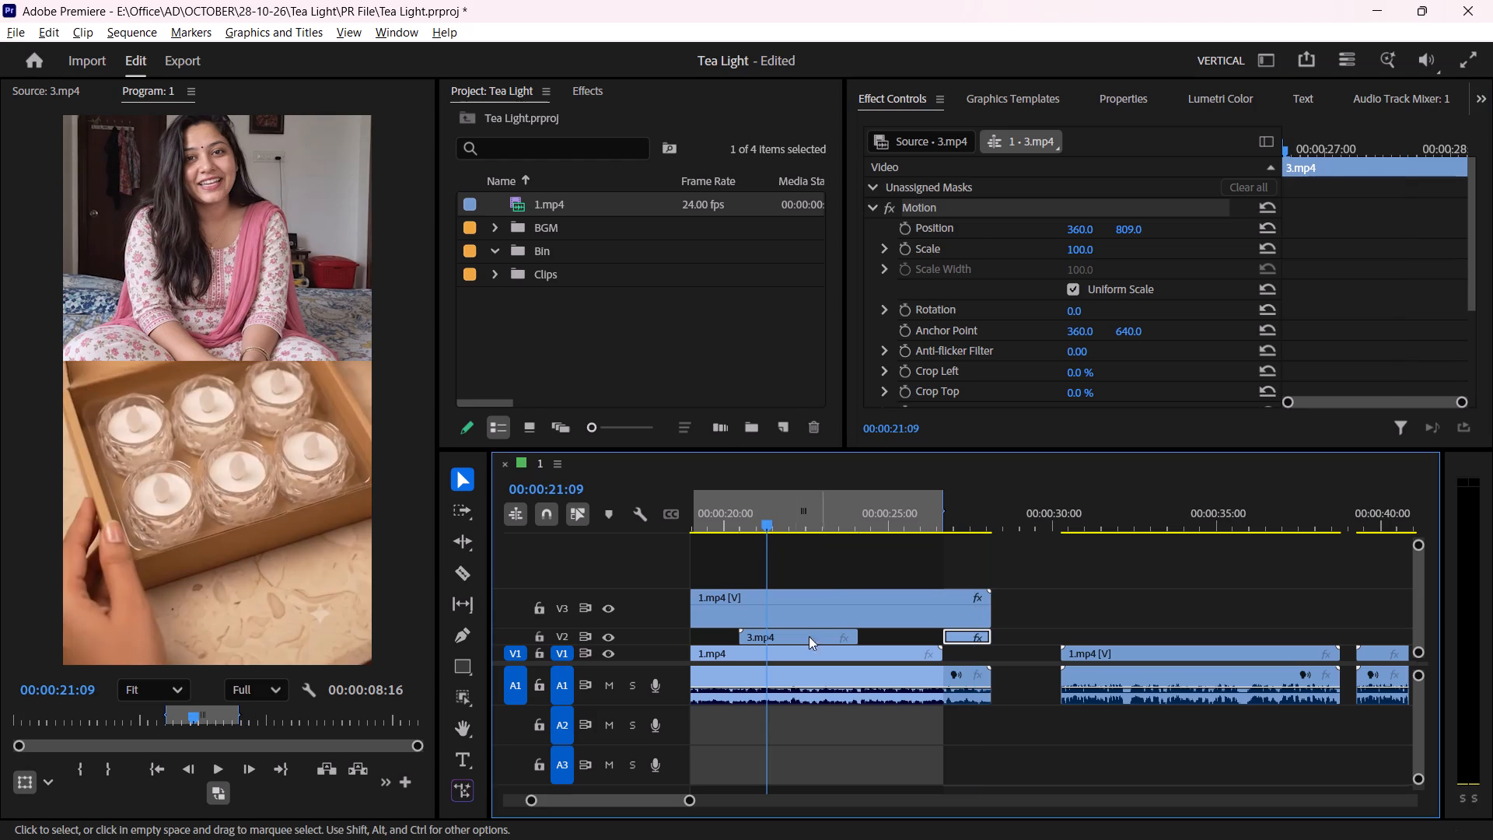
click(791, 643)
key(ctrl+v)
click(1037, 606)
key(space)
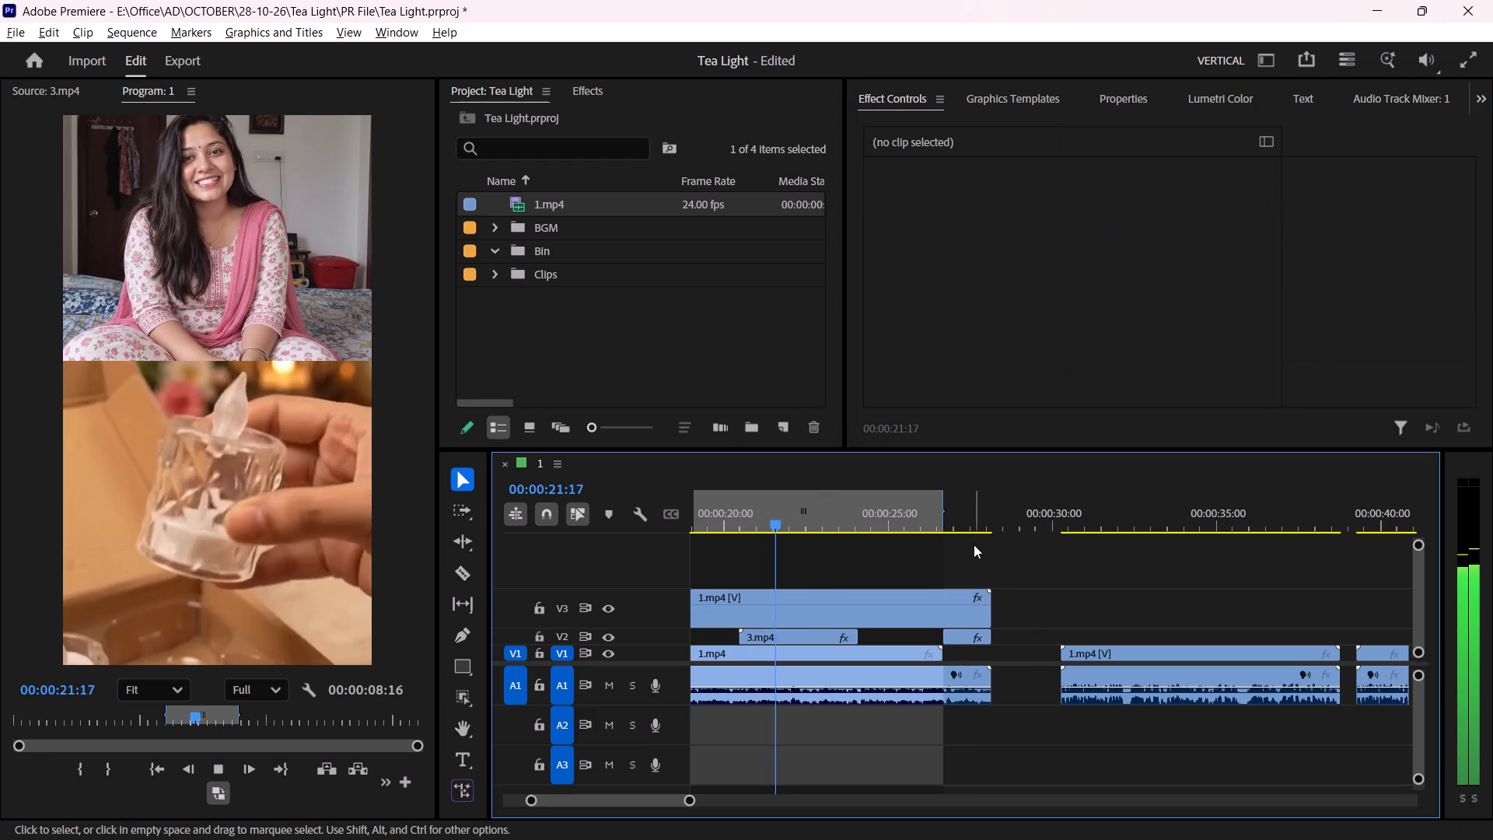
alt+scroll(1012, 584, down, 5)
key(ctrl+s)
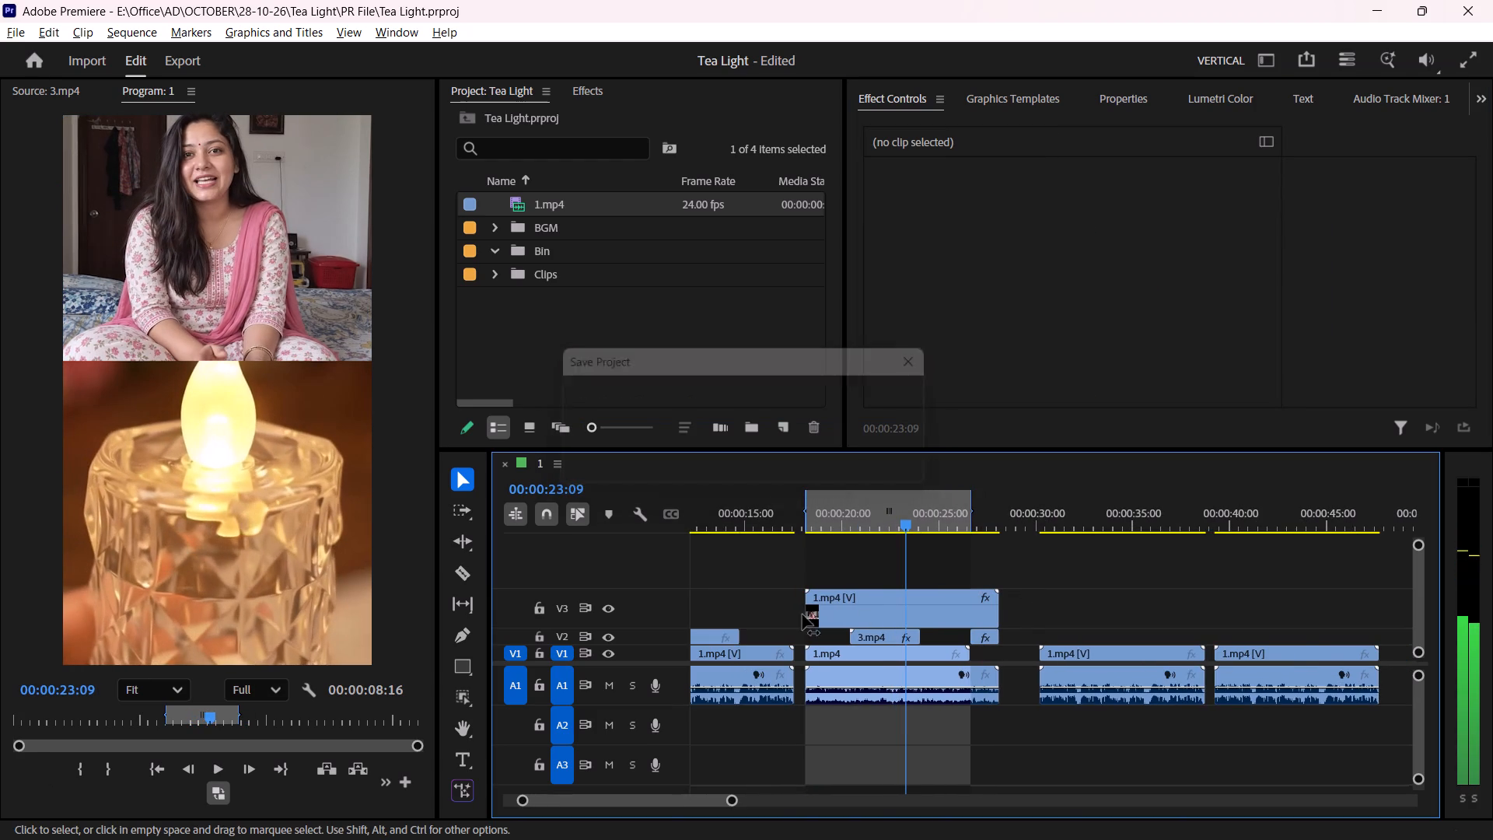
Play the rest of the third iteration and examine the opening of the fourth 1.mp4 clip from 00:00:30:07.
alt+scroll(642, 604, down, 3)
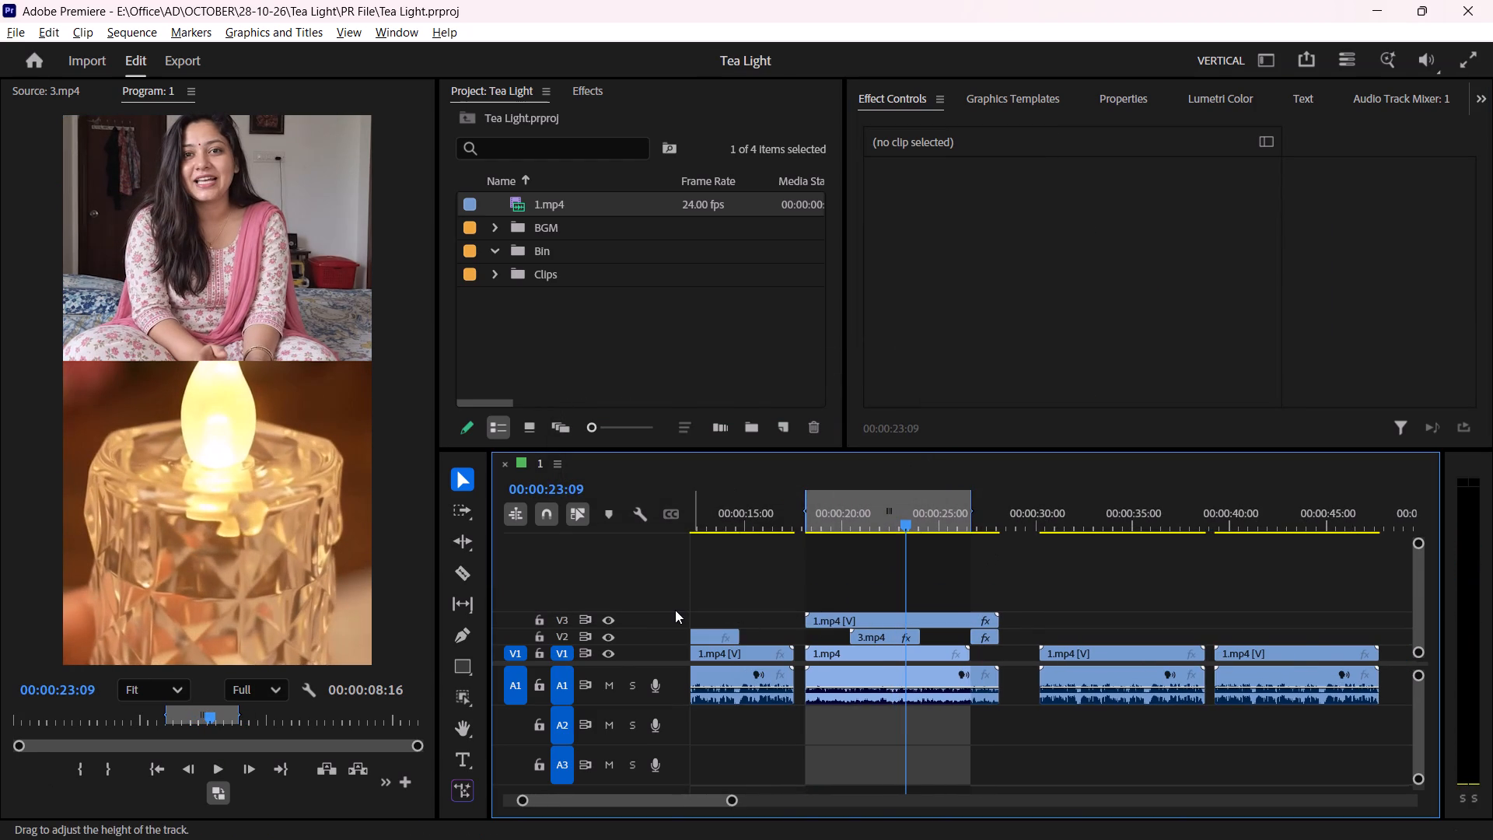
click(1012, 558)
key(space)
alt+scroll(1008, 585, down, 2)
alt+scroll(1008, 585, up, 4)
alt+scroll(1008, 585, down, 2)
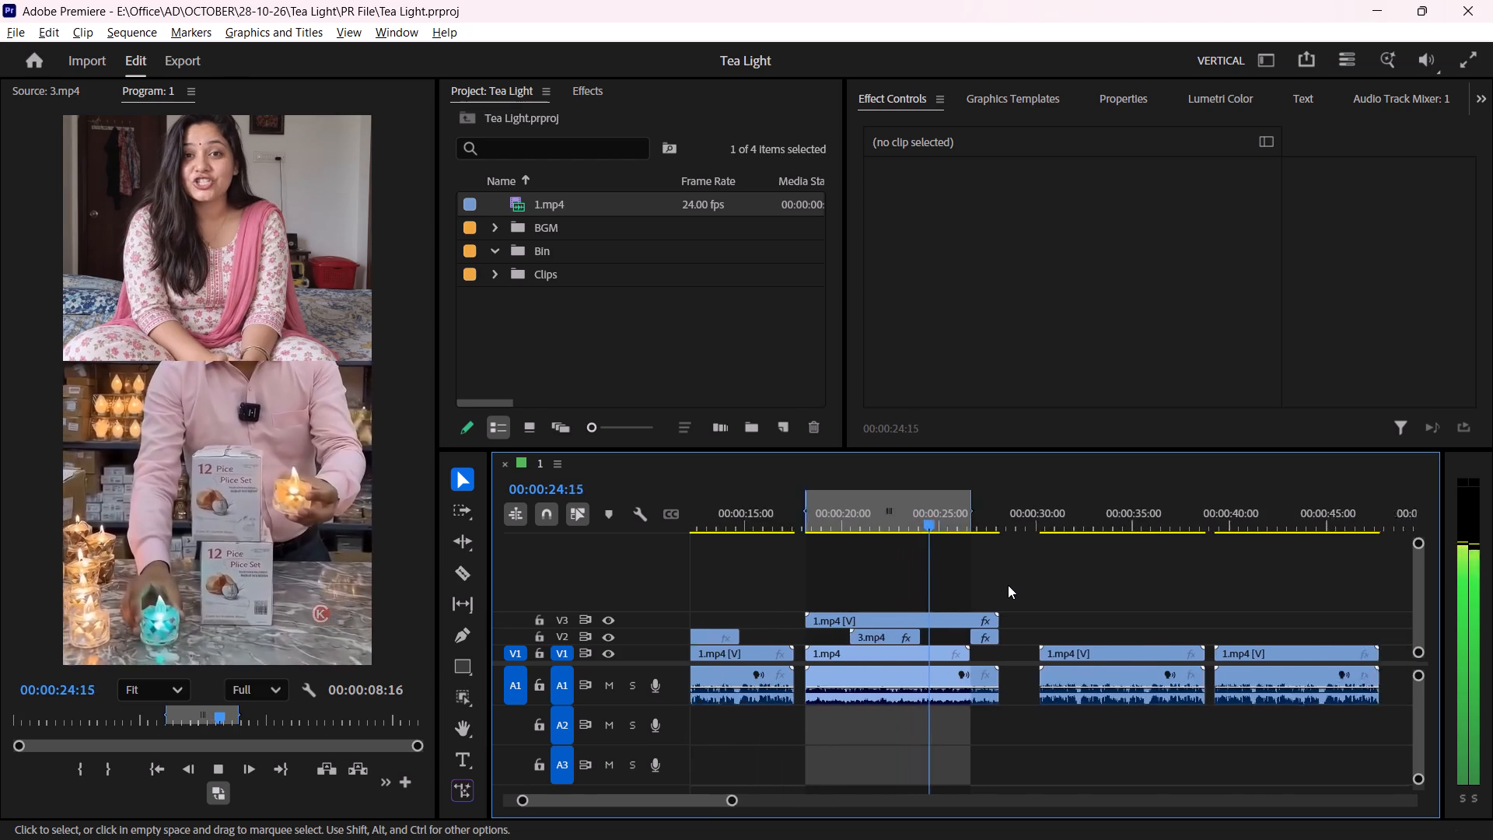
alt+scroll(1008, 585, down, 2)
key(space)
shift+drag(1051, 512, 1036, 517)
click(1086, 580)
key(space)
alt+scroll(1086, 580, down, 4)
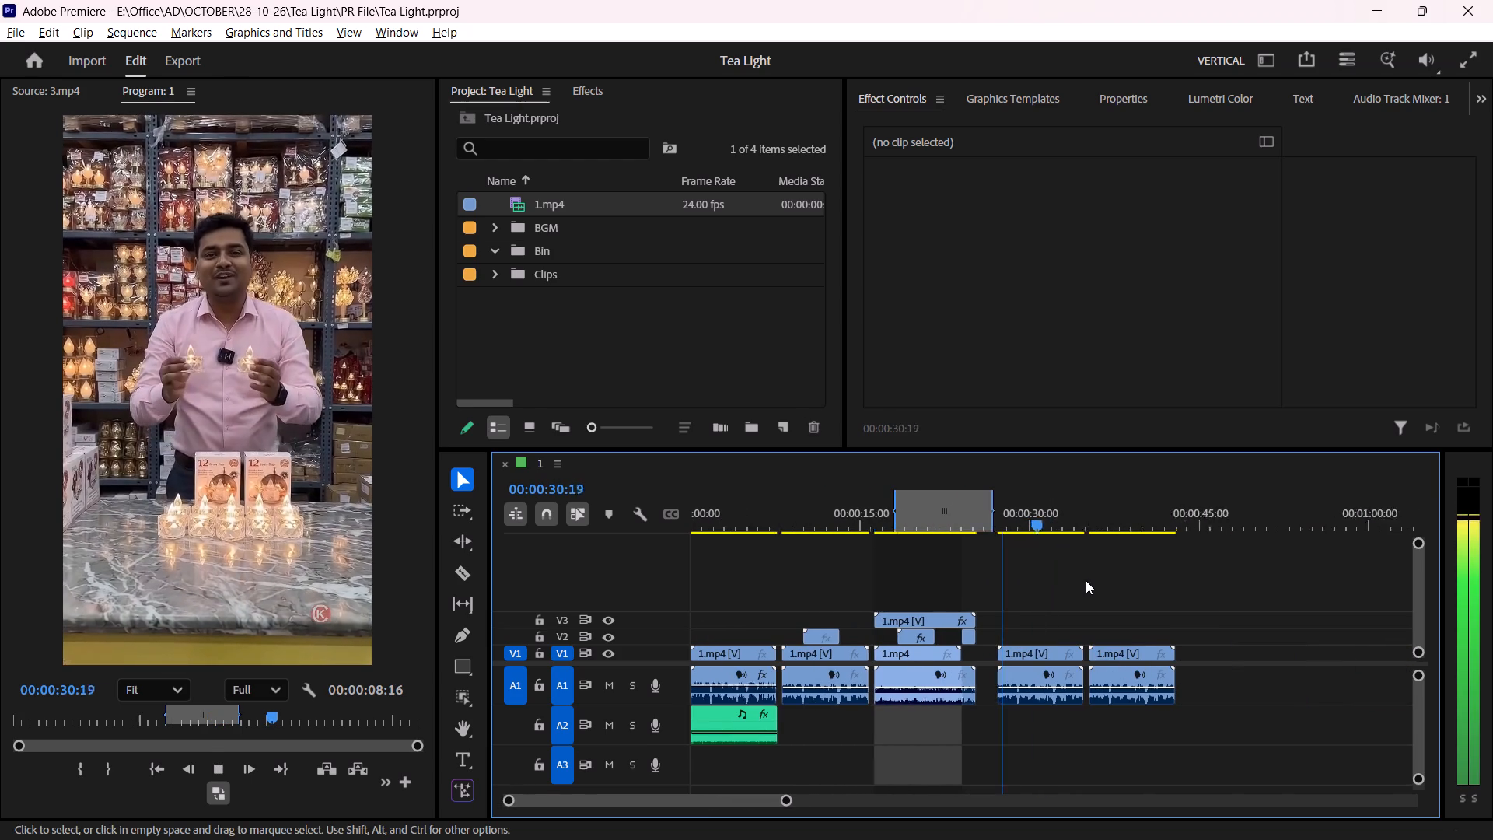
scroll(1070, 585, up, 4)
alt+scroll(1028, 594, up, 8)
key(ctrl+s)
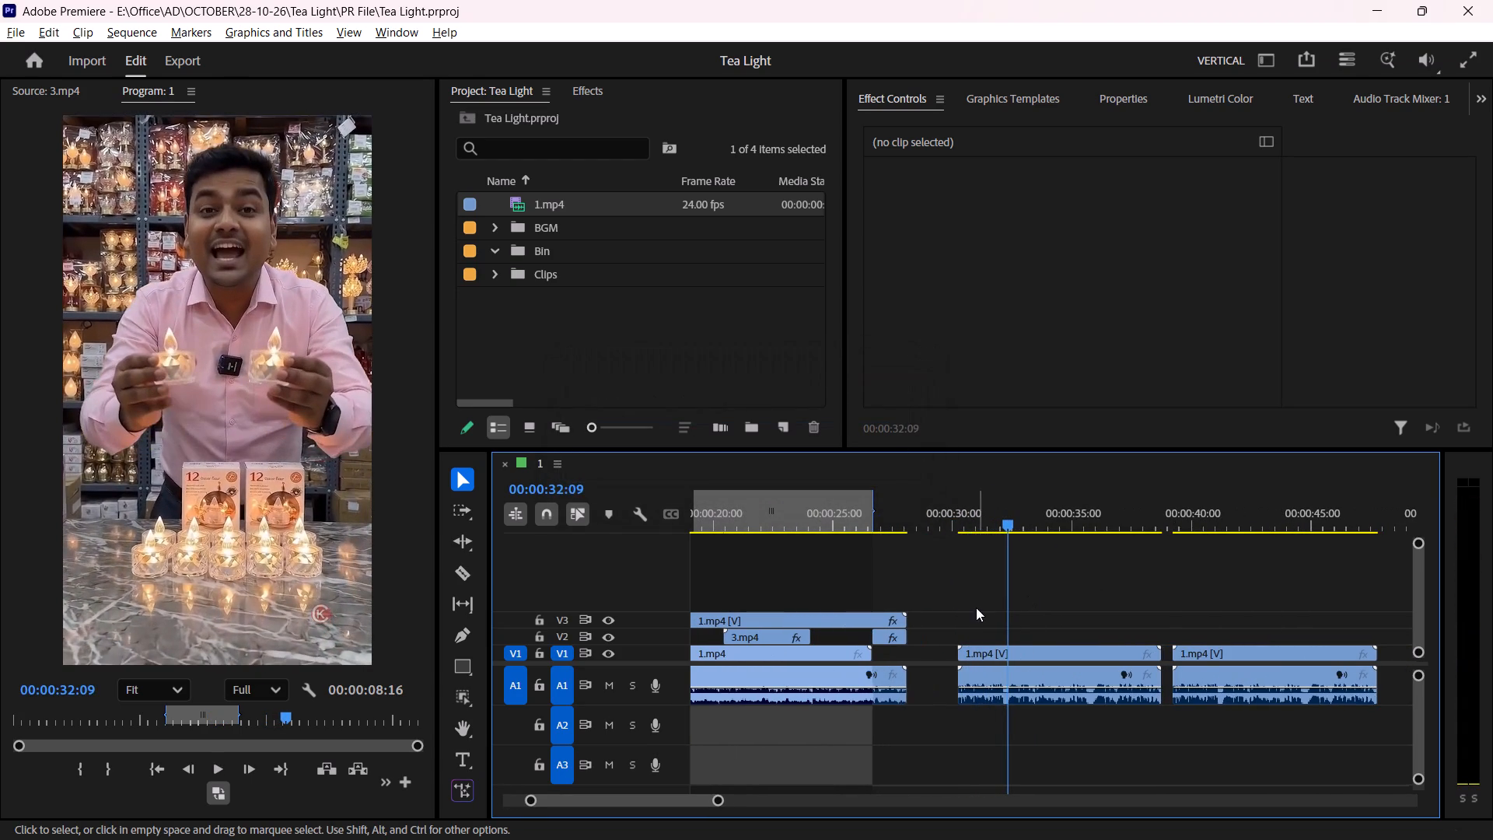
key(space)
alt+scroll(986, 600, down, 4)
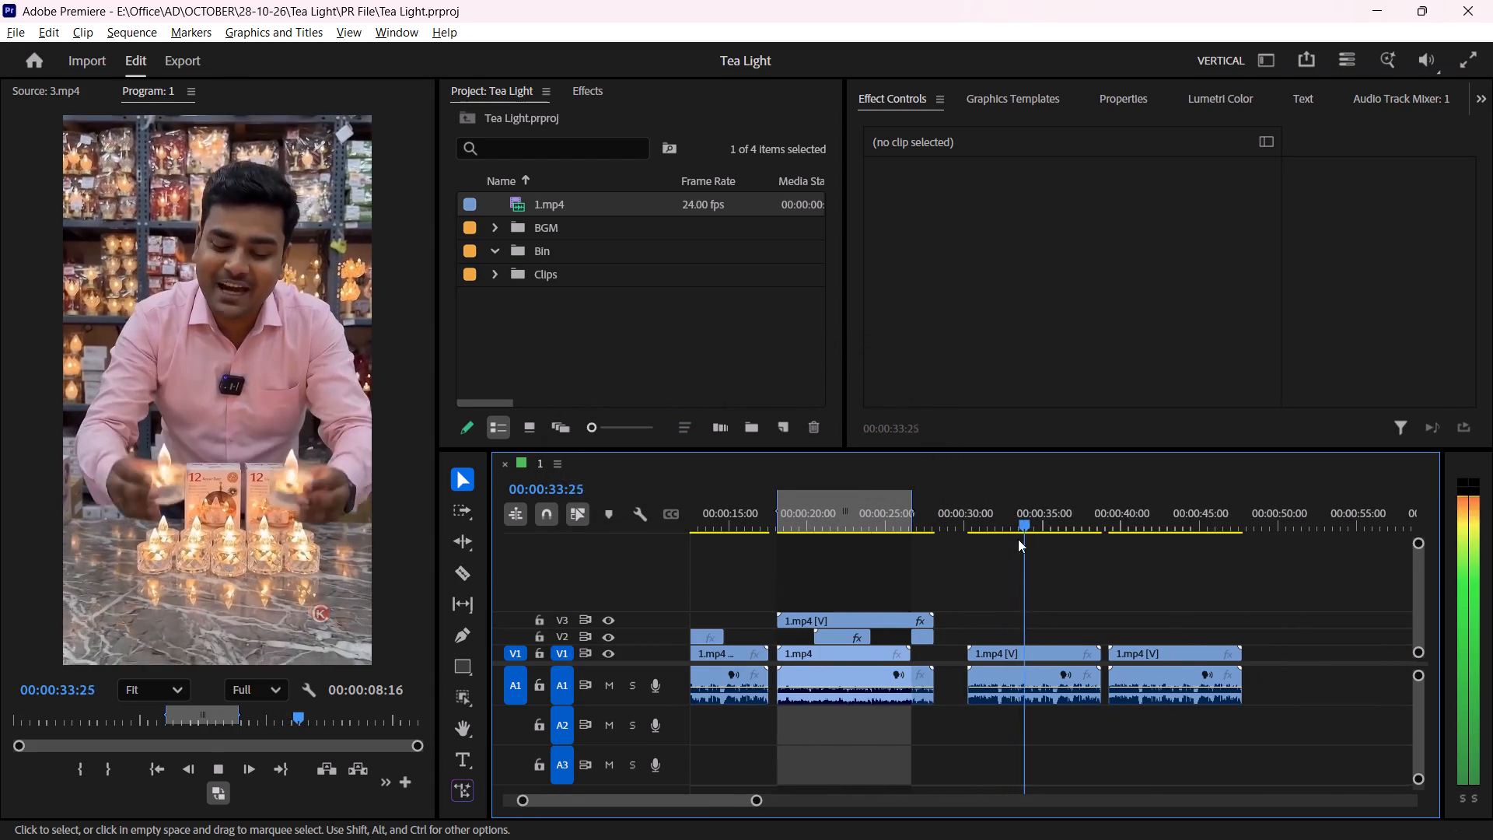
shift+drag(1018, 512, 974, 521)
alt+scroll(987, 577, up, 11)
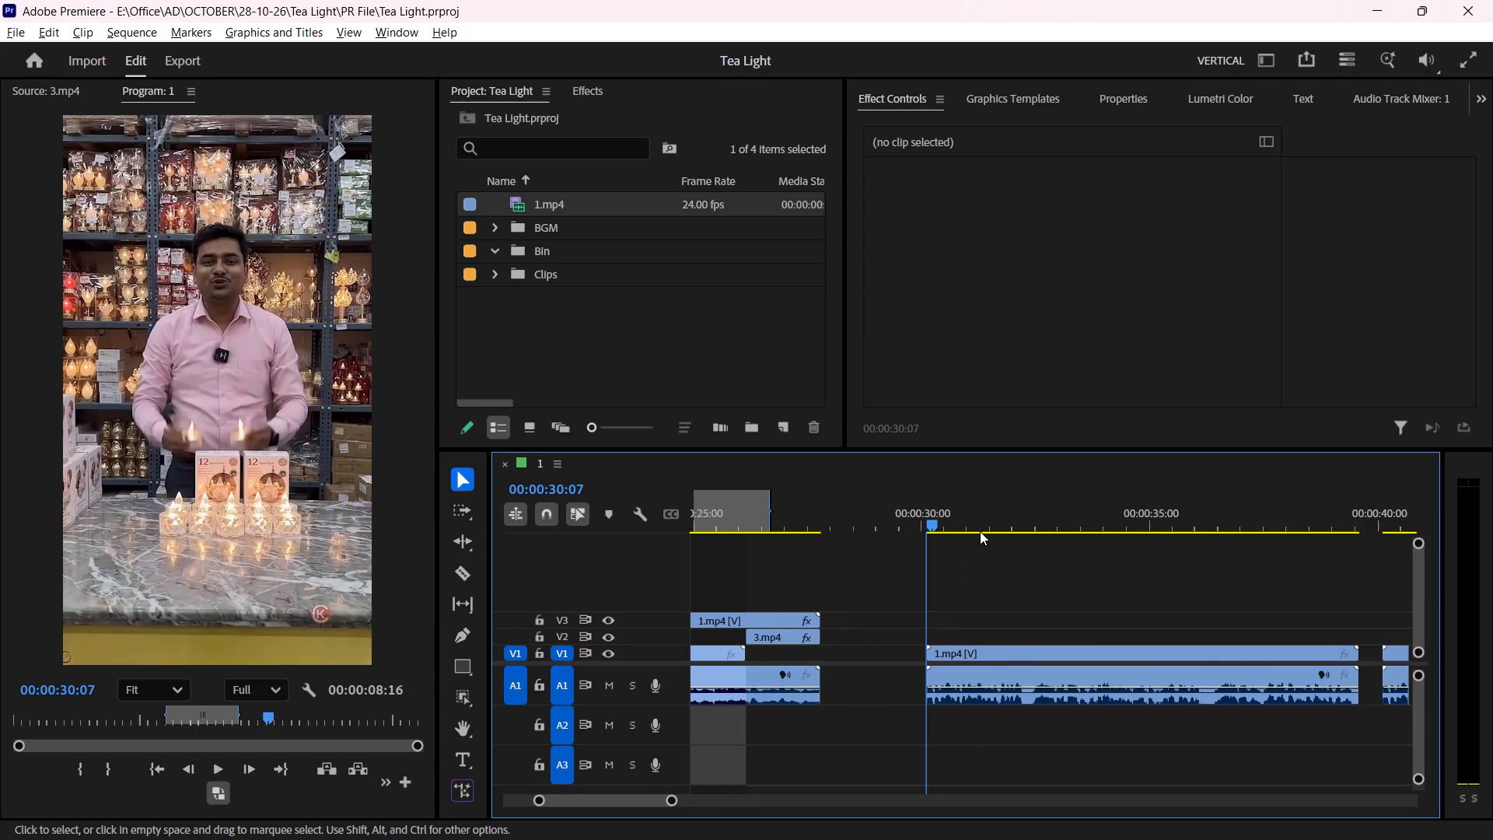
key(space)
key(space)
shift+drag(956, 517, 935, 523)
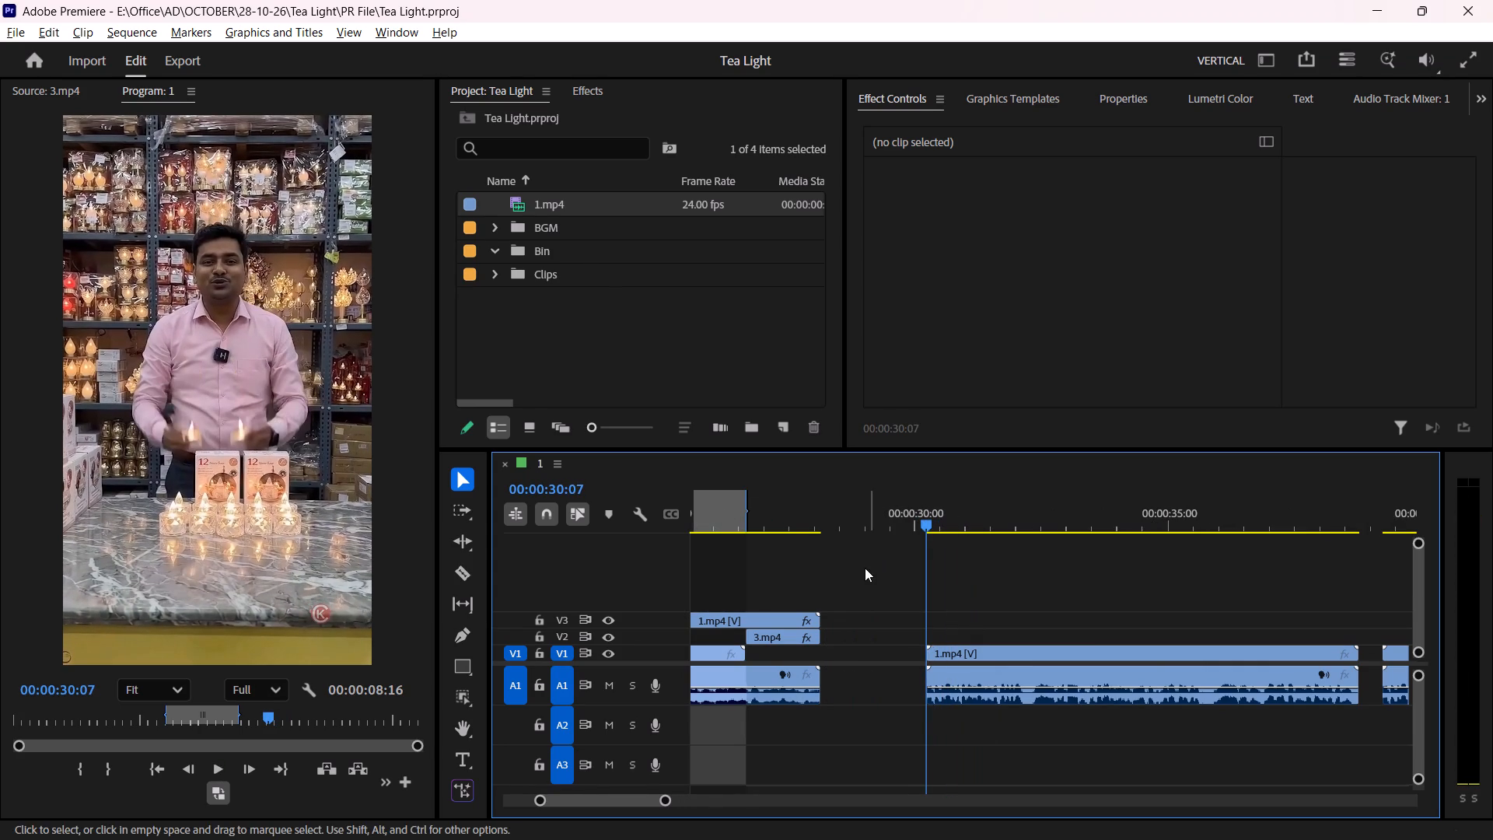
Open 5.mp4 from the Clips bin as source and mark its out point at 00:00:03:13.
click(498, 281)
scroll(579, 297, down, 3)
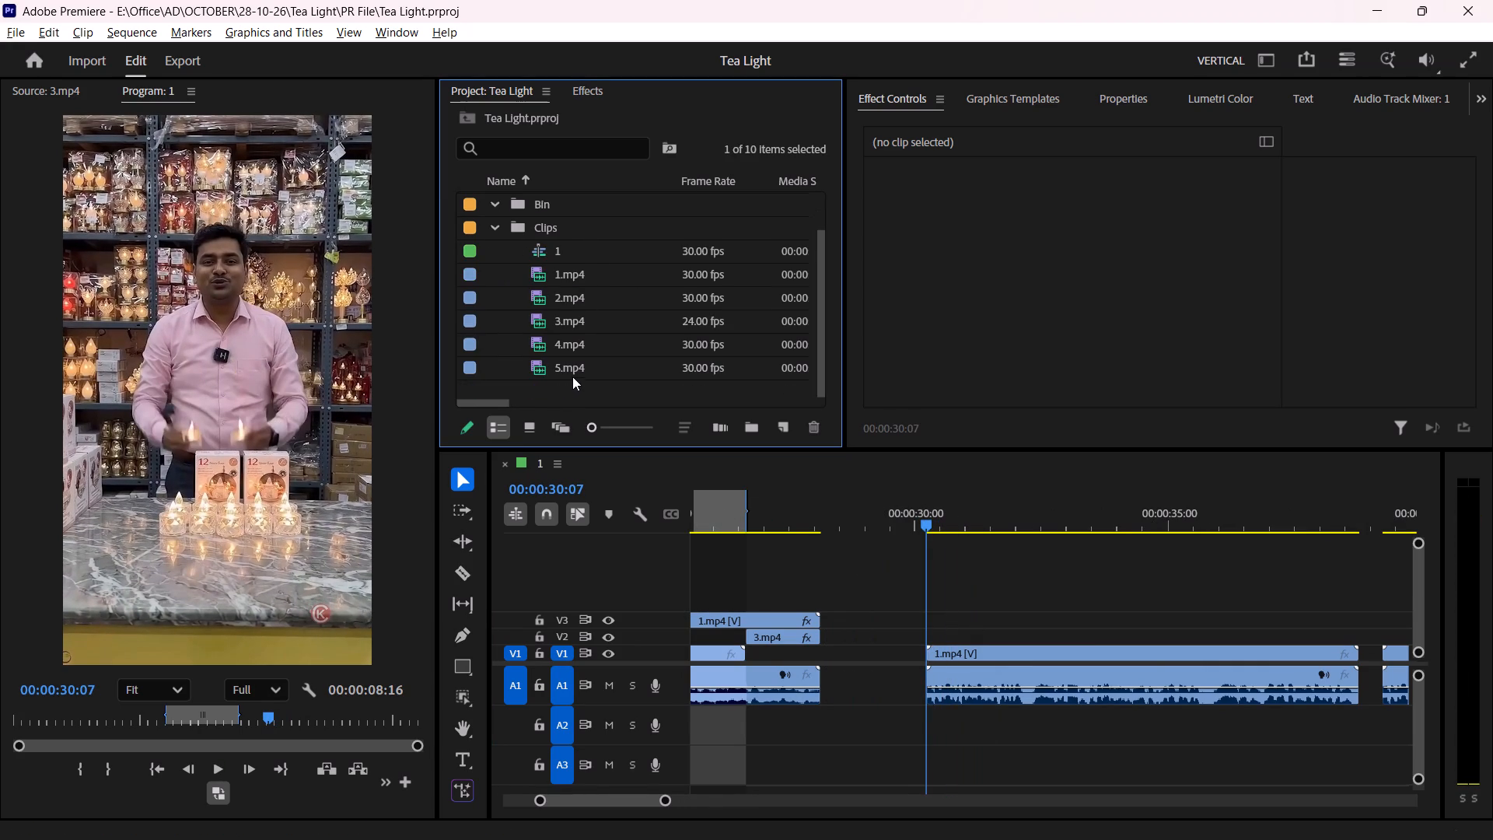
double_click(573, 374)
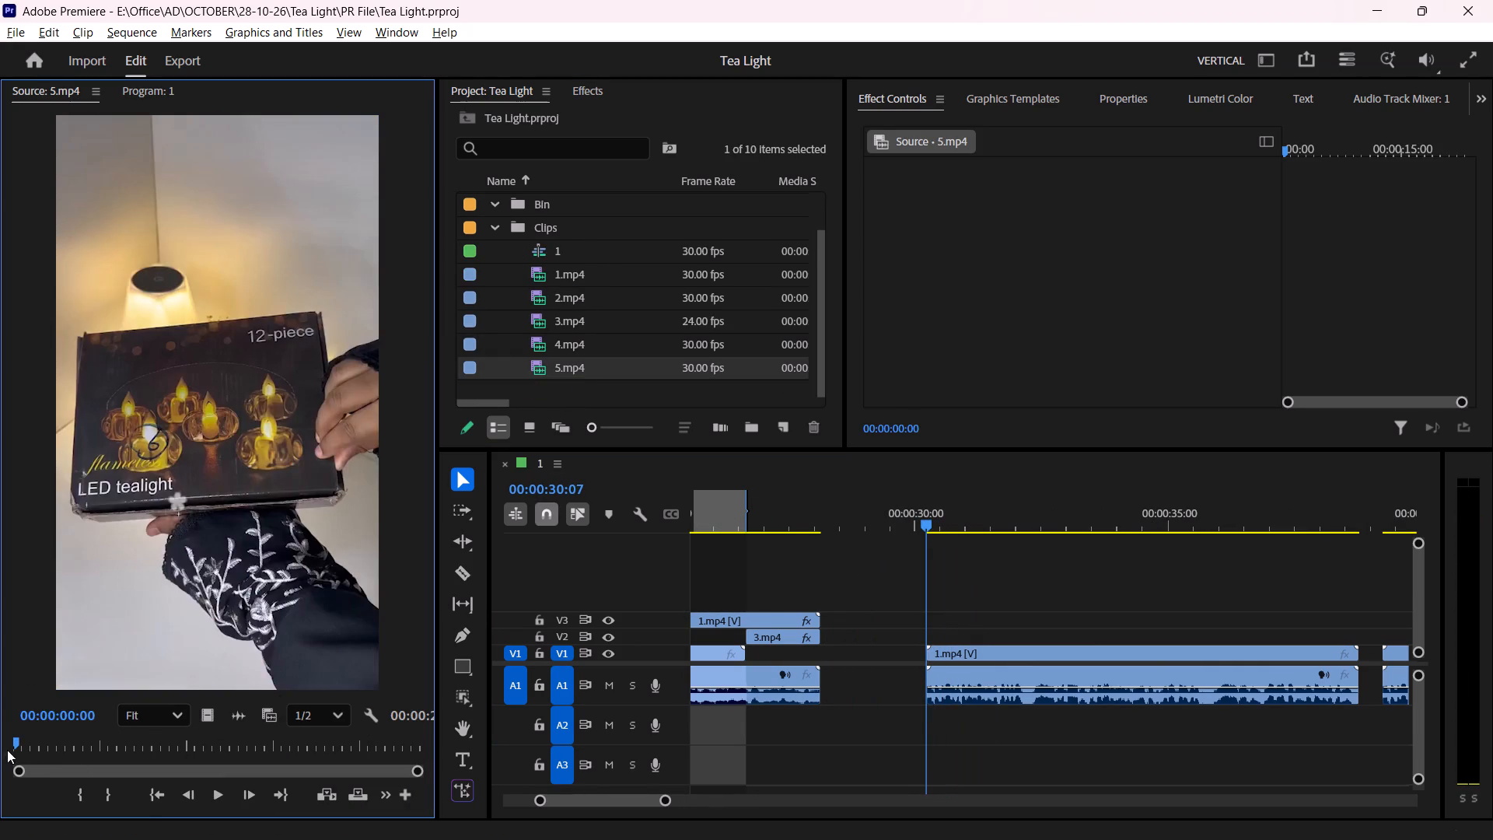
drag(18, 744, 0, 743)
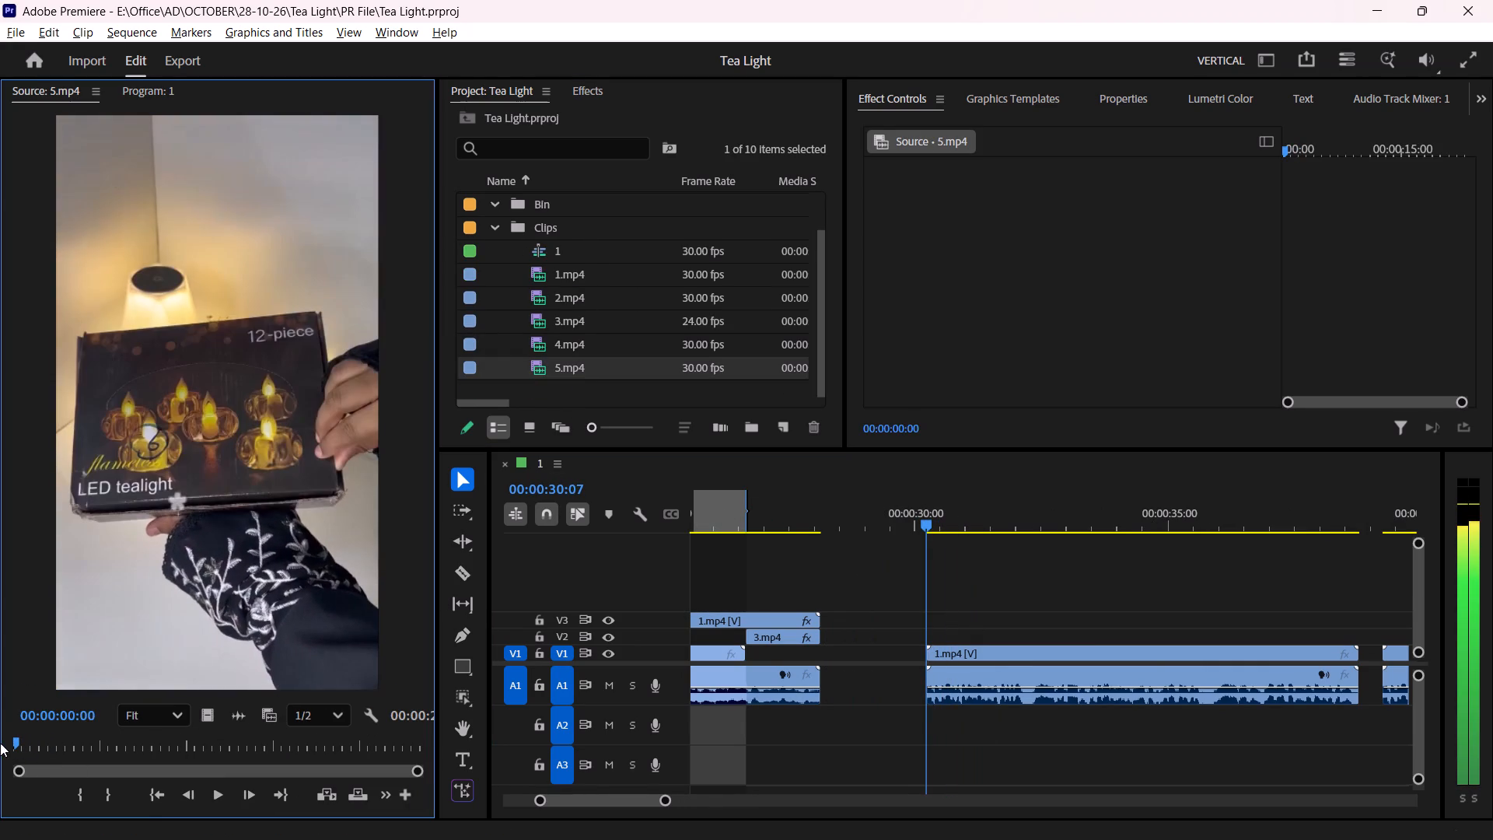
drag(0, 743, 0, 746)
click(75, 744)
click(114, 796)
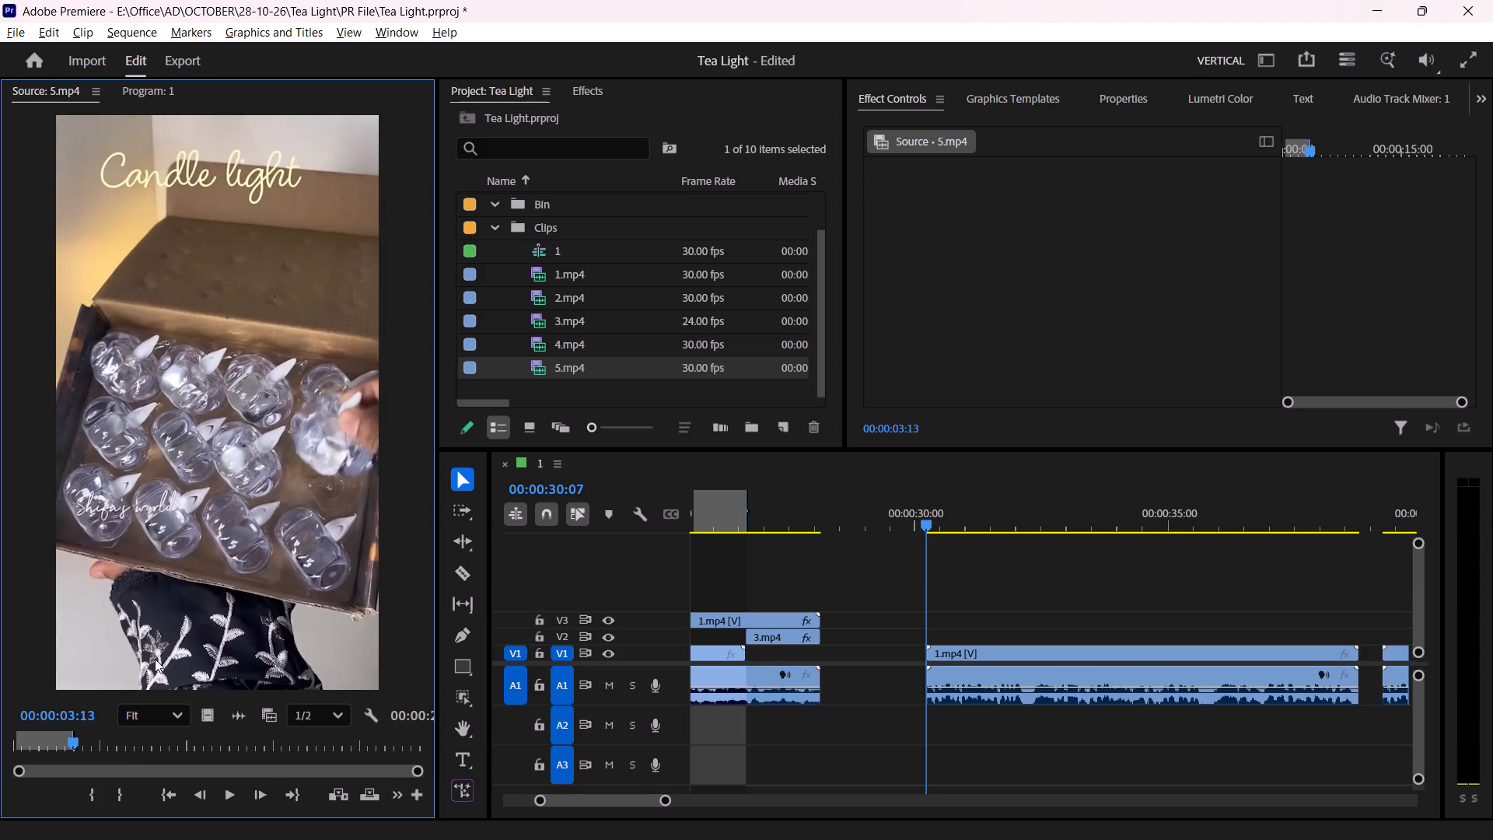
Place the marked 5.mp4 section on V2 above the fourth 1.mp4 clip at 00:00:30:07, delete its audio, and play it.
drag(155, 546, 937, 633)
alt+drag(1274, 738, 1069, 736)
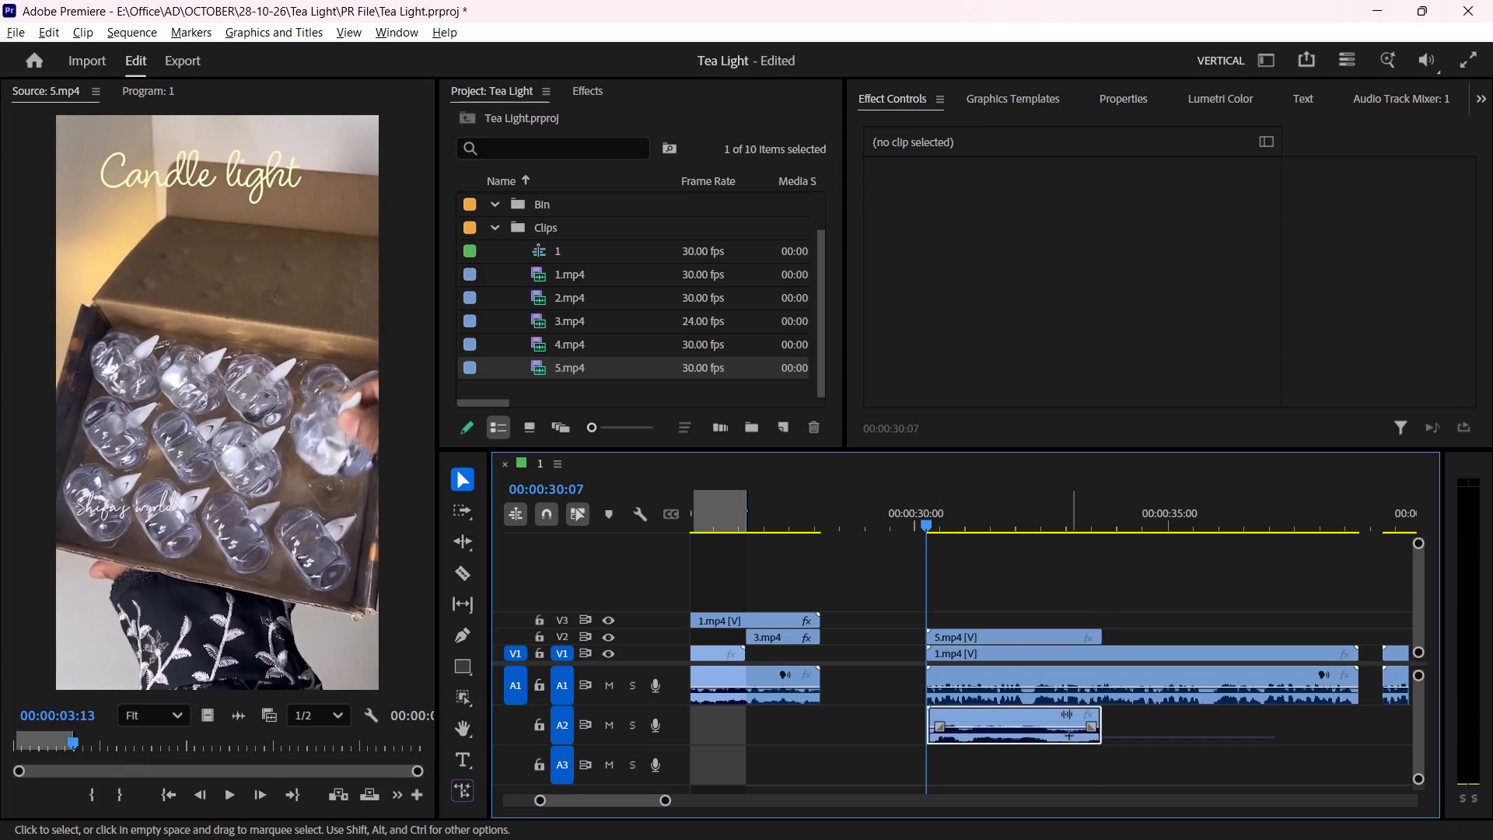
alt+drag(1069, 736, 1065, 733)
key(s)
click(1034, 592)
key(space)
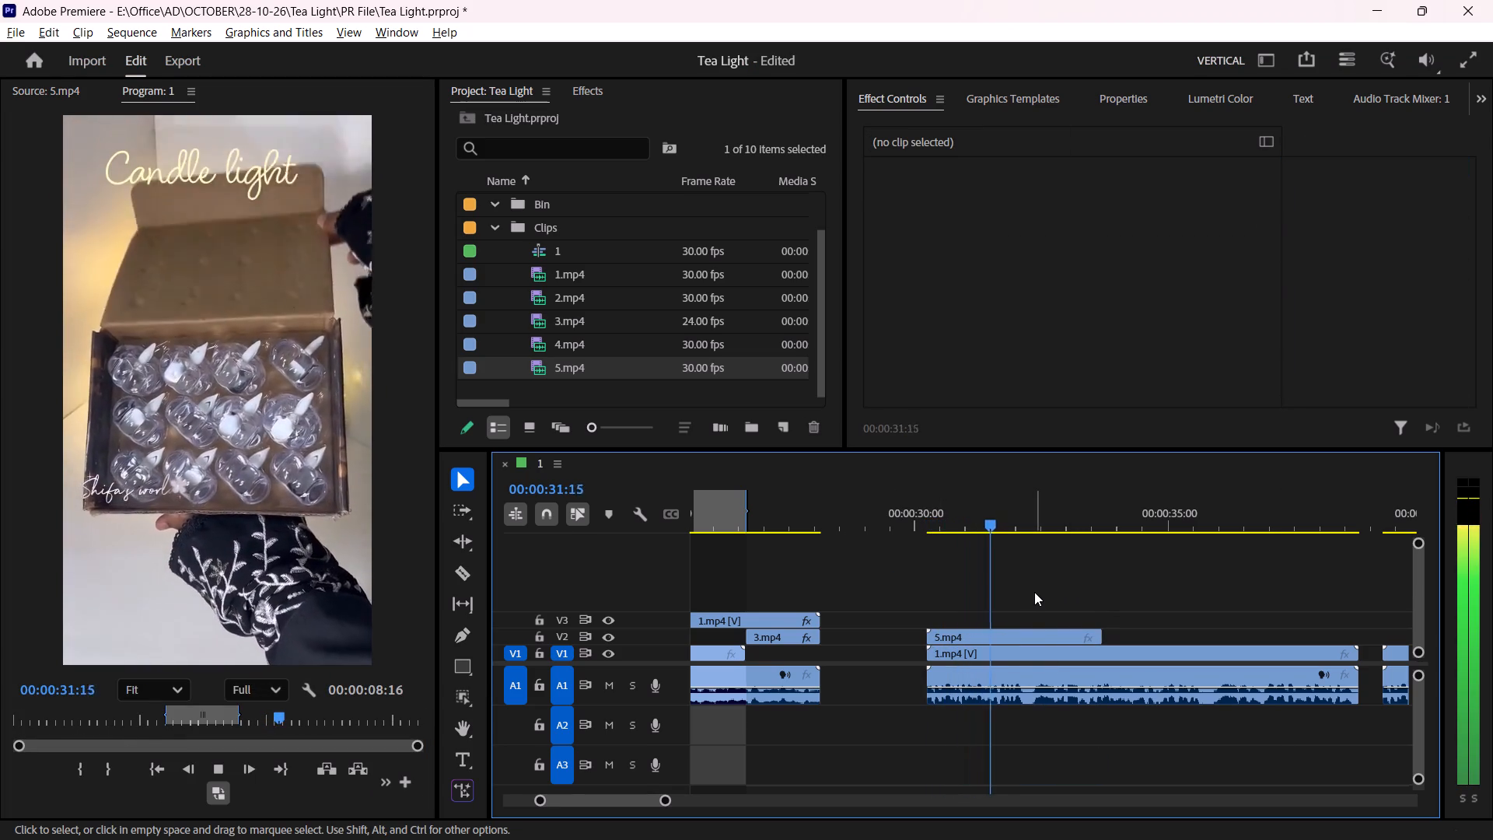
Open 4.mp4 as source and mark its in point at 00:00:07:03 and out point at 00:00:09:19.
scroll(1034, 592, down, 3)
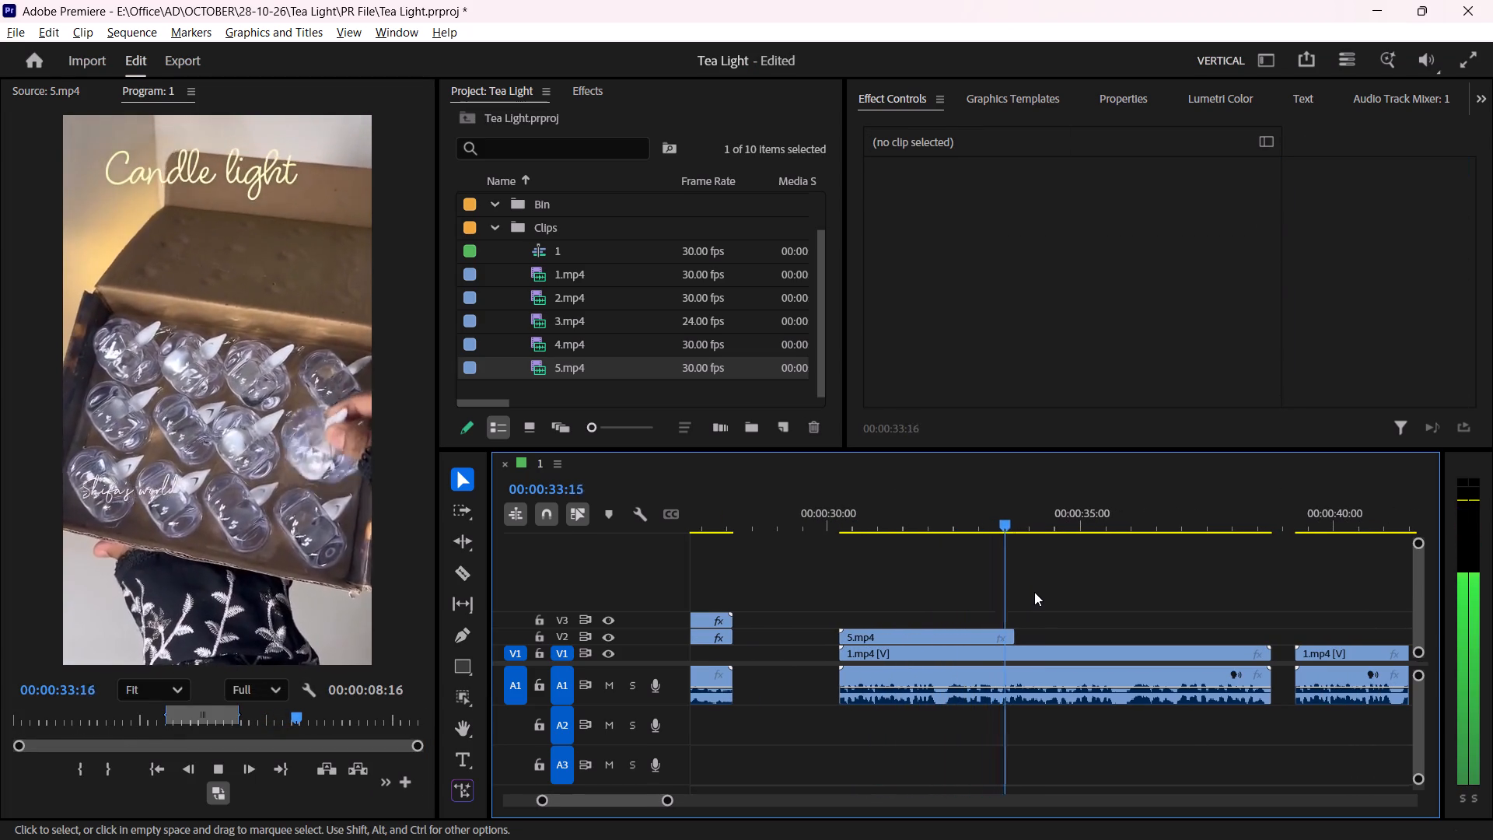
key(space)
shift+drag(1032, 521, 1003, 526)
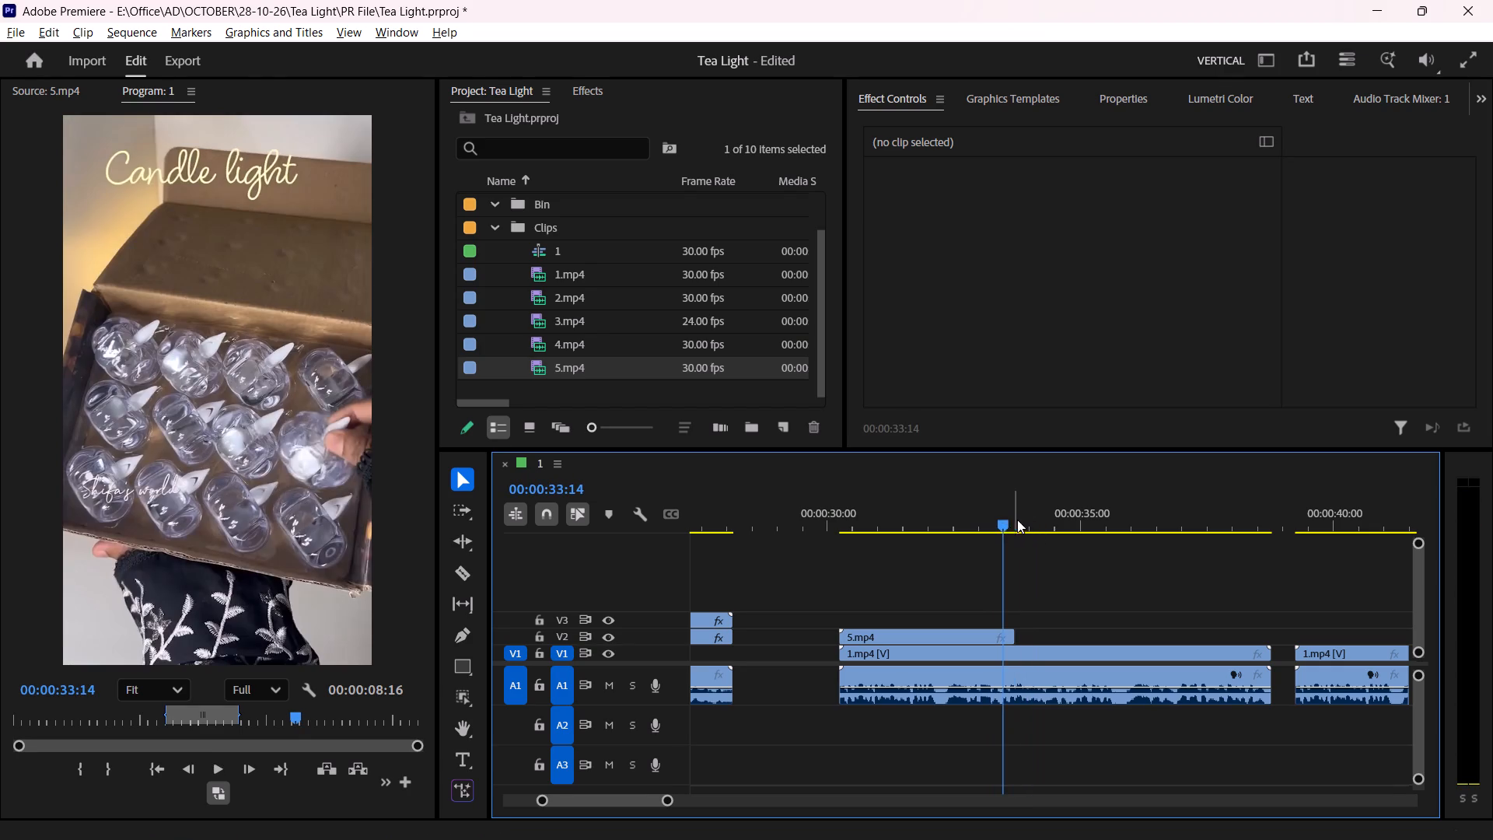
shift+click(1017, 520)
double_click(608, 346)
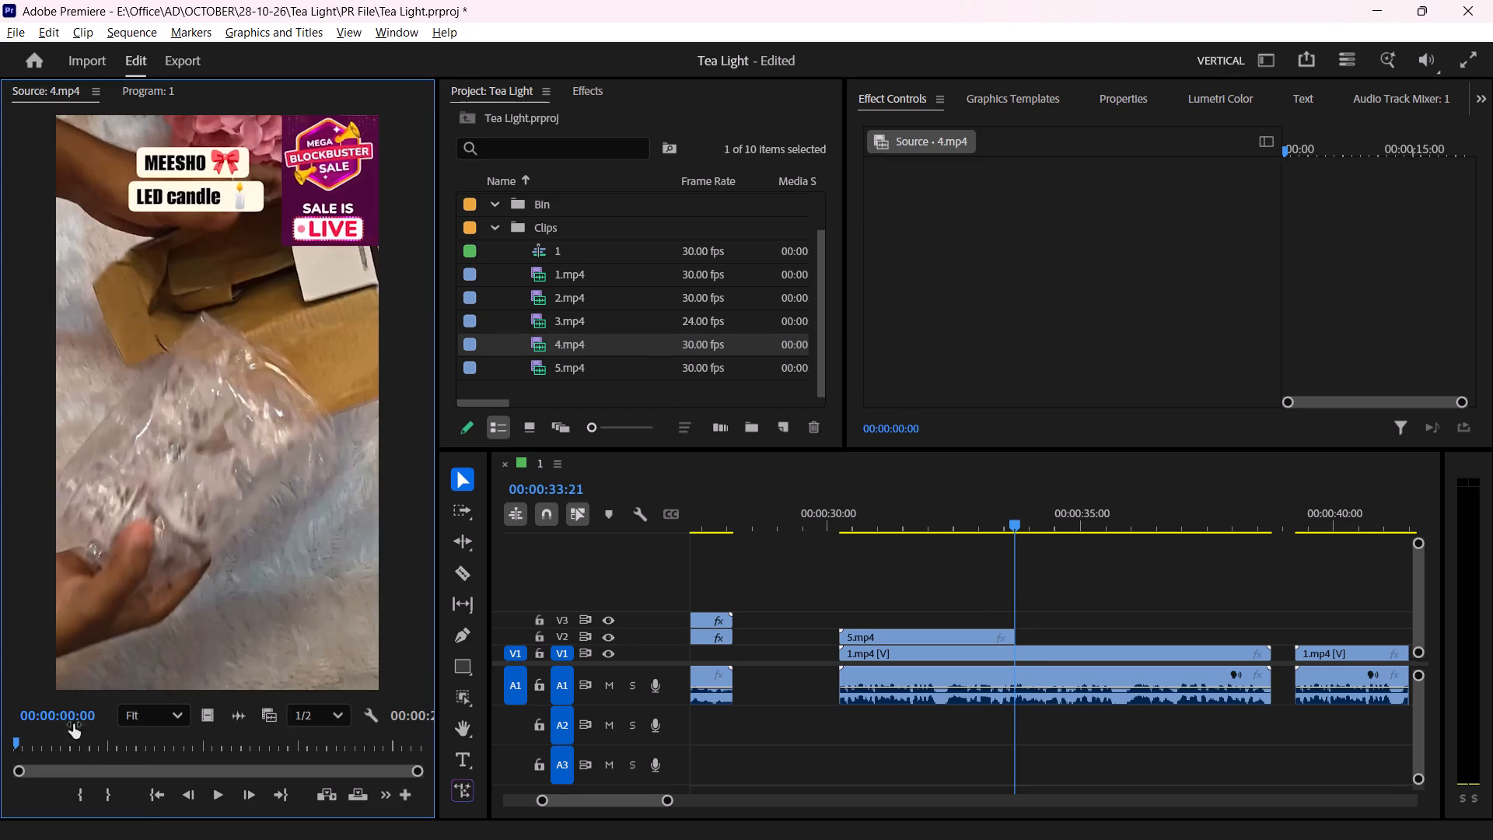
drag(77, 754, 165, 744)
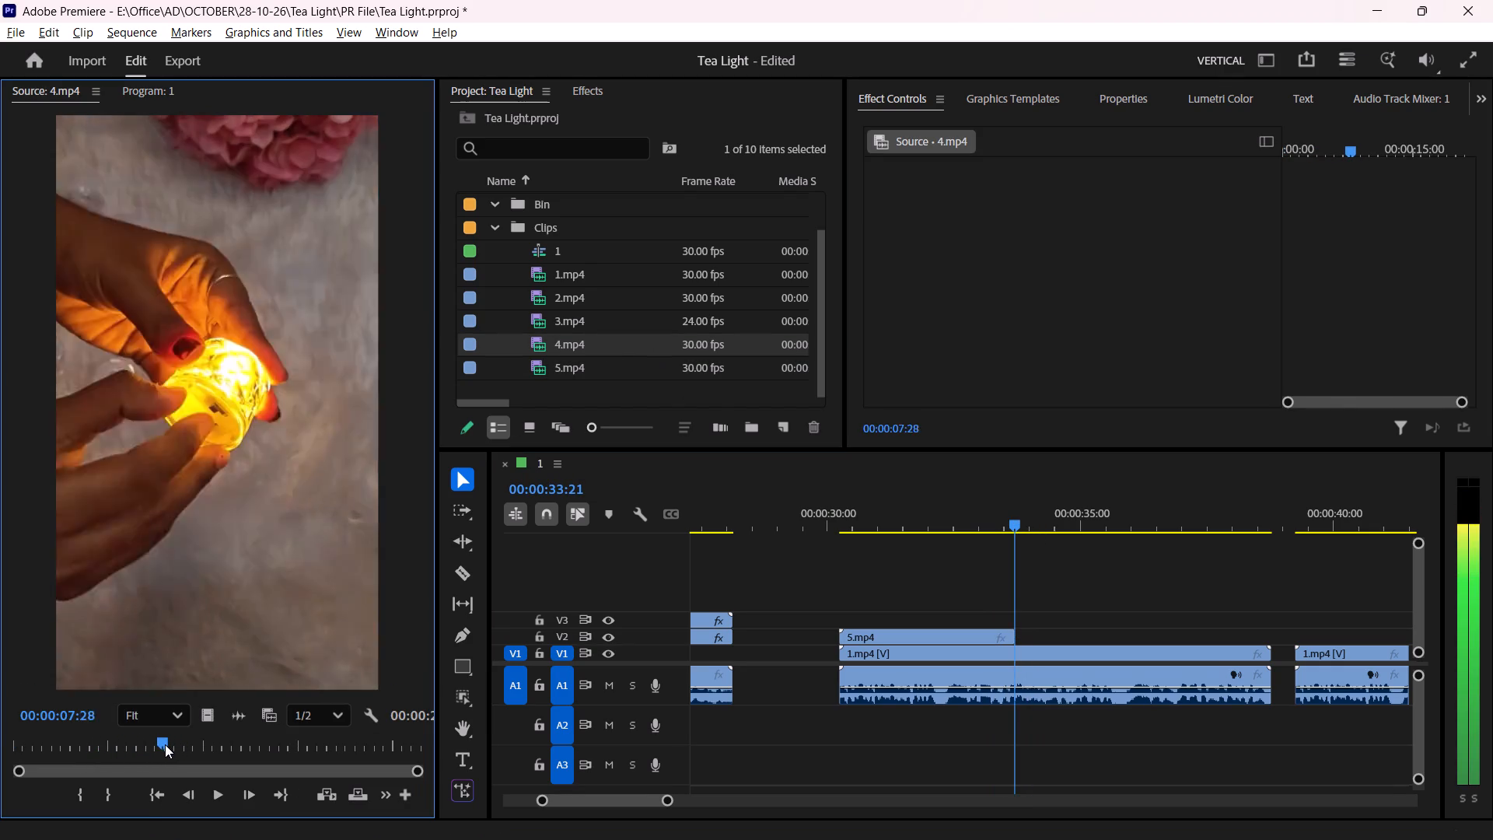
drag(165, 744, 152, 743)
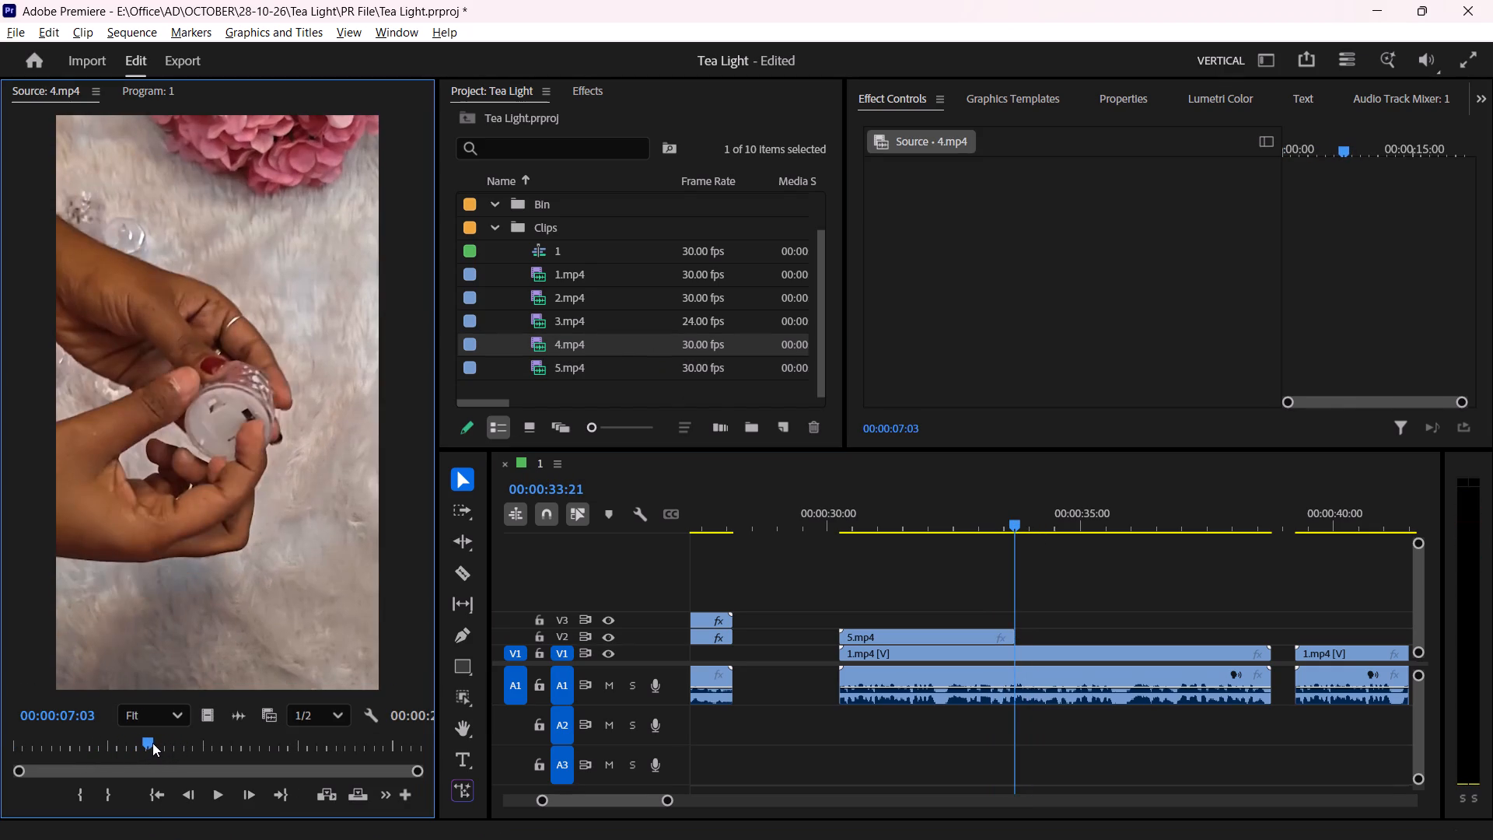
click(80, 786)
click(198, 751)
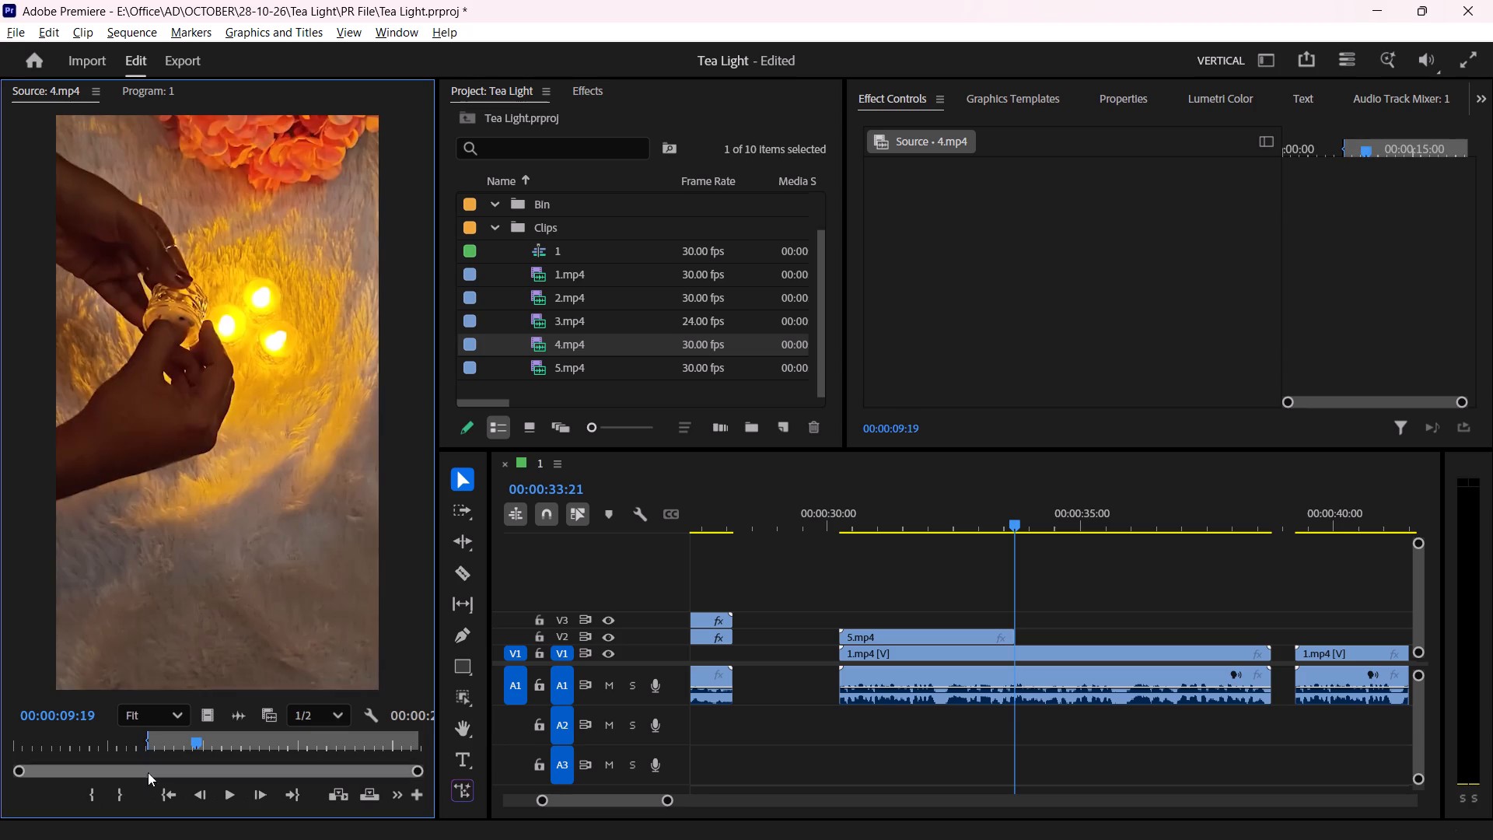
drag(117, 793, 127, 788)
Place the marked 4.mp4 section on V2 directly after 5.mp4 at 00:00:33:21, delete its audio, and play it.
drag(184, 632, 1020, 632)
alt+click(1098, 704)
key(ctrl+z)
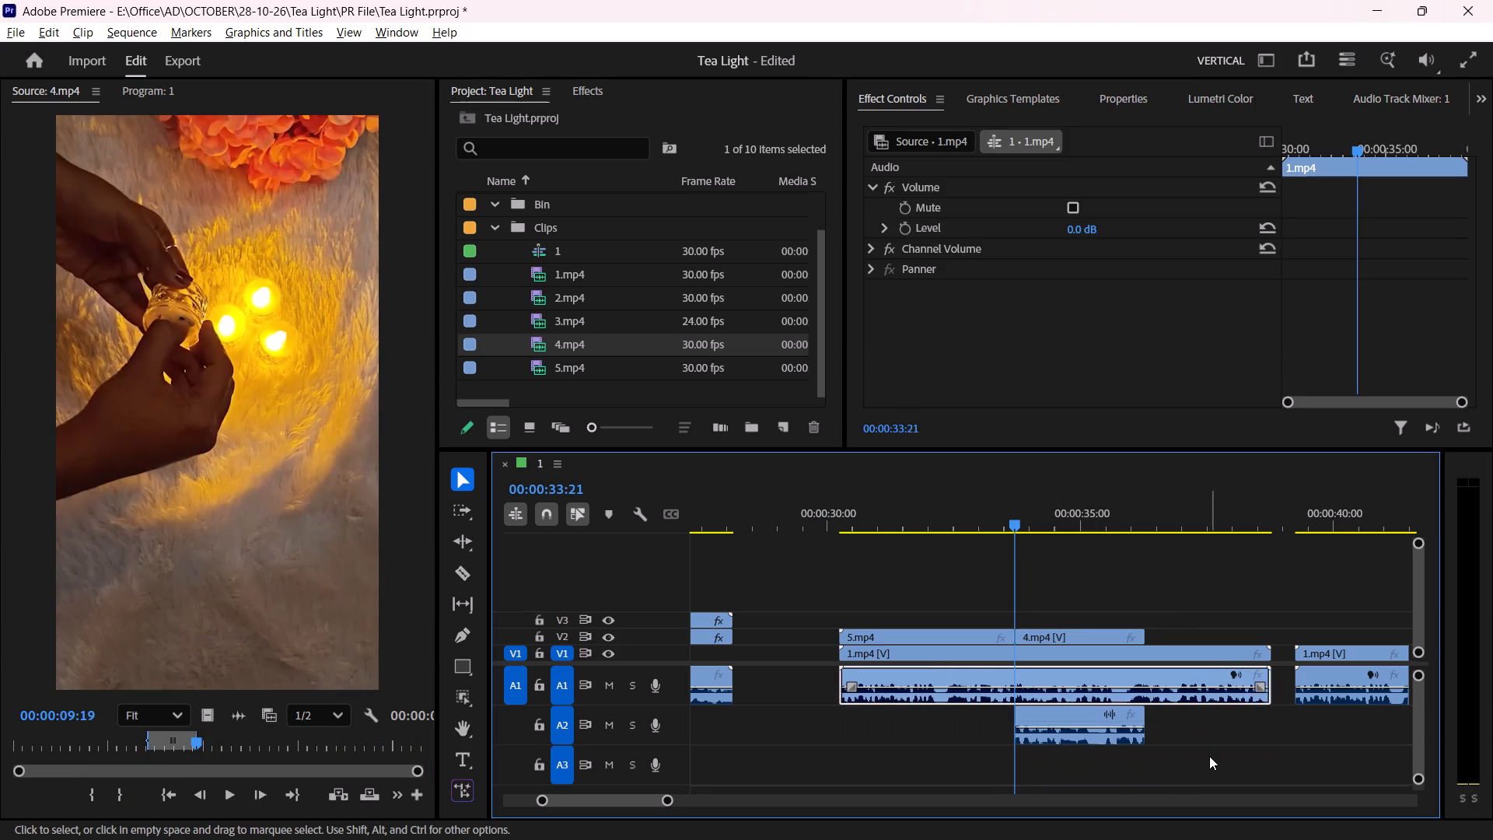
click(1209, 756)
alt+click(1092, 736)
key(s)
click(1174, 603)
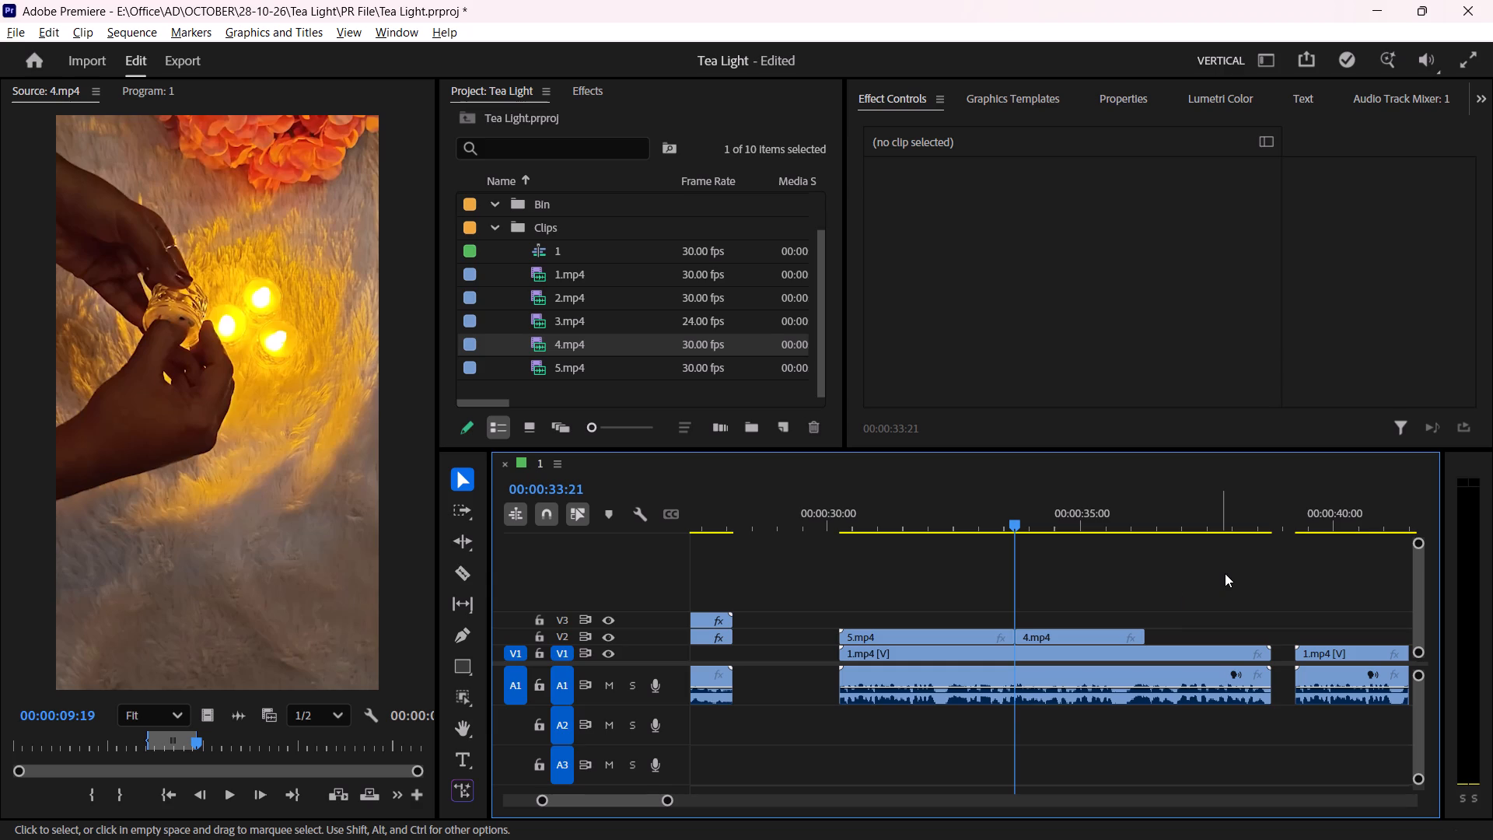
key(space)
scroll(1221, 584, down, 4)
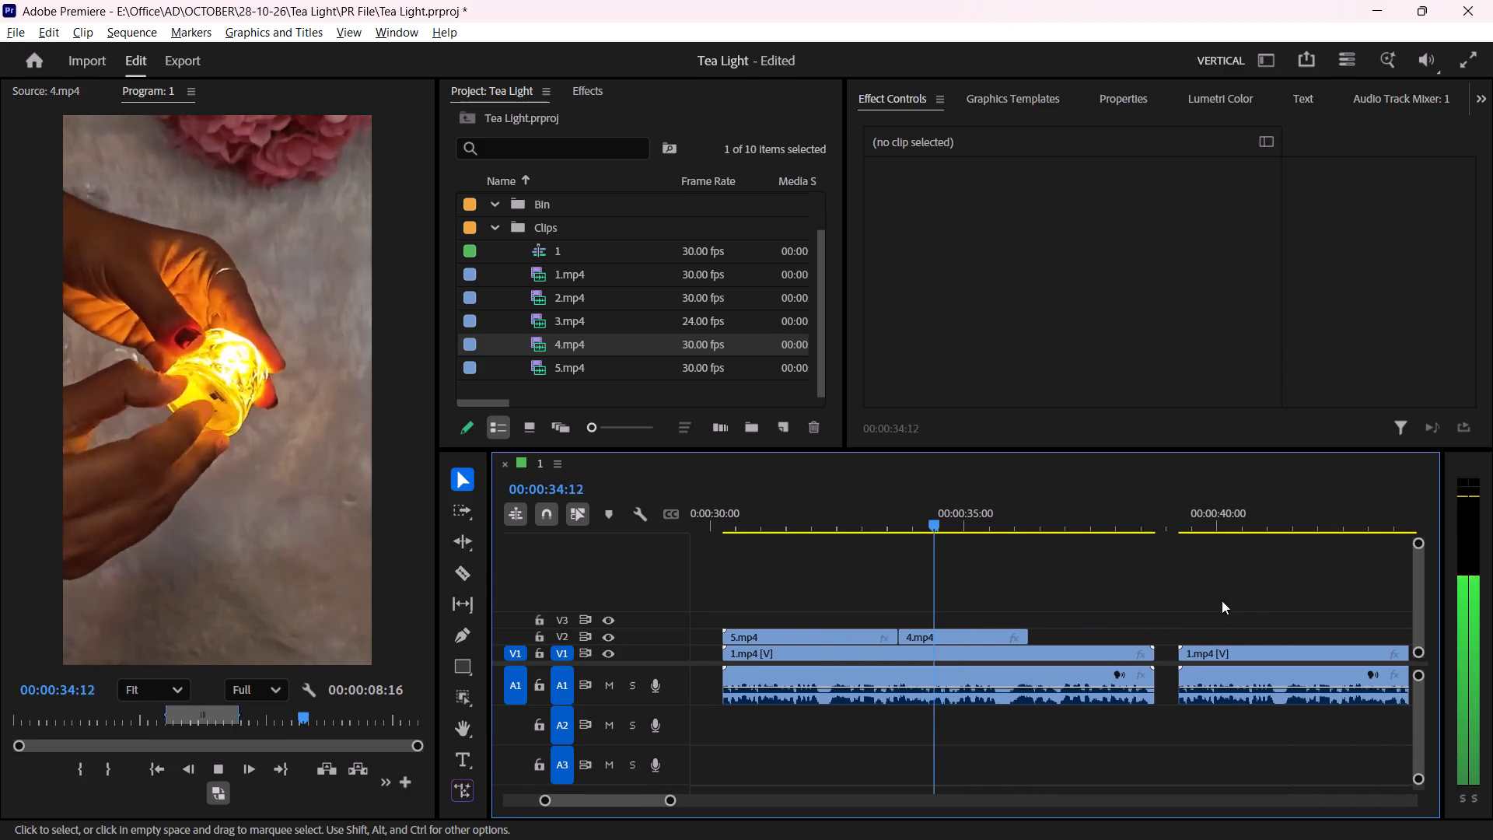
click(1053, 550)
scroll(1023, 573, down, 3)
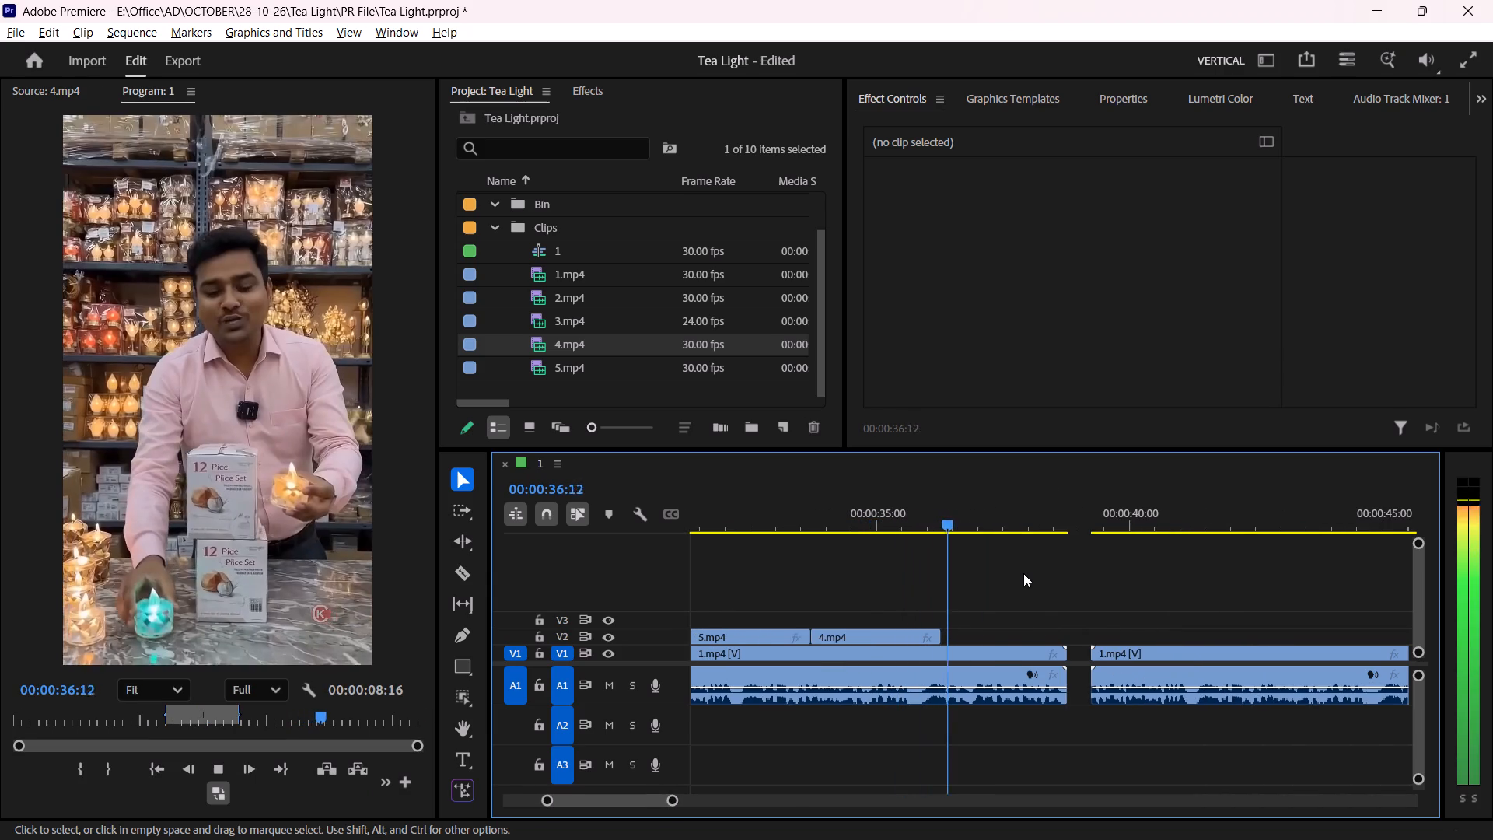
key(space)
Open 3.mp4 as source and mark its in point at 00:00:04:00.
shift+drag(974, 527, 944, 527)
double_click(653, 322)
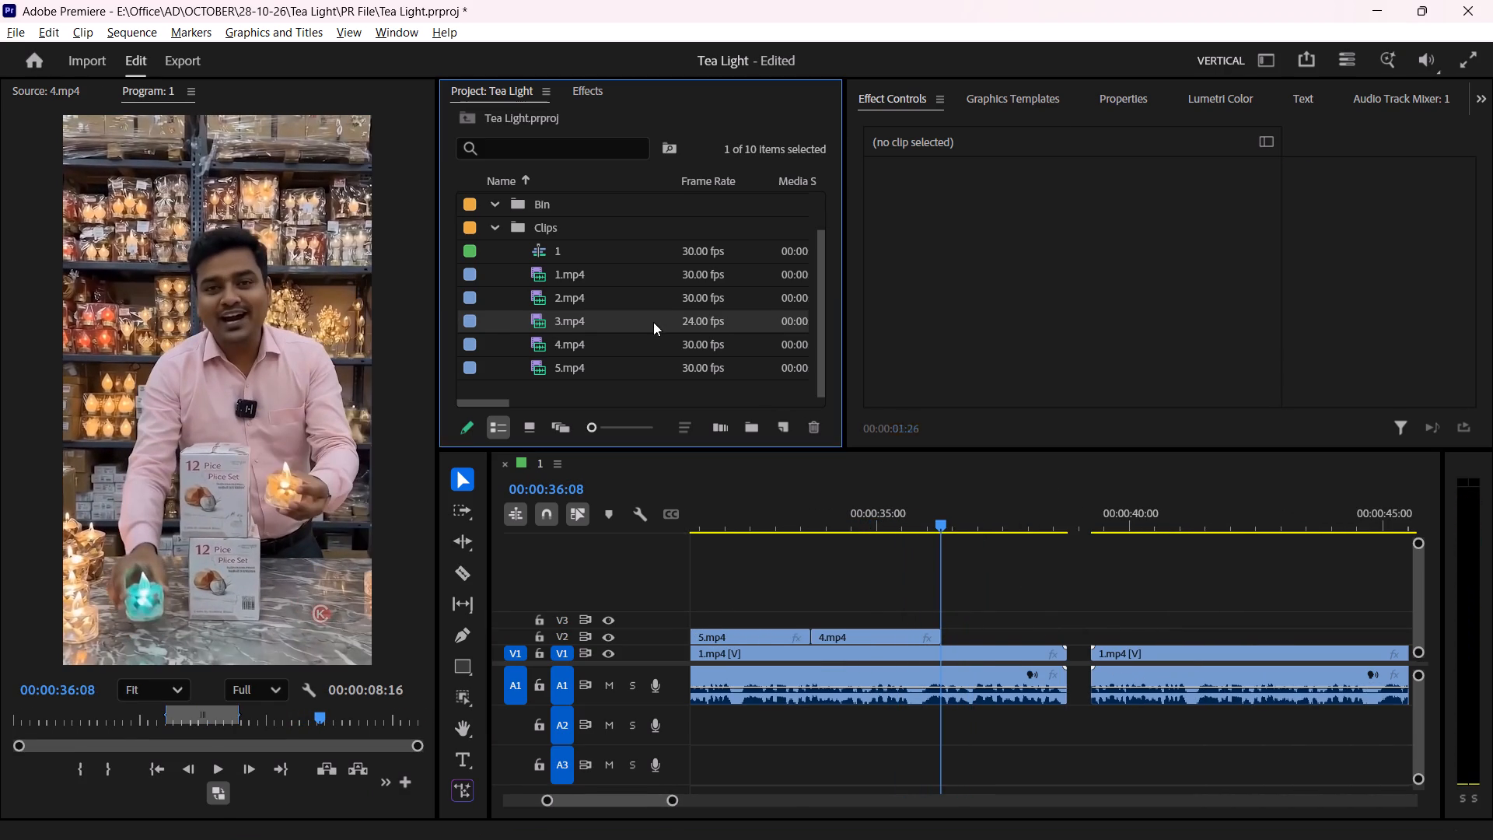
drag(114, 747, 193, 754)
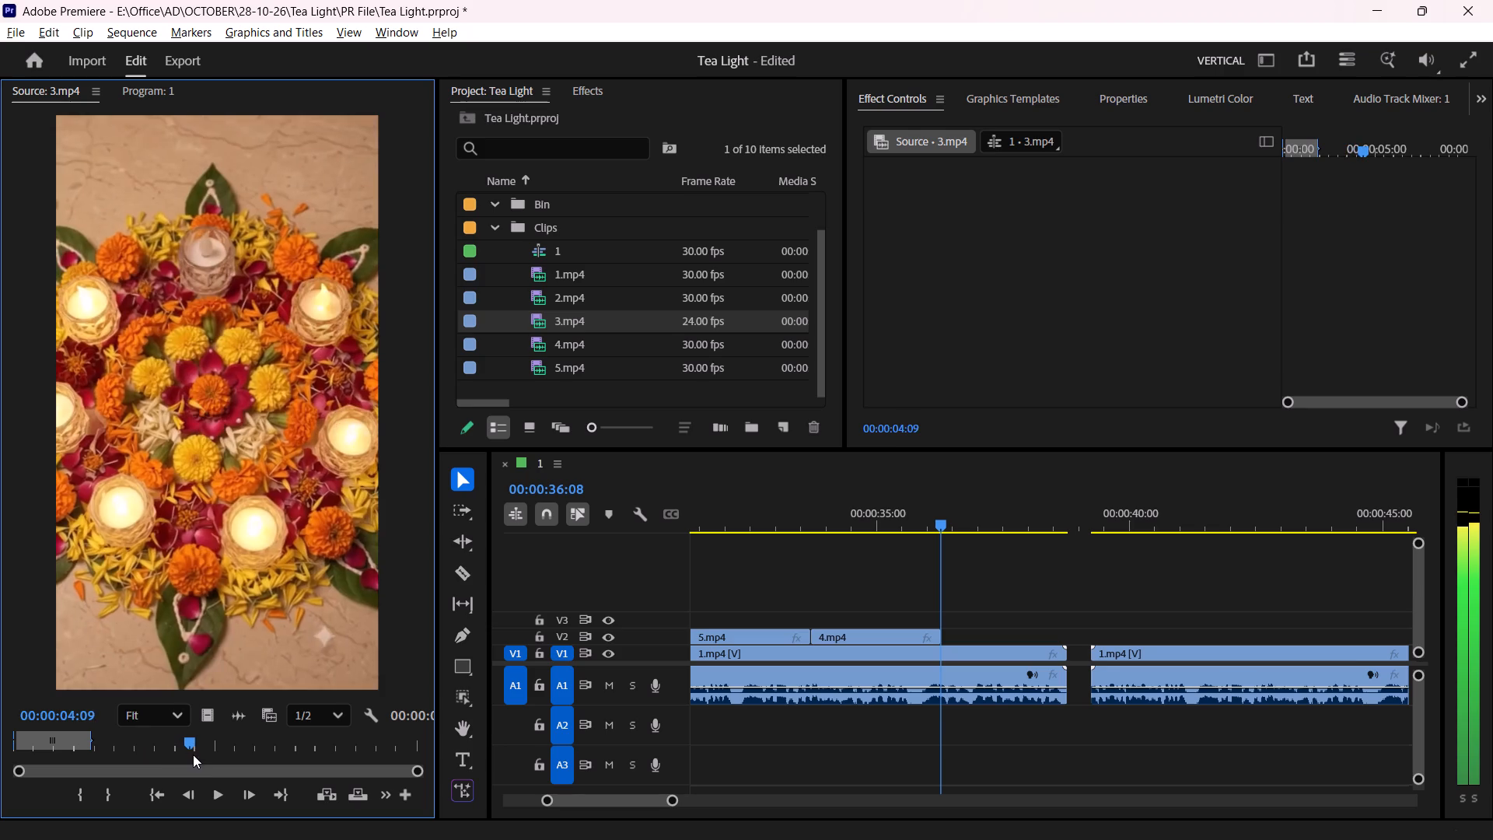
drag(193, 754, 177, 758)
click(88, 796)
Place the marked 3.mp4 section after 4.mp4 on V2 at 00:00:36:08, without audio, trimmed to the end of the fourth 1.mp4 clip.
drag(153, 632, 977, 601)
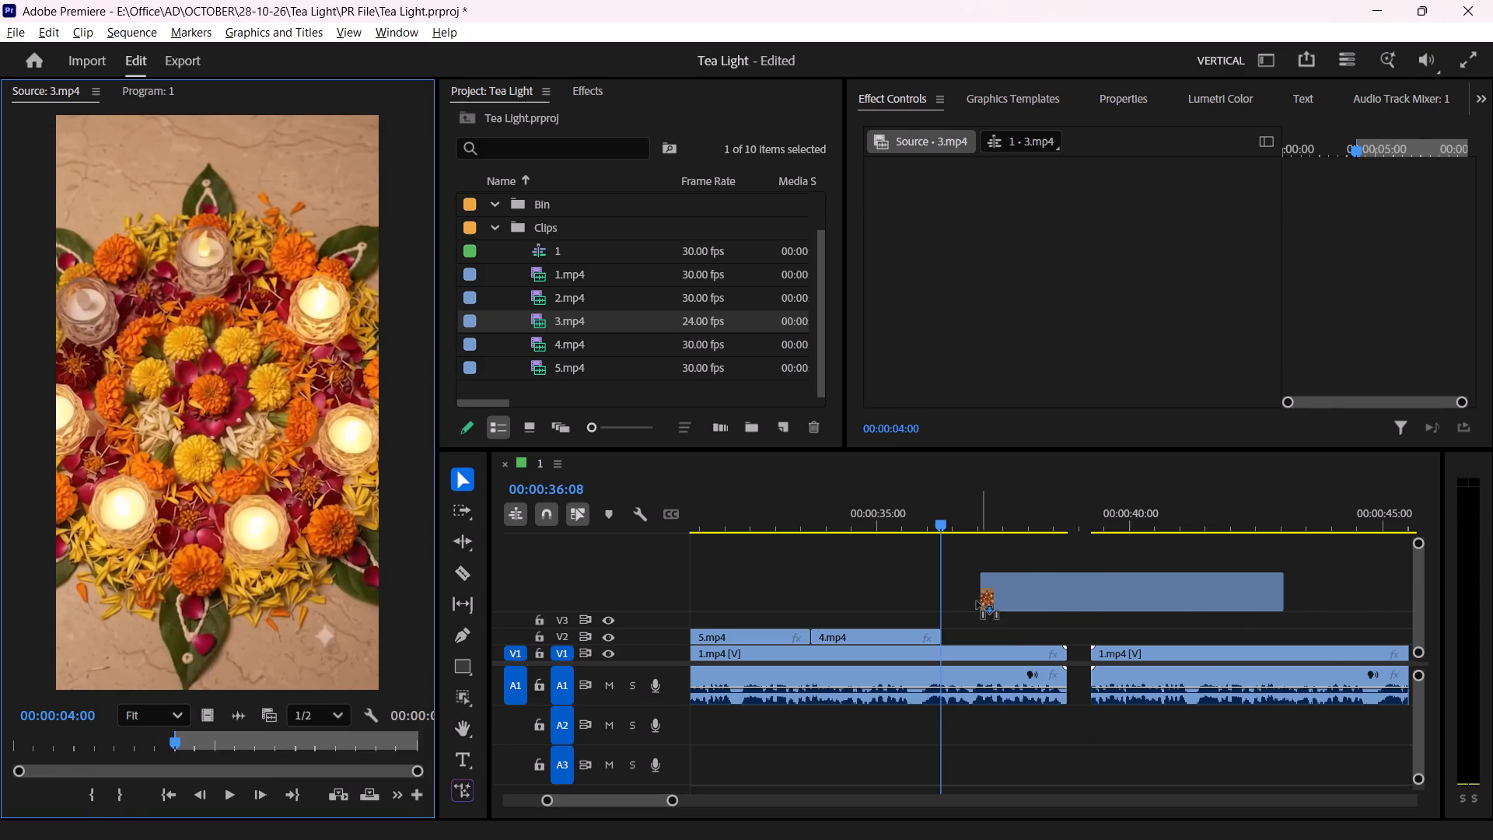
drag(977, 601, 949, 612)
alt+click(1054, 768)
key(s)
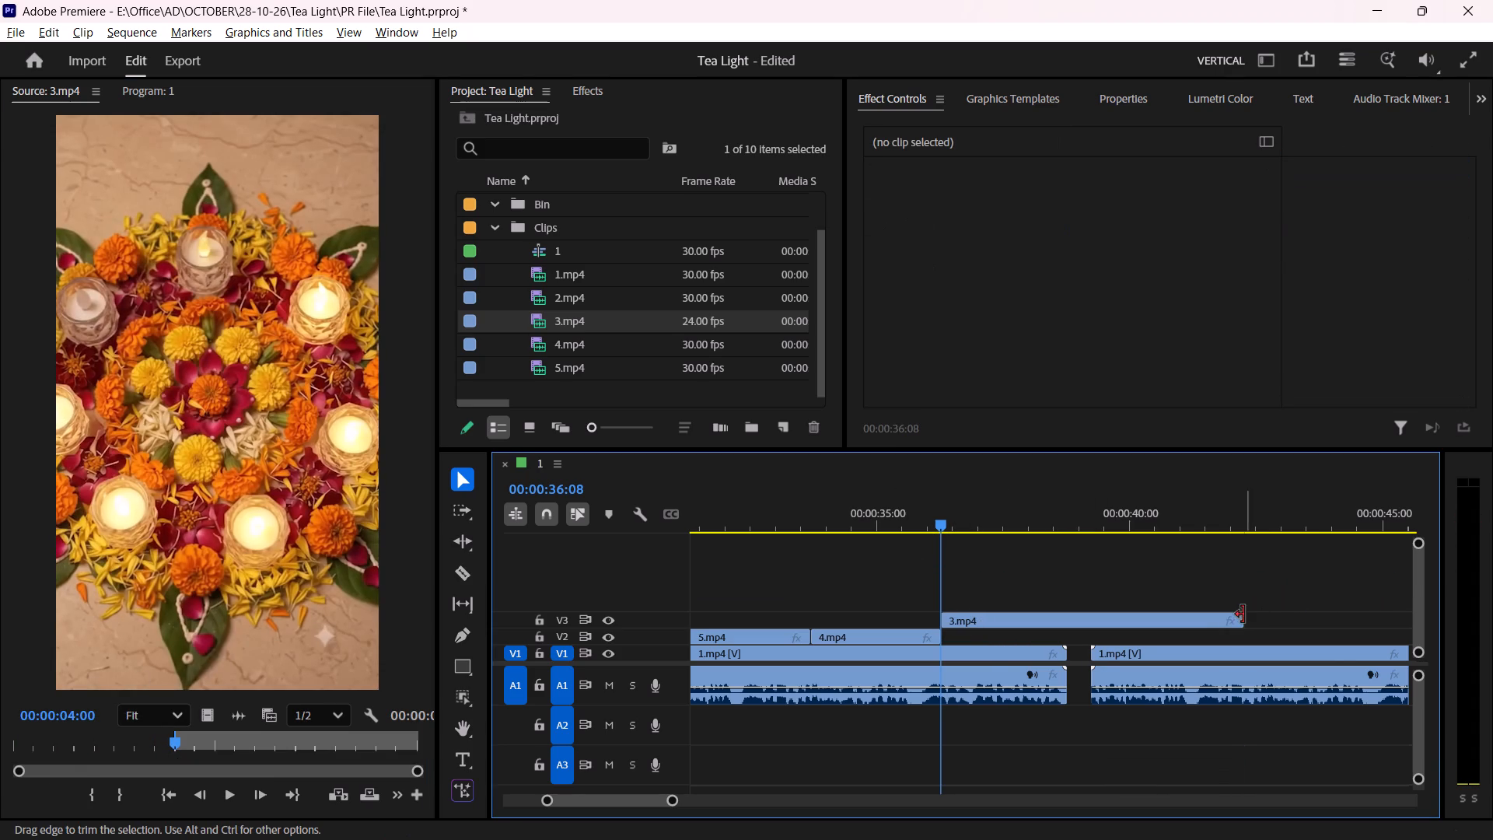
drag(1243, 615, 1061, 627)
click(1103, 565)
drag(984, 623, 982, 637)
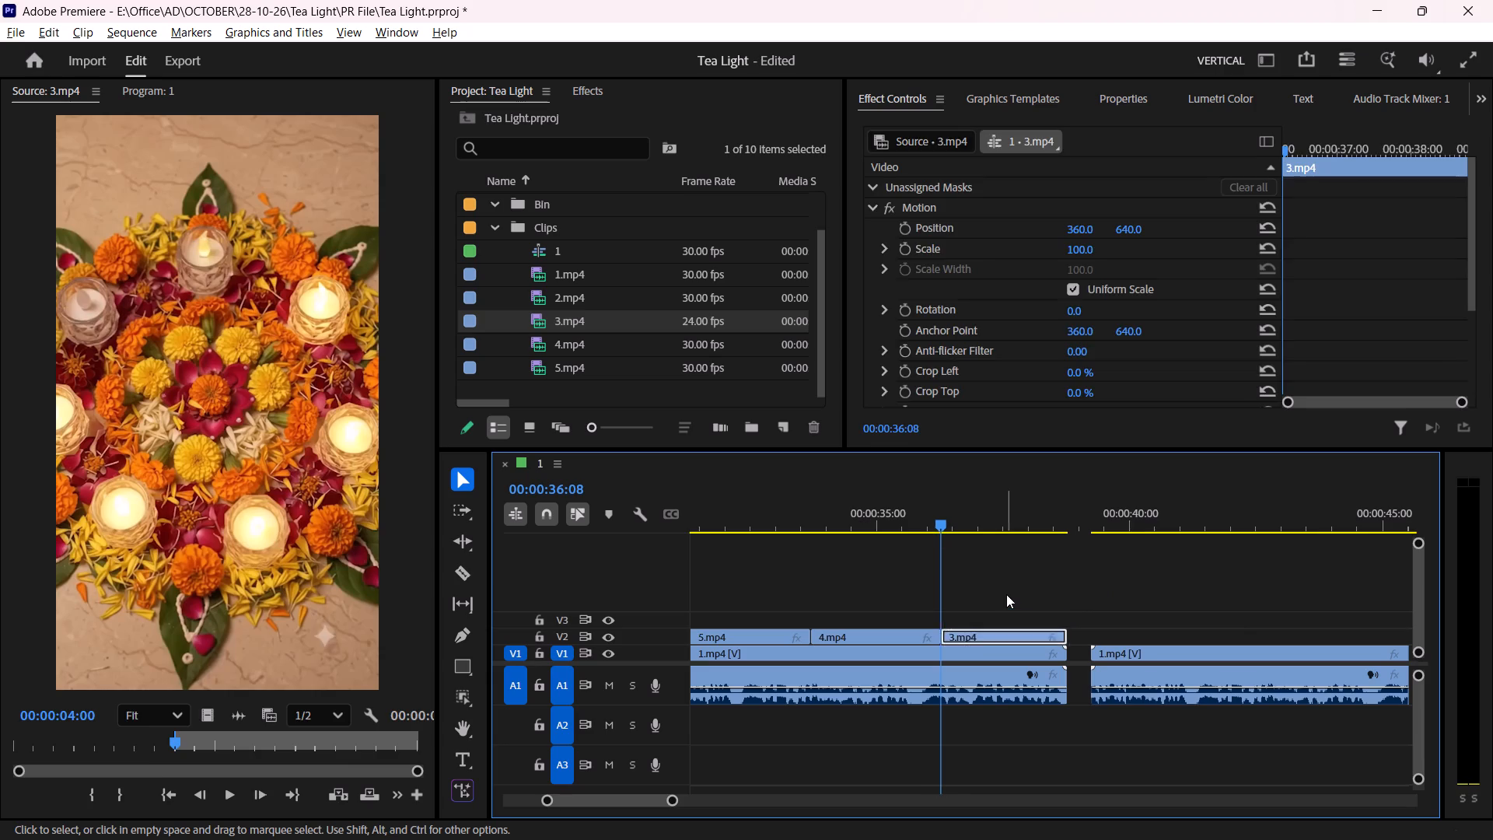
click(1006, 594)
Play the 3.mp4 section through the end of the fourth iteration and save the project.
key(space)
alt+scroll(1007, 593, down, 12)
alt+scroll(1009, 590, up, 4)
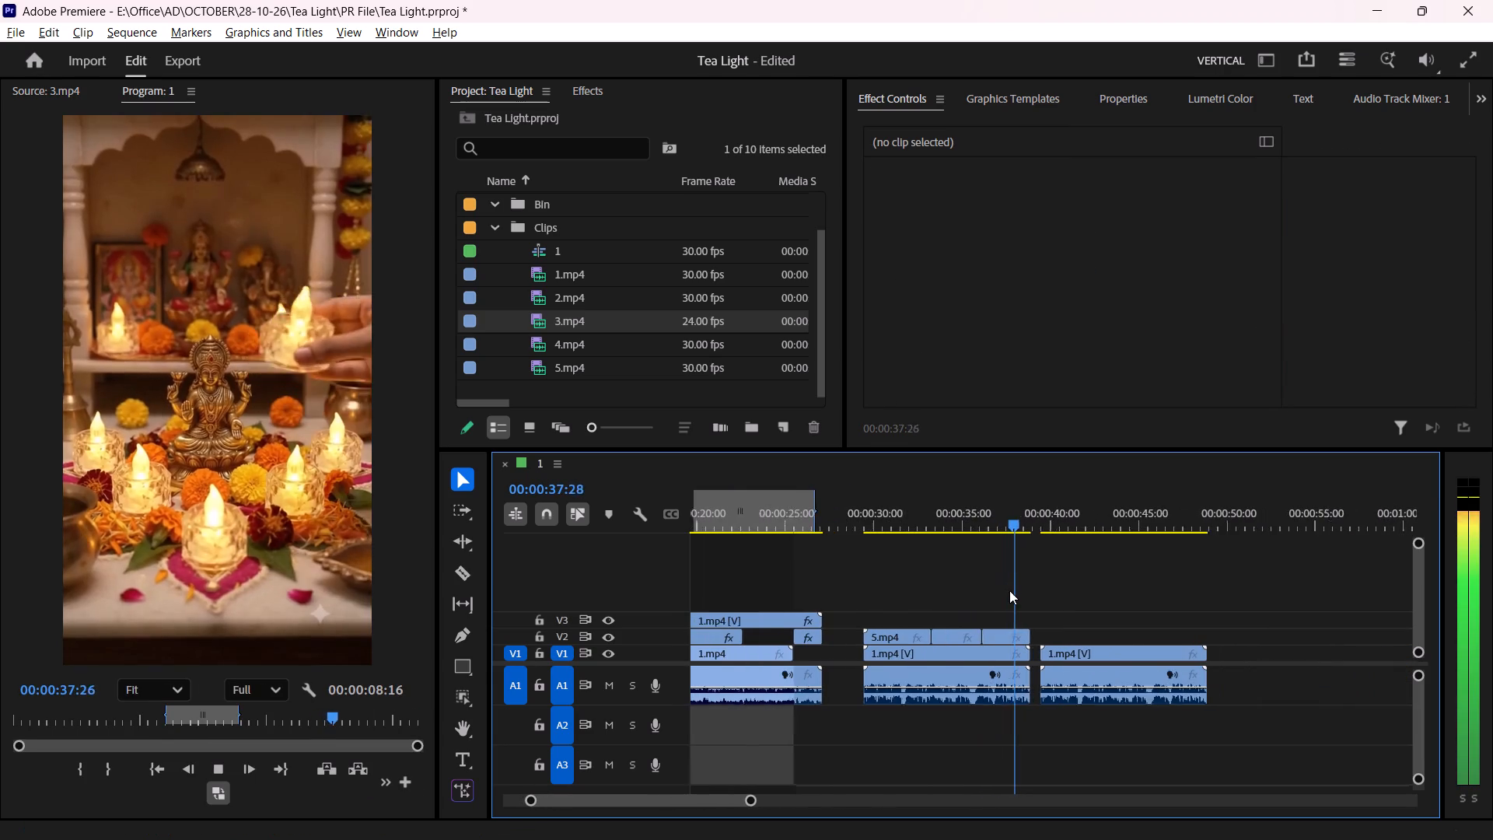
alt+scroll(1009, 590, down, 2)
key(space)
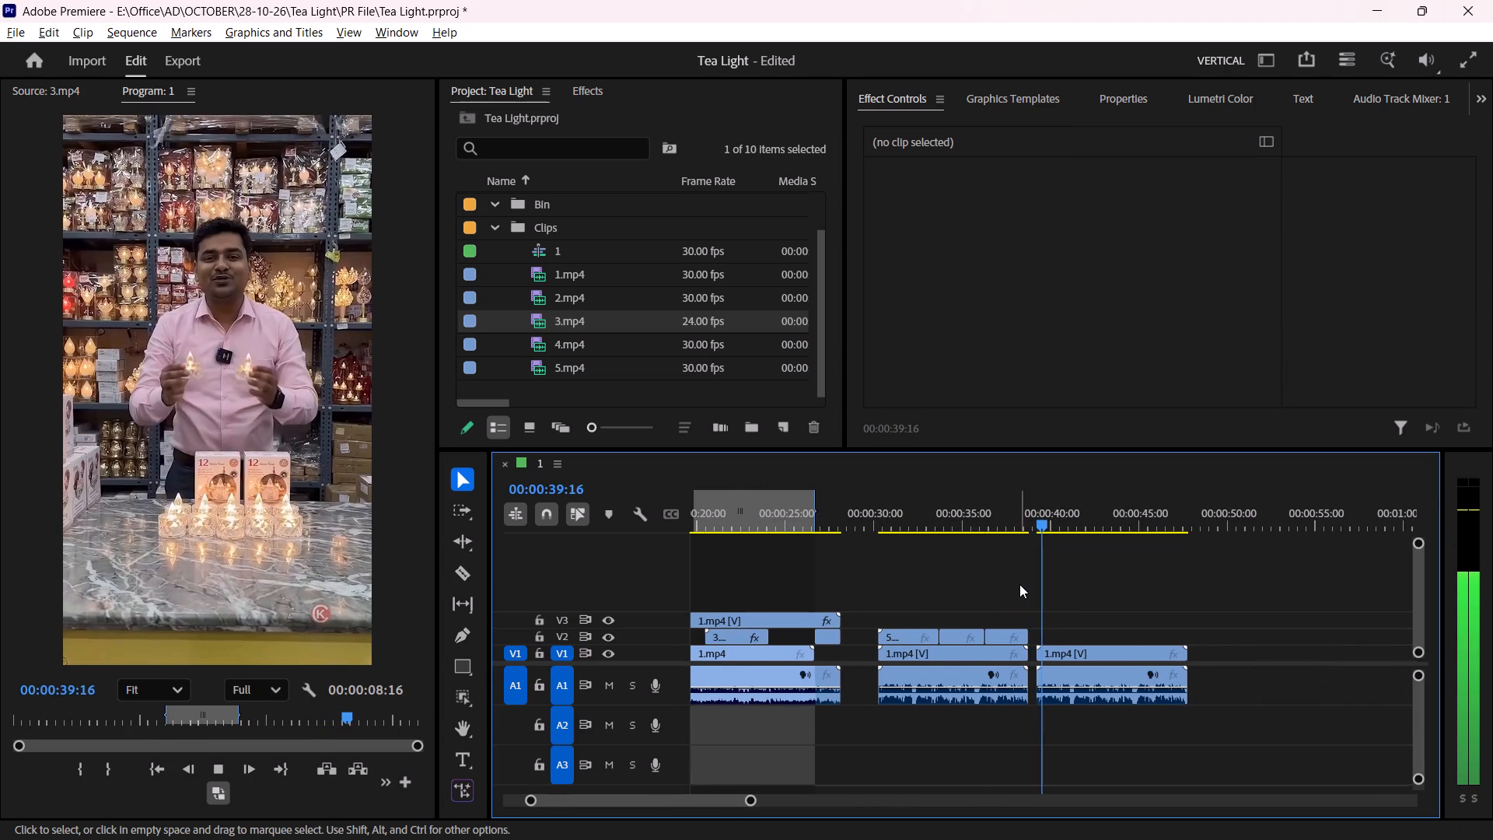
shift+click(1049, 521)
key(ctrl+s)
Save the project again and play the opening of the fifth 1.mp4 clip from 00:00:39:07.
click(1093, 622)
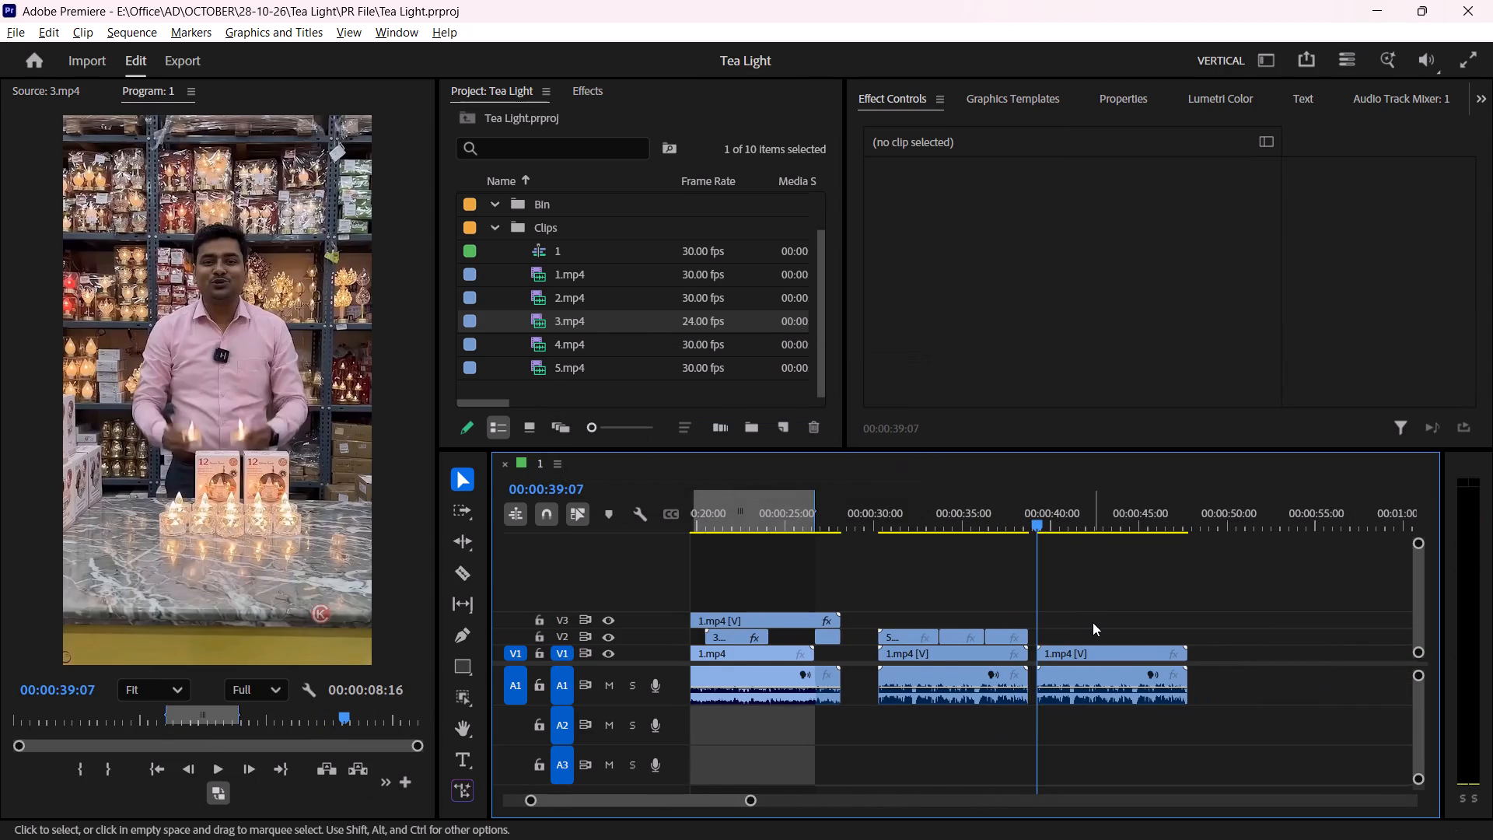
alt+scroll(1093, 622, down, 3)
alt+scroll(1071, 628, up, 8)
scroll(1071, 628, down, 7)
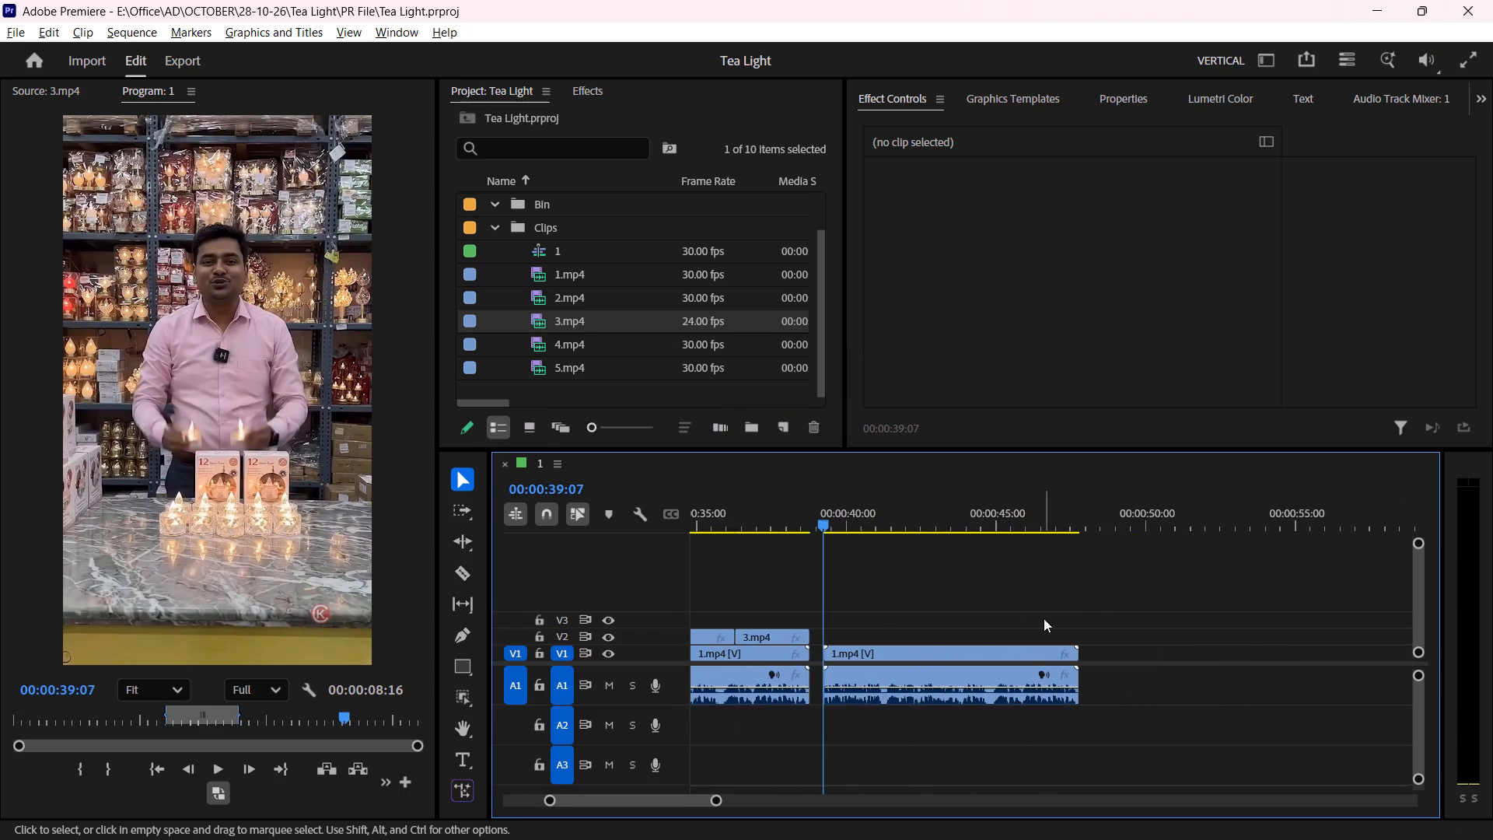
alt+scroll(1044, 618, down, 5)
key(ctrl+s)
alt+scroll(984, 611, up, 7)
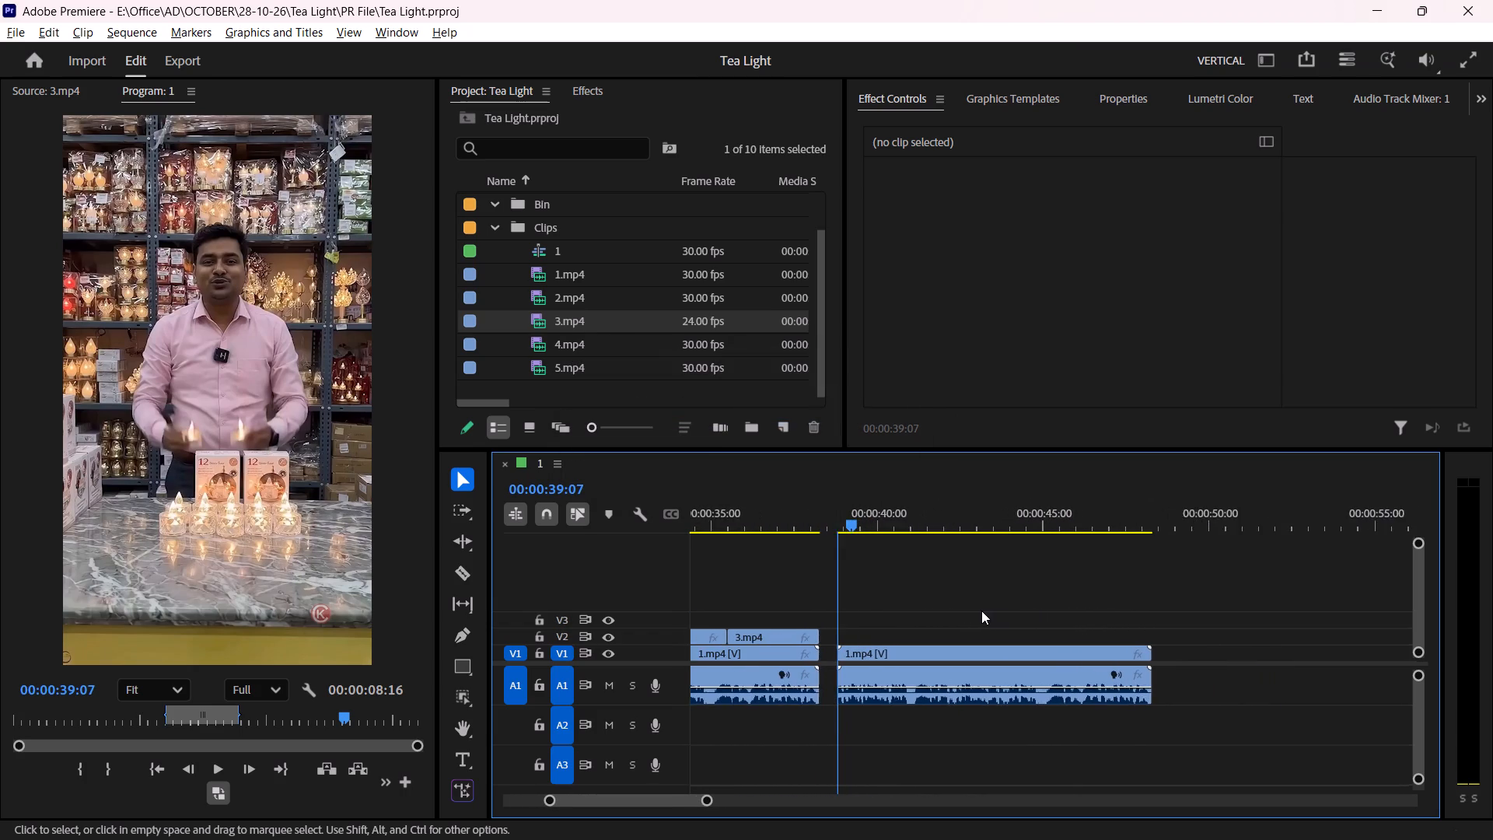
key(space)
key(space)
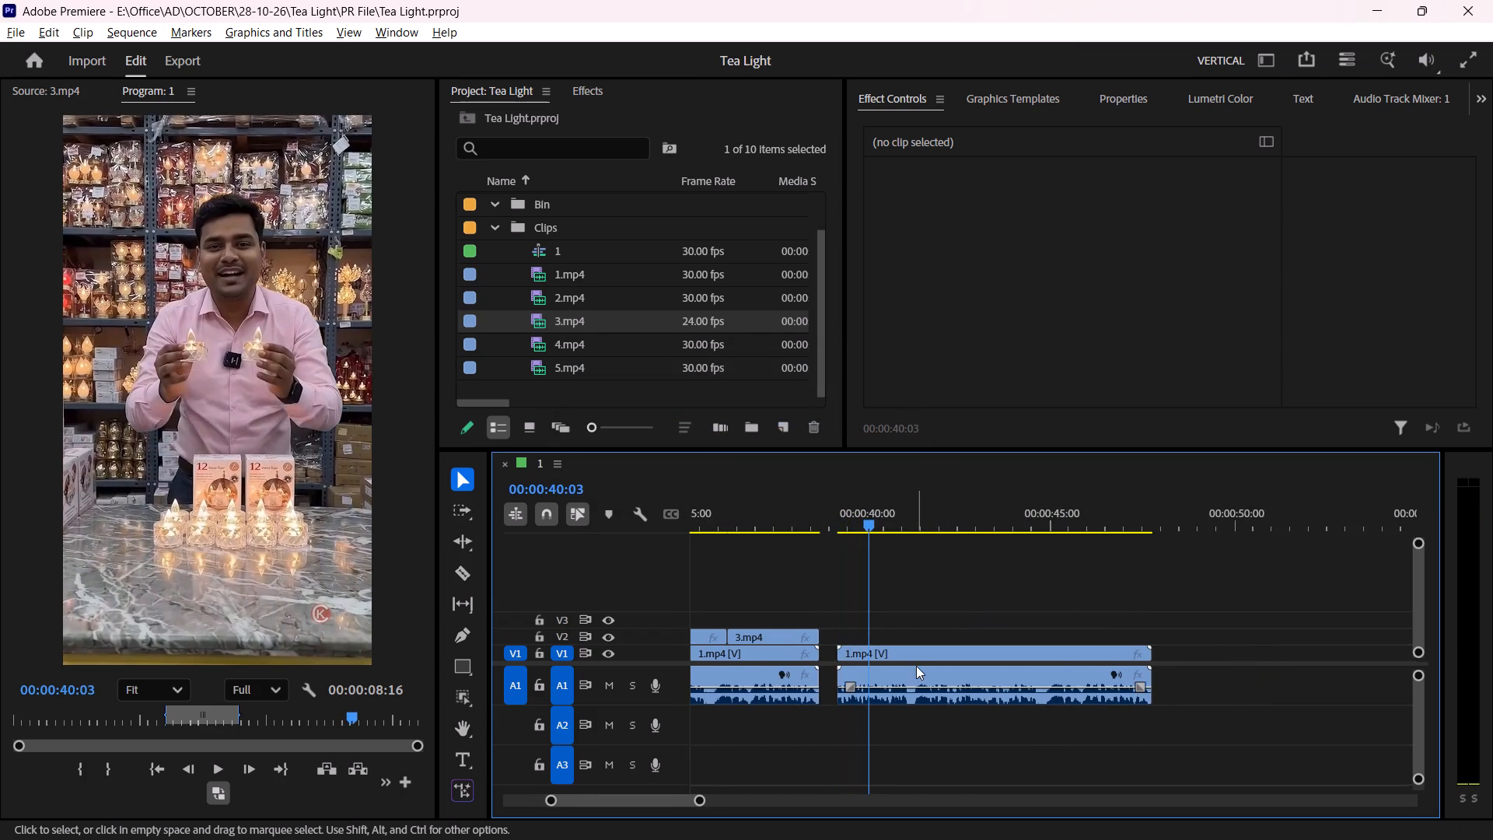
Move the fifth 1.mp4 clip with its audio to start at 00:00:40:03.
drag(919, 655, 929, 649)
click(952, 618)
alt+scroll(952, 617, down, 14)
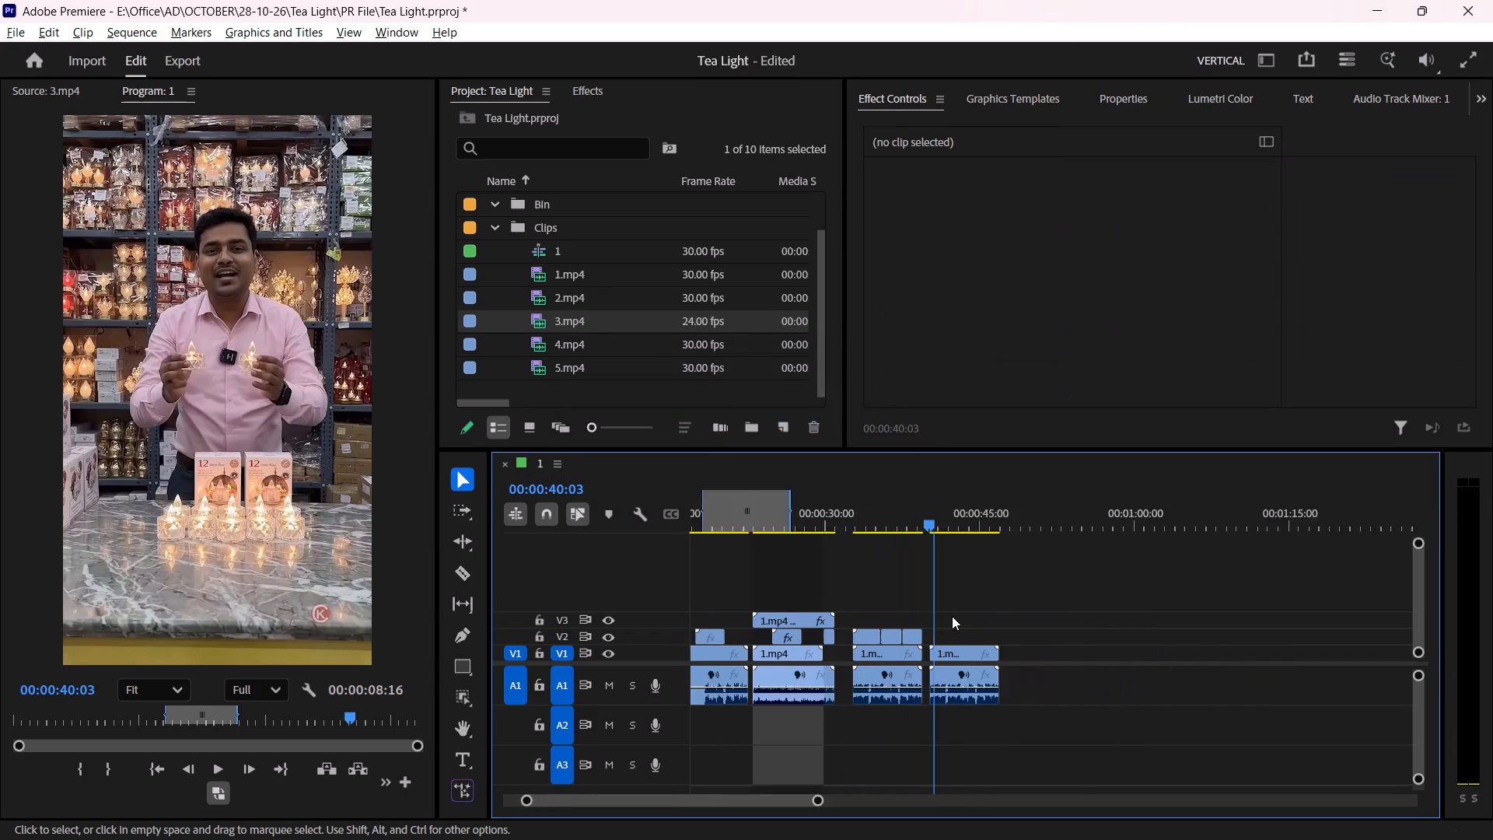
alt+scroll(926, 634, up, 9)
drag(971, 653, 979, 649)
click(989, 623)
alt+scroll(989, 622, down, 3)
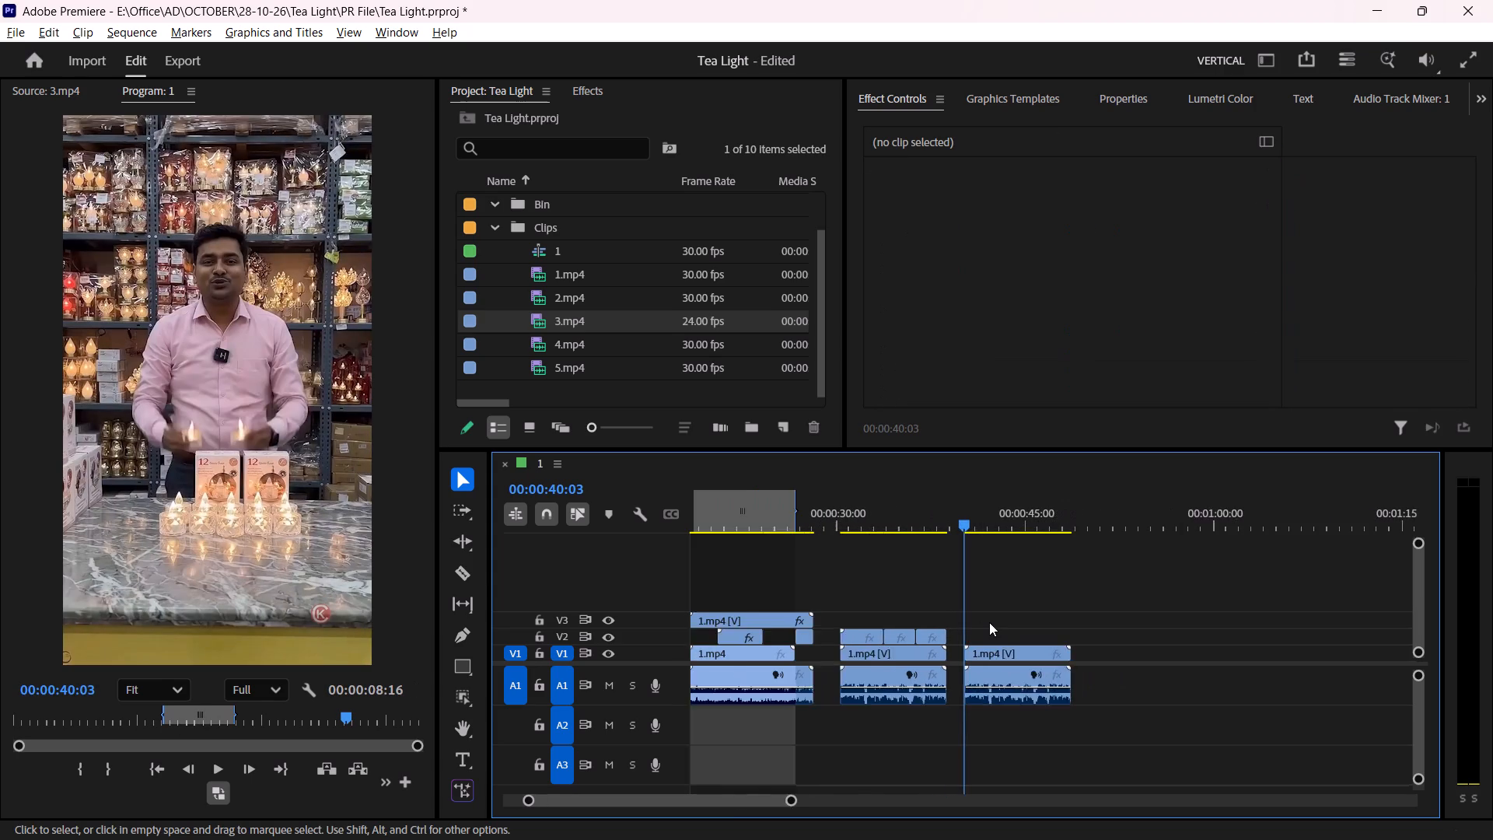
alt+scroll(989, 622, down, 10)
alt+scroll(927, 638, up, 16)
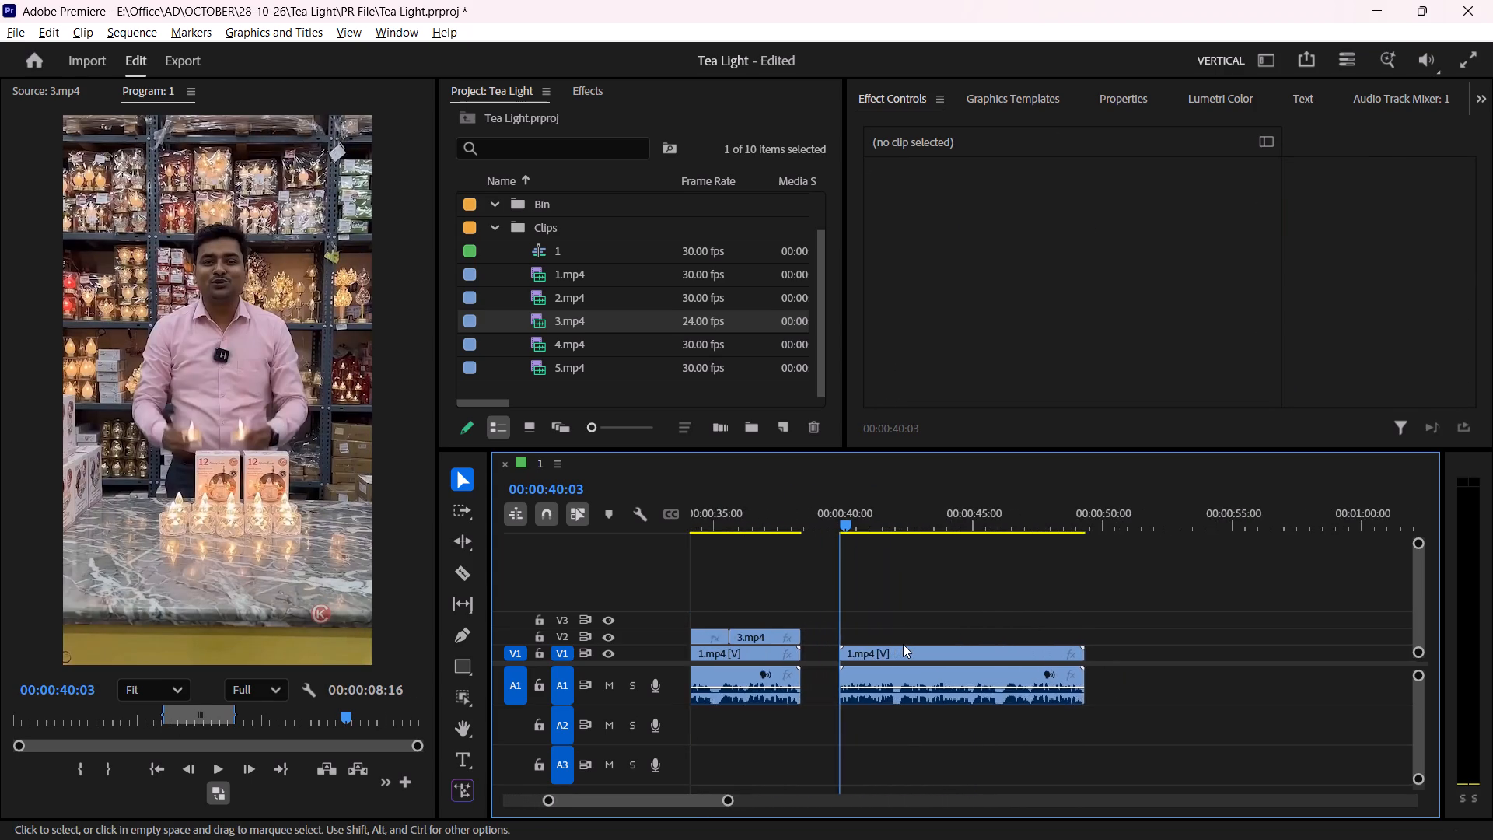
alt+scroll(903, 644, down, 12)
Move the sequence's marked in/out range onto the first iteration, starting at 00:00:00:00.
drag(866, 522, 507, 583)
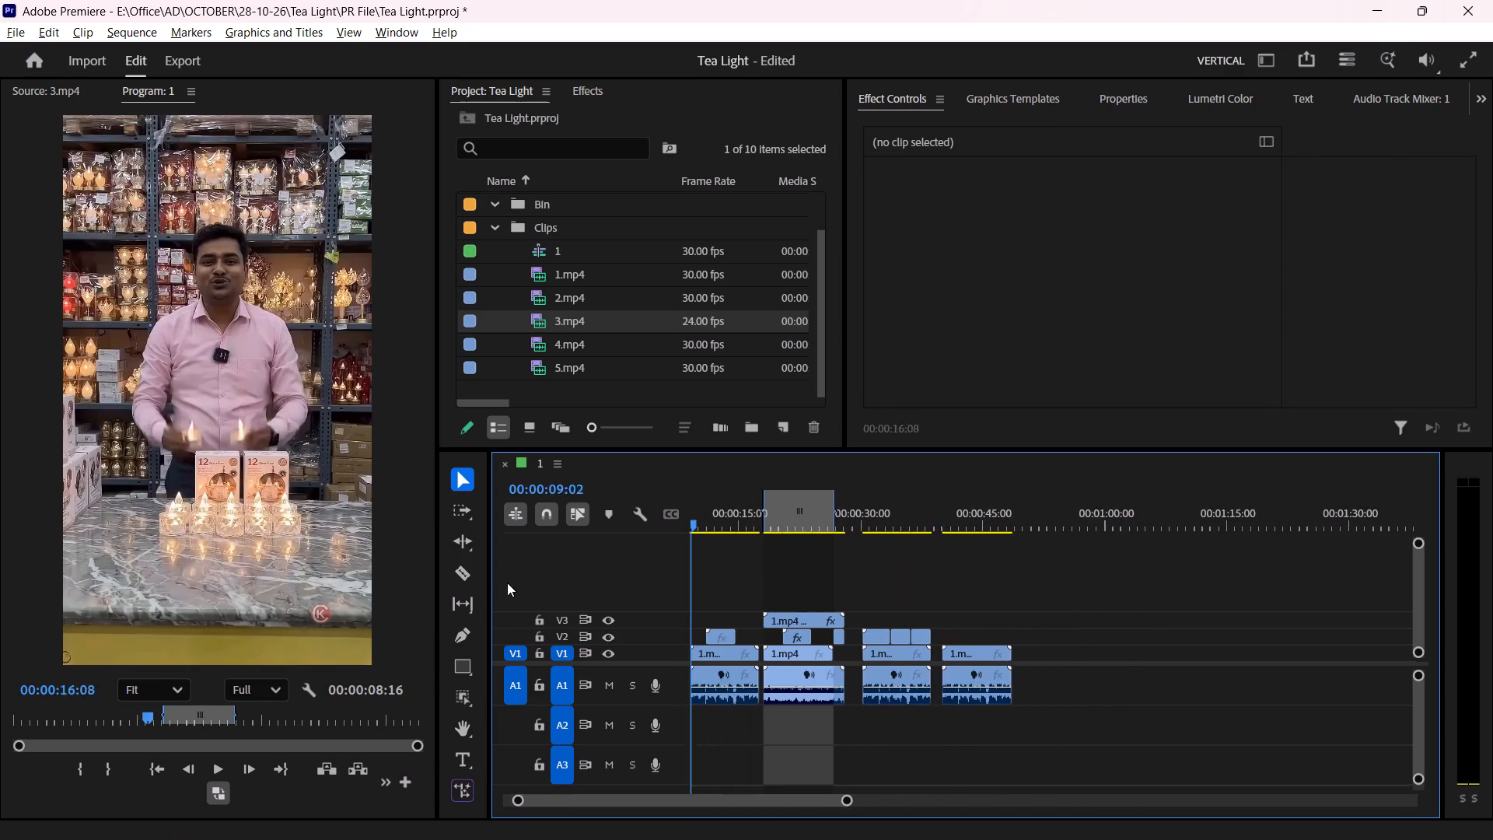
drag(507, 583, 954, 588)
key(space)
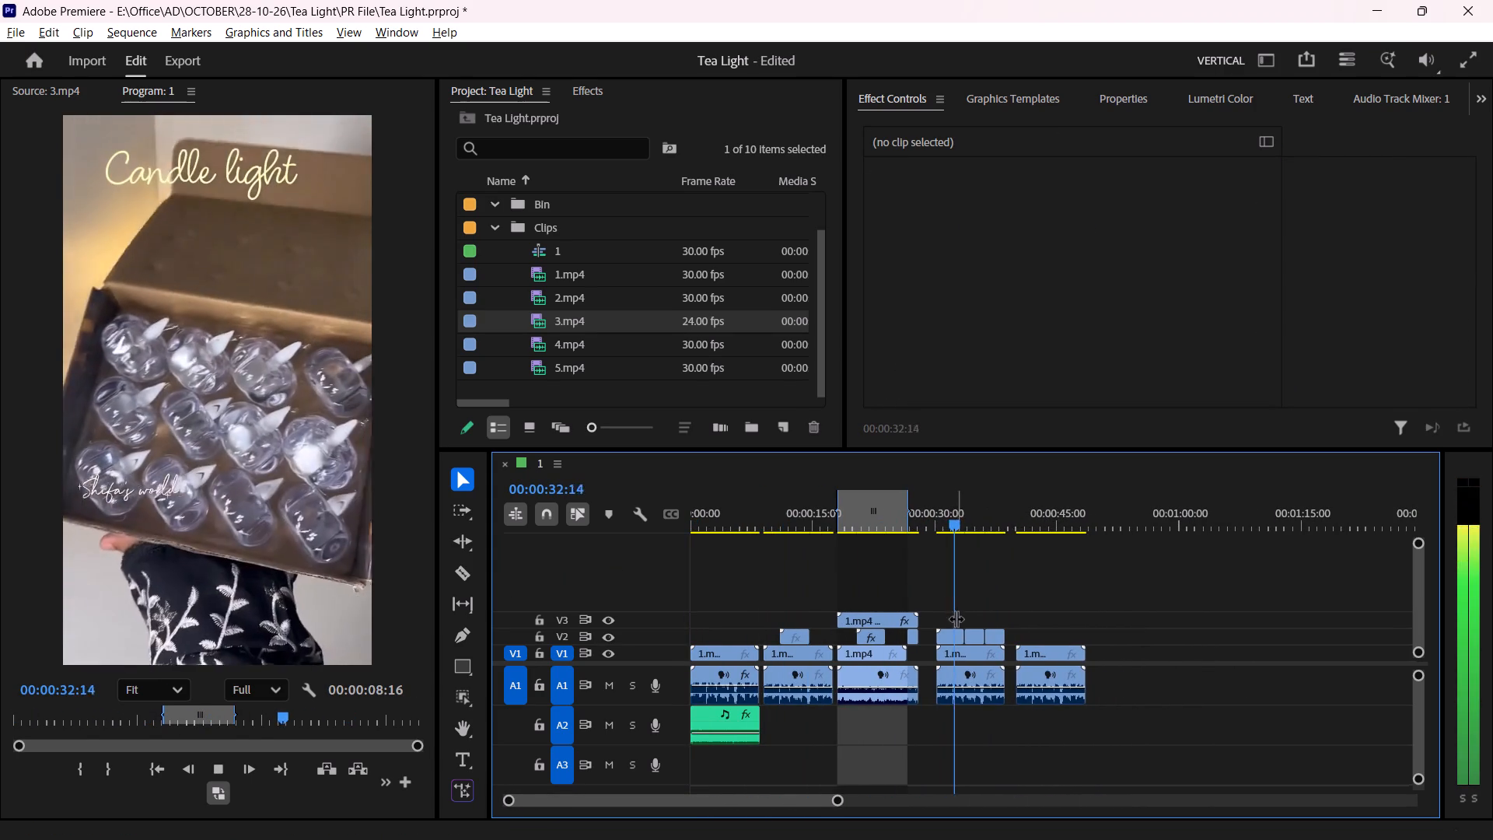
alt+scroll(956, 618, up, 4)
alt+scroll(956, 618, down, 4)
key(space)
drag(952, 524, 560, 548)
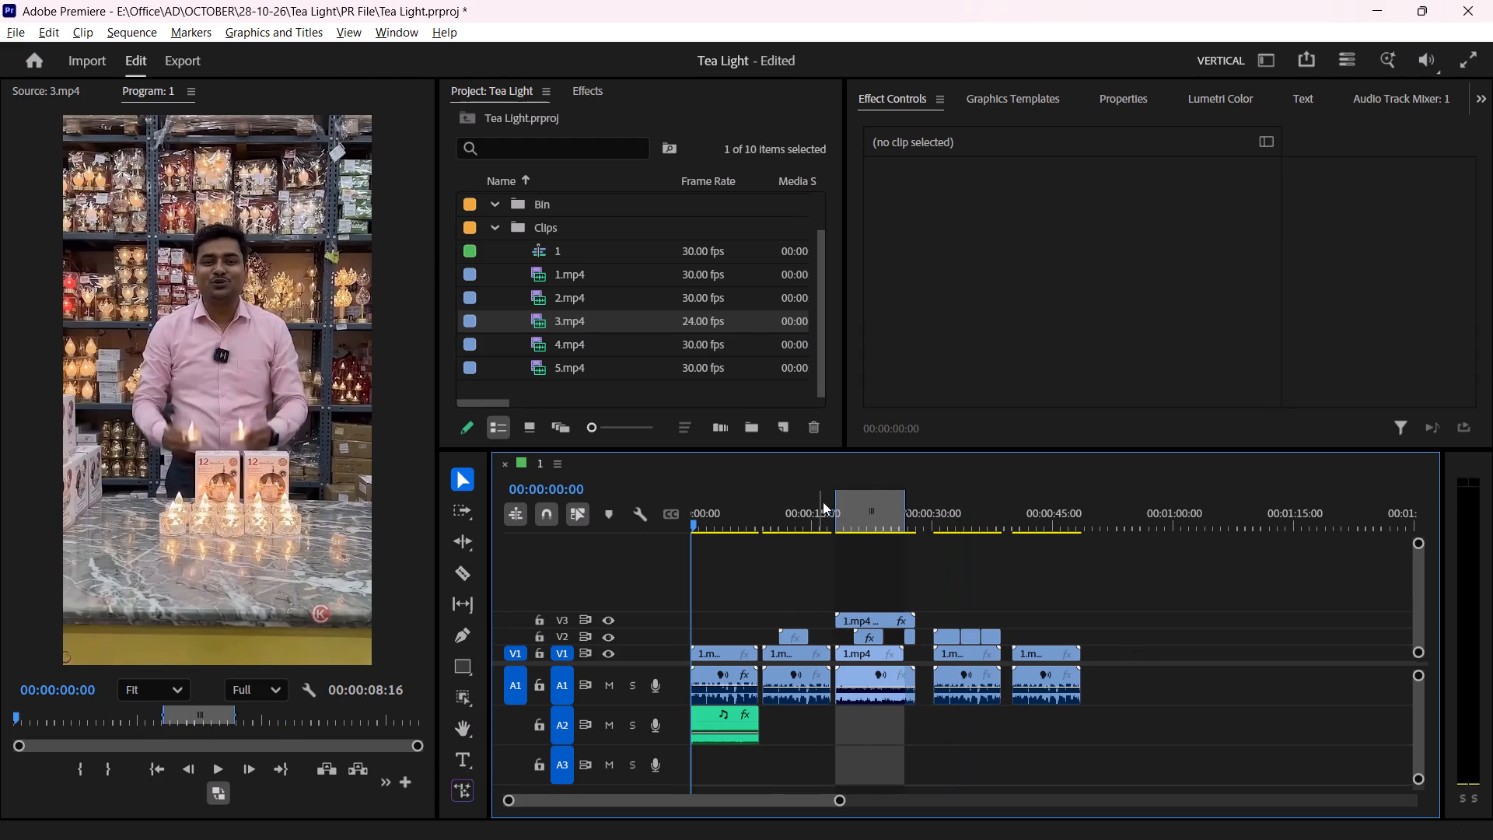
drag(871, 511, 677, 544)
alt+scroll(702, 551, up, 3)
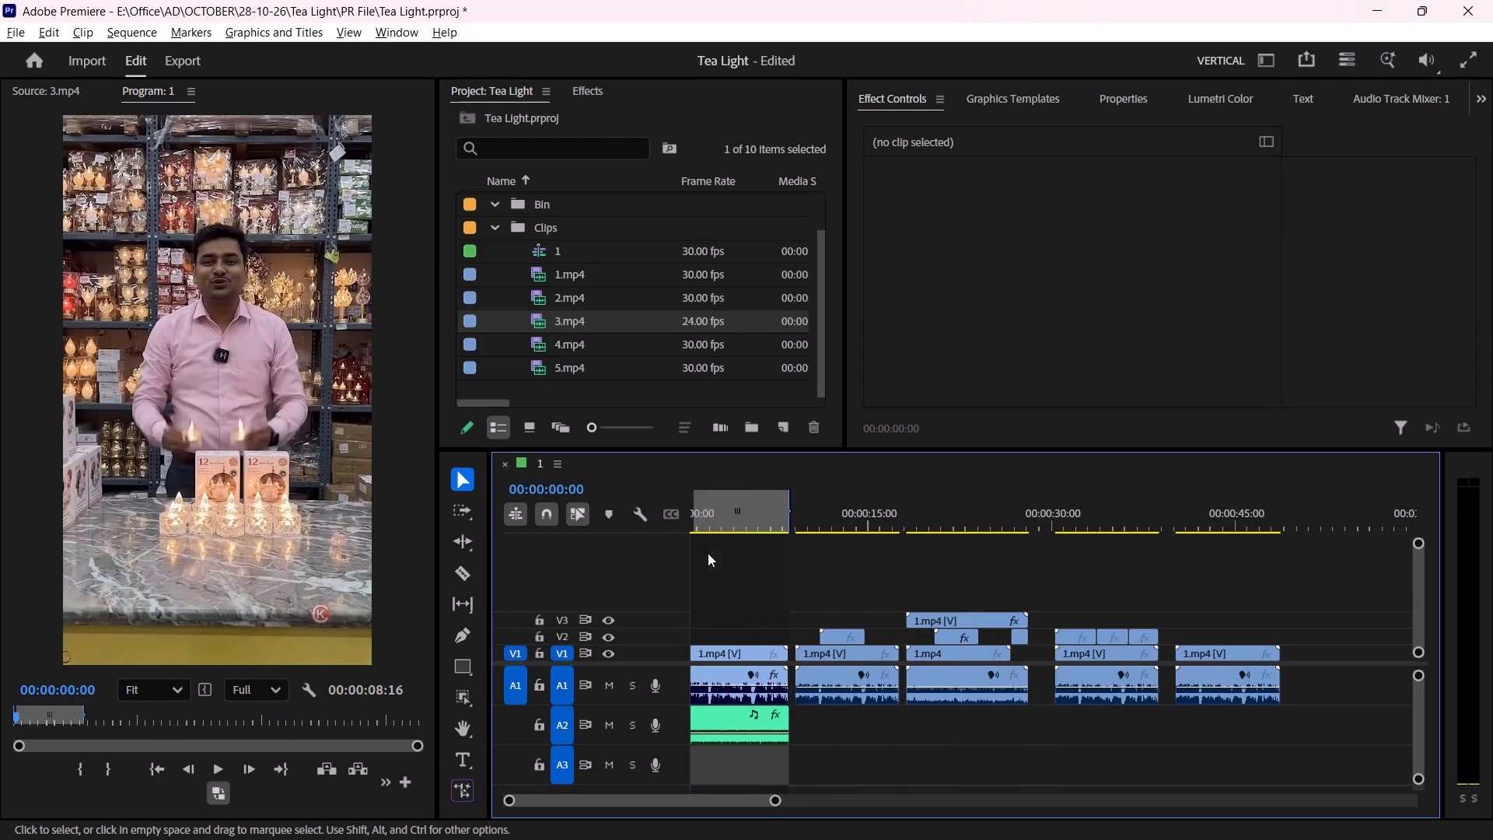
alt+scroll(708, 553, up, 5)
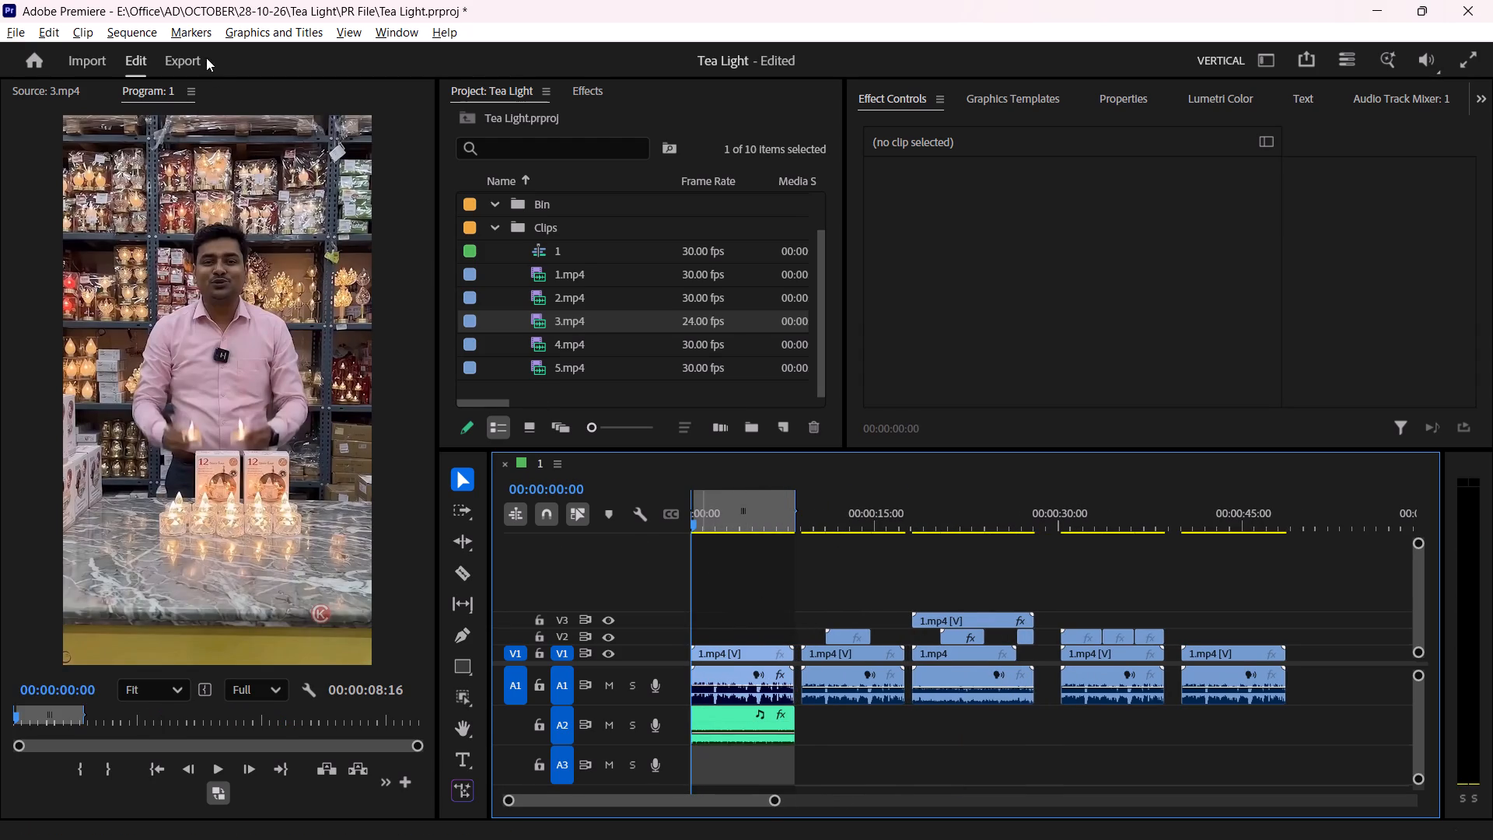
Open the export settings for the first iteration, name the file TeaLight_HIGGS_AKV_01, and copy that name.
click(194, 61)
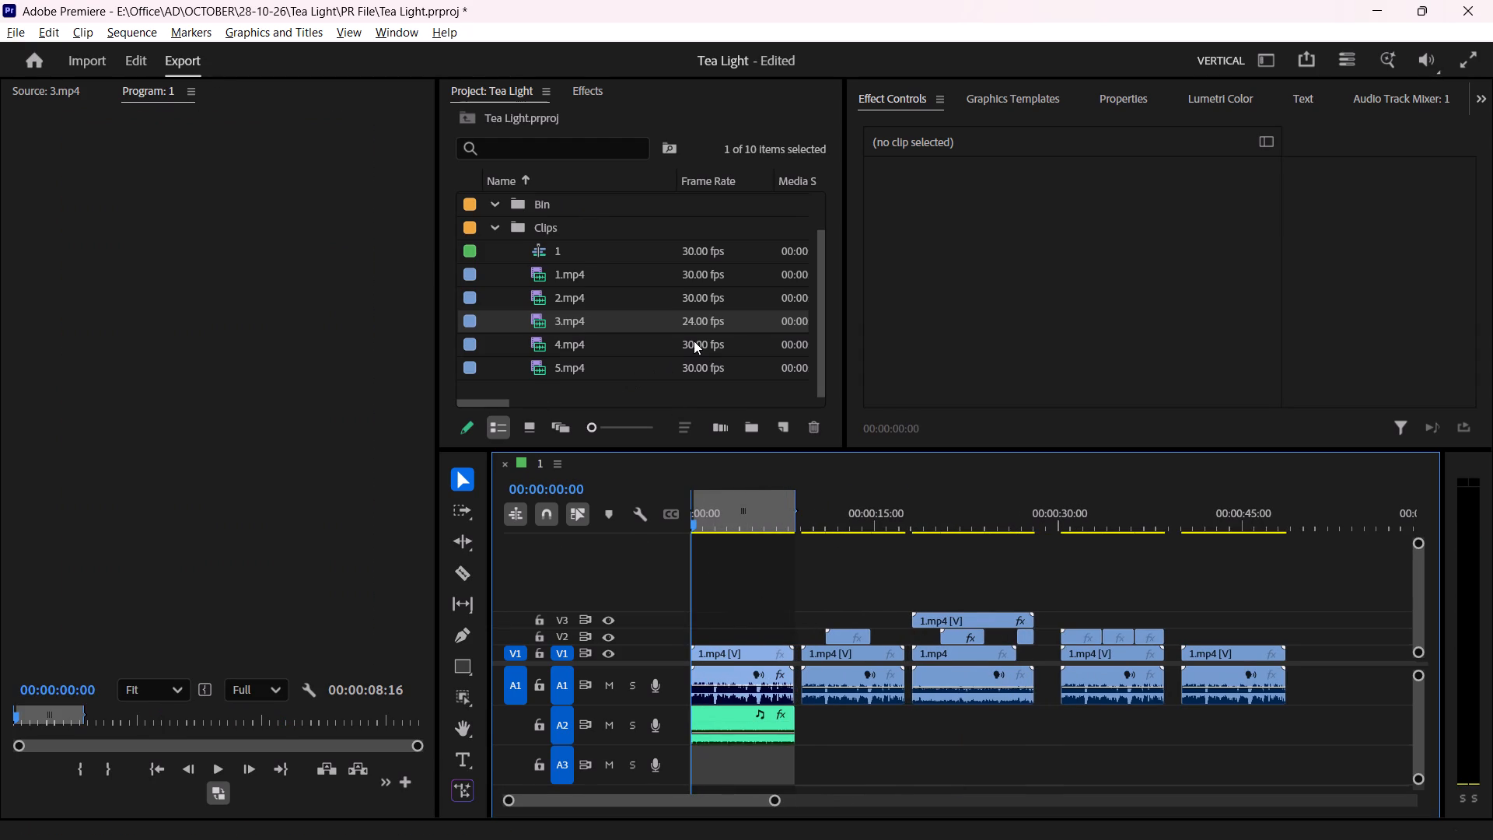
drag(519, 146, 302, 149)
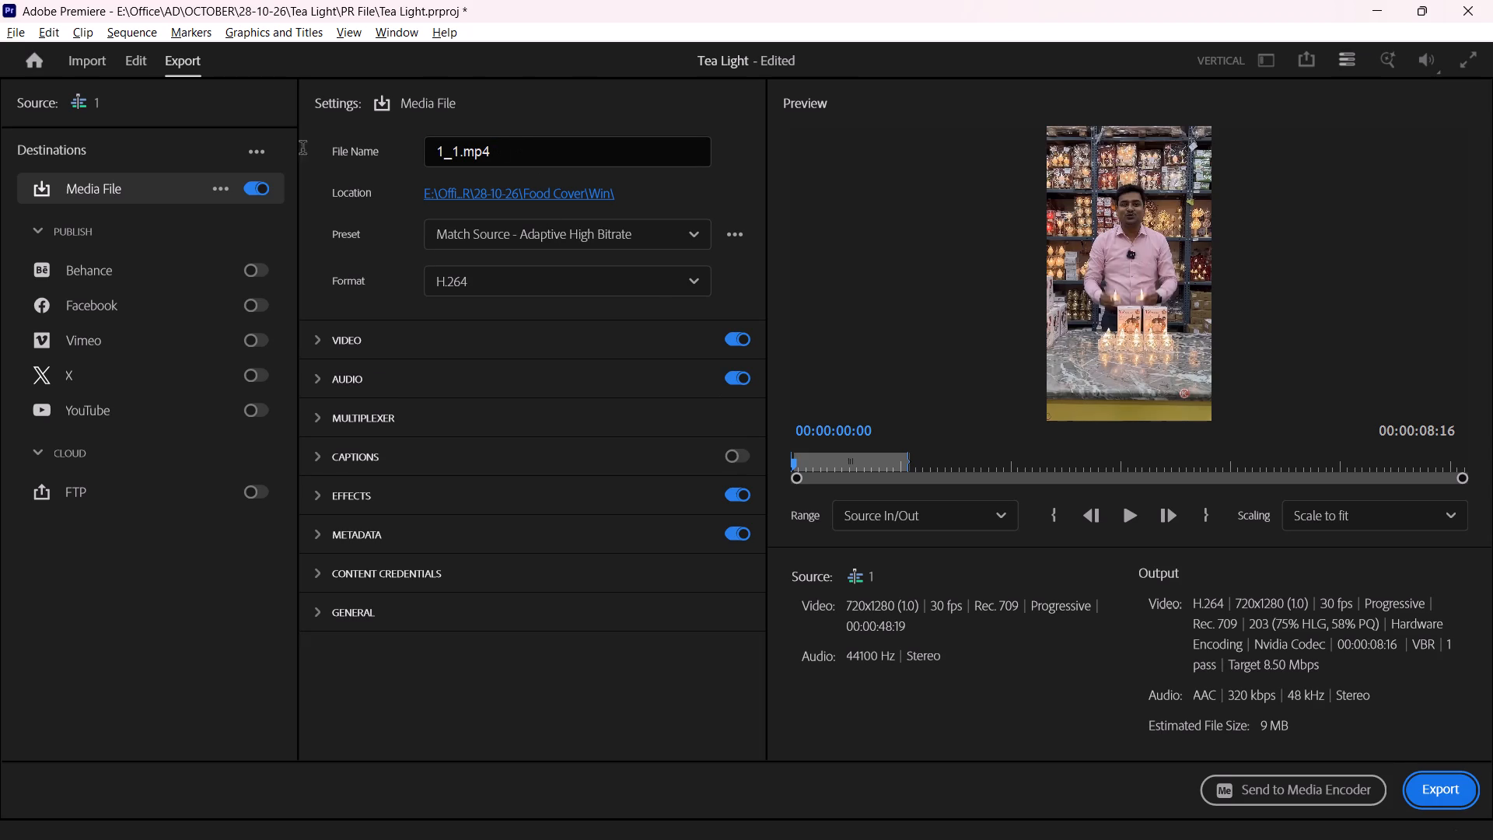
drag(302, 149, 292, 149)
key(BackSpace)
text(Tea)
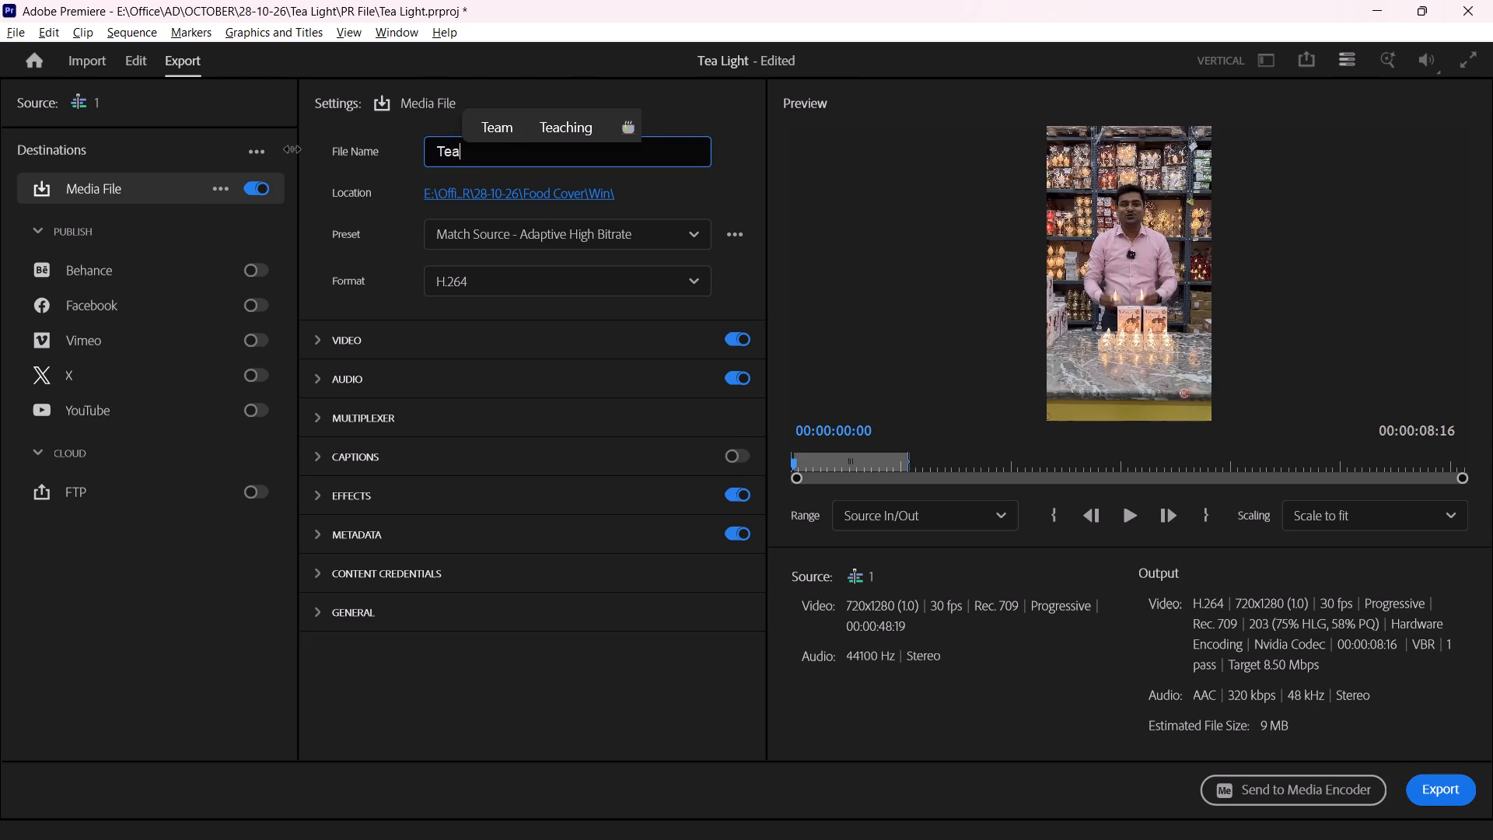
text(Light)
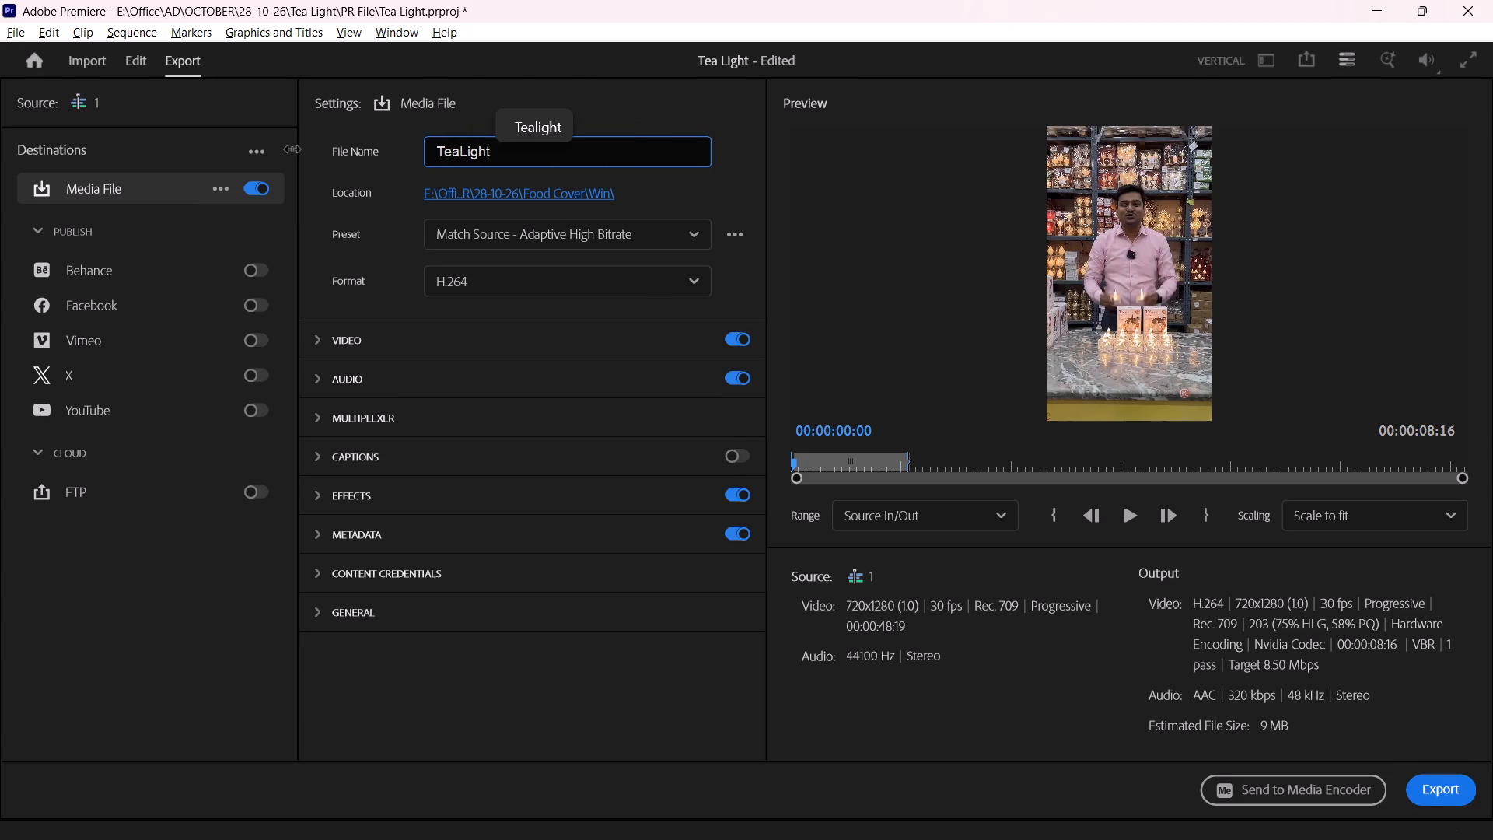
text(KA)
key(BackSpace)
key(BackSpace)
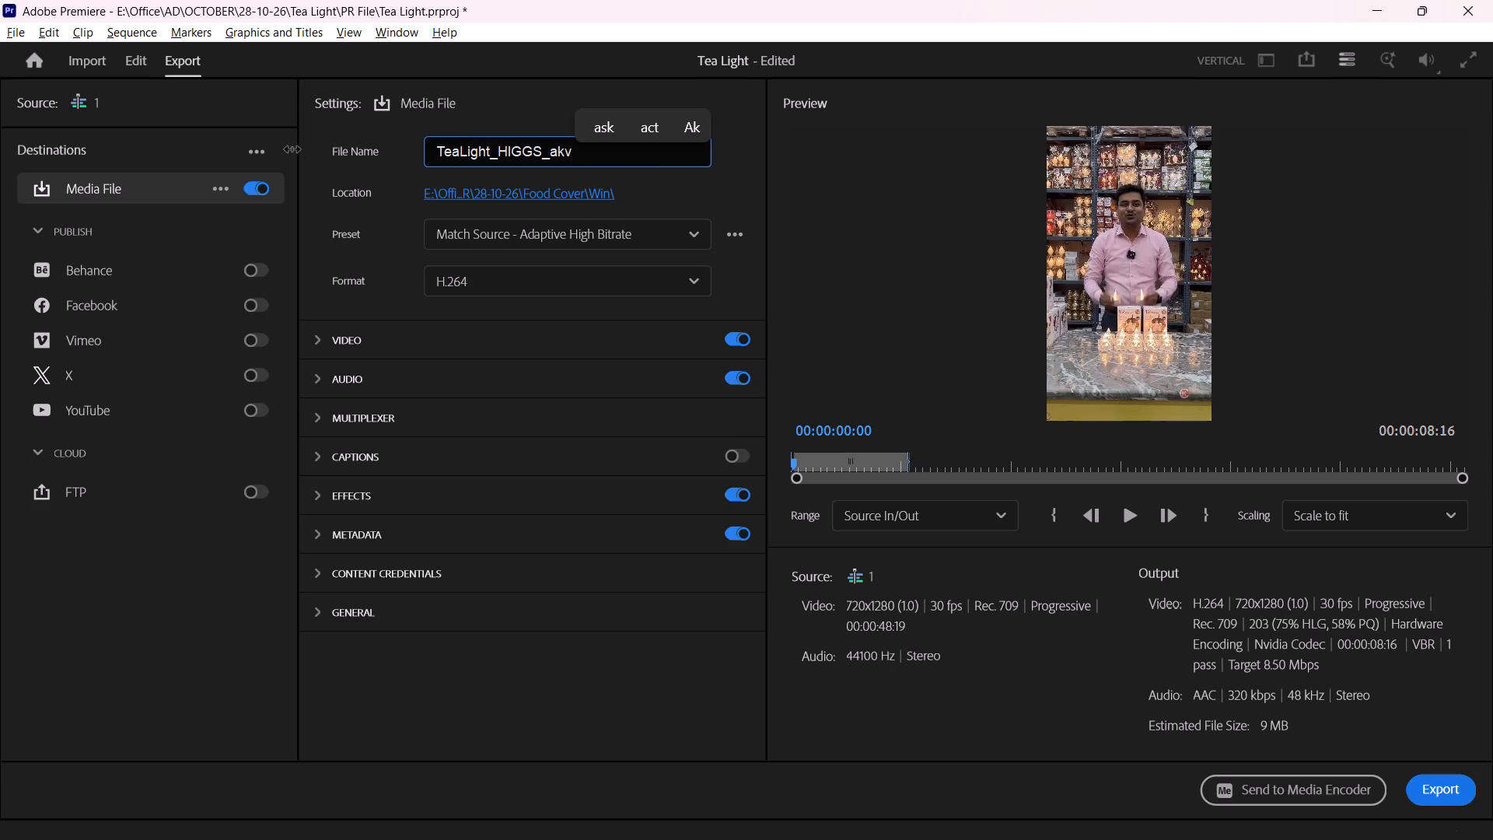
key(BackSpace)
key(BackSpace)
key(BackSpace)
key(BackSpace)
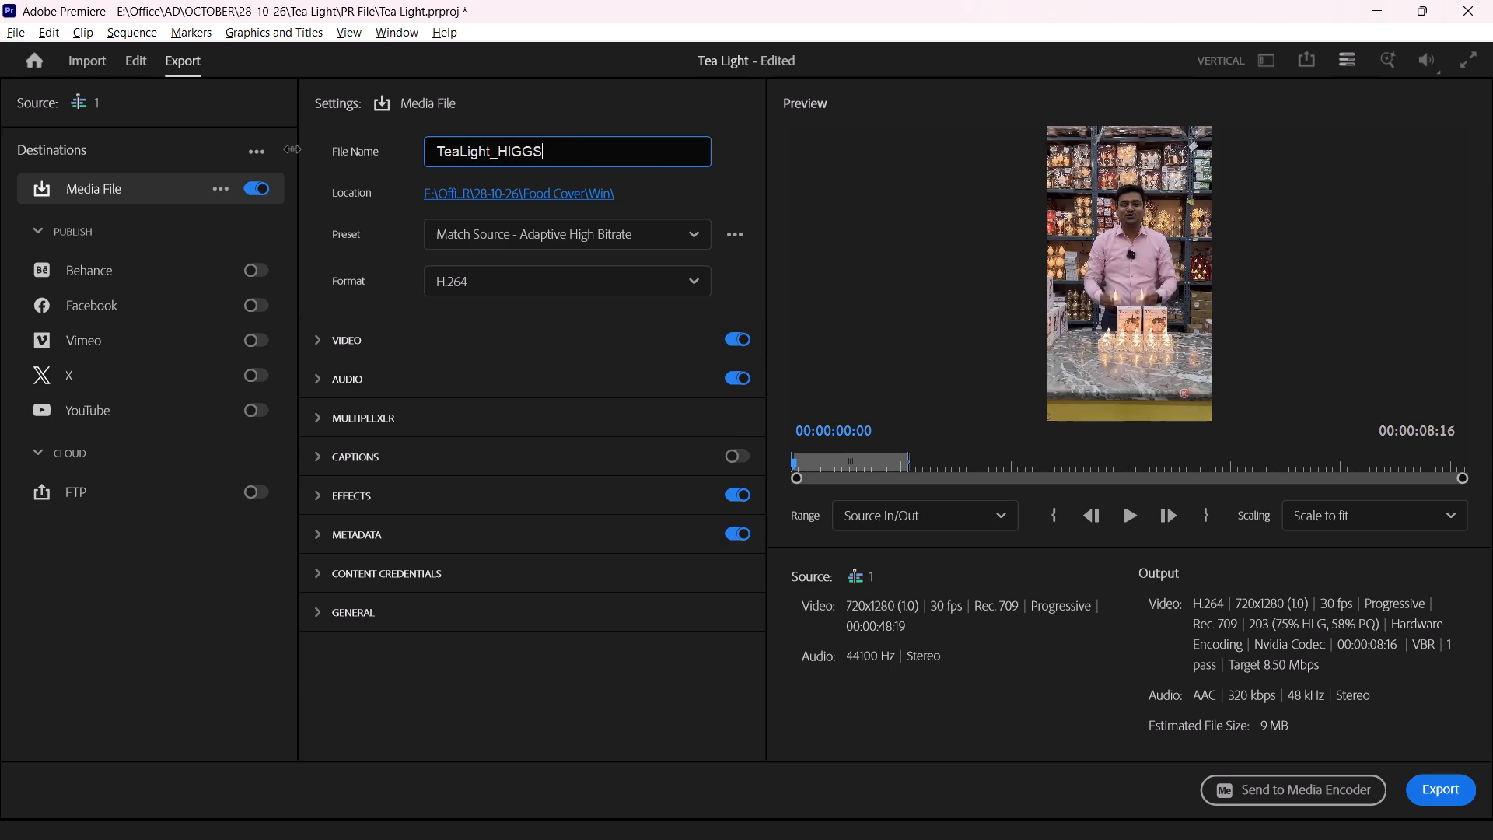
text(_AKV)
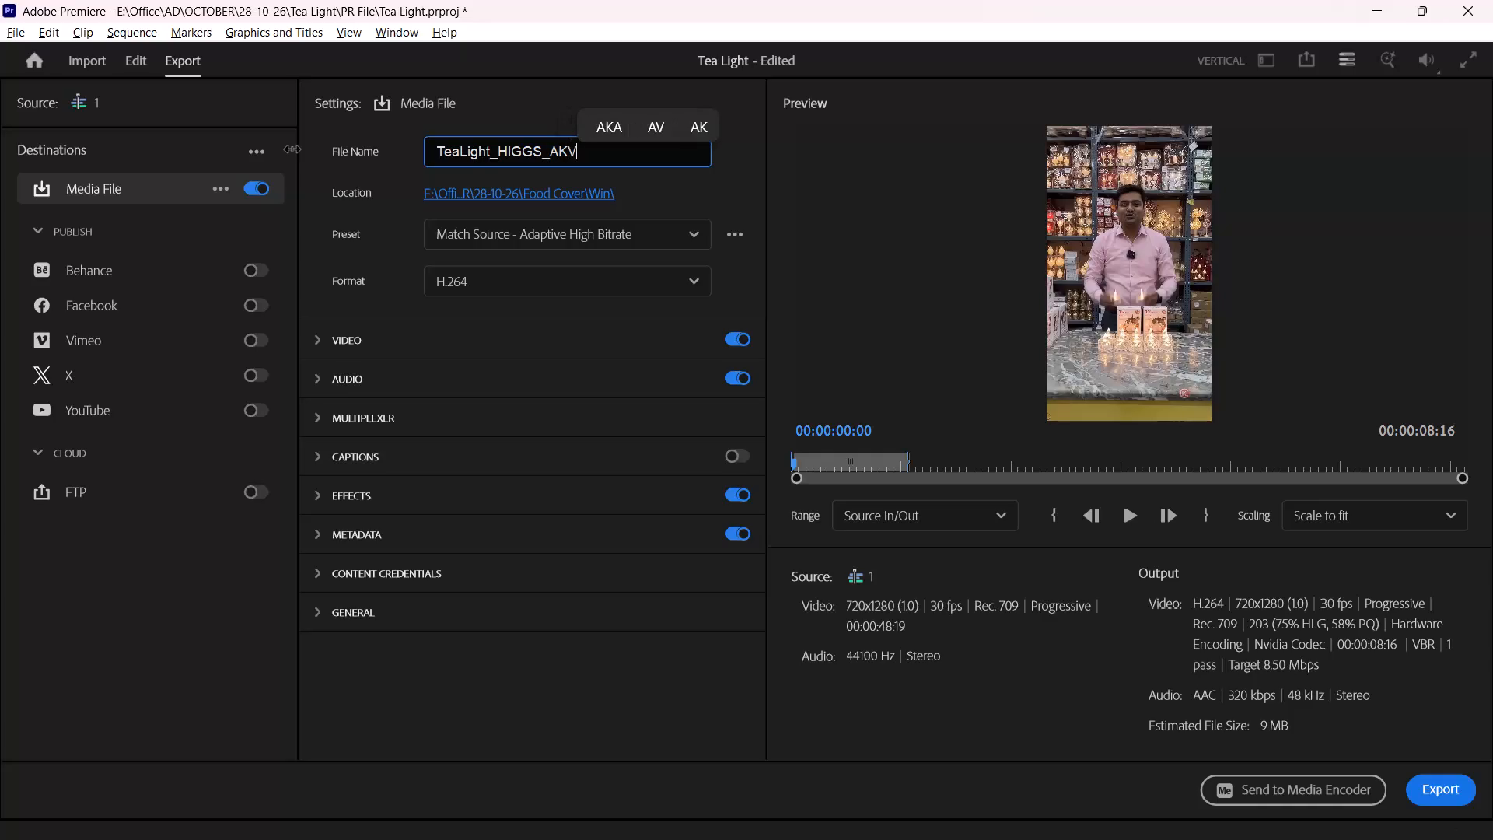
text(_01)
key(ctrl+a)
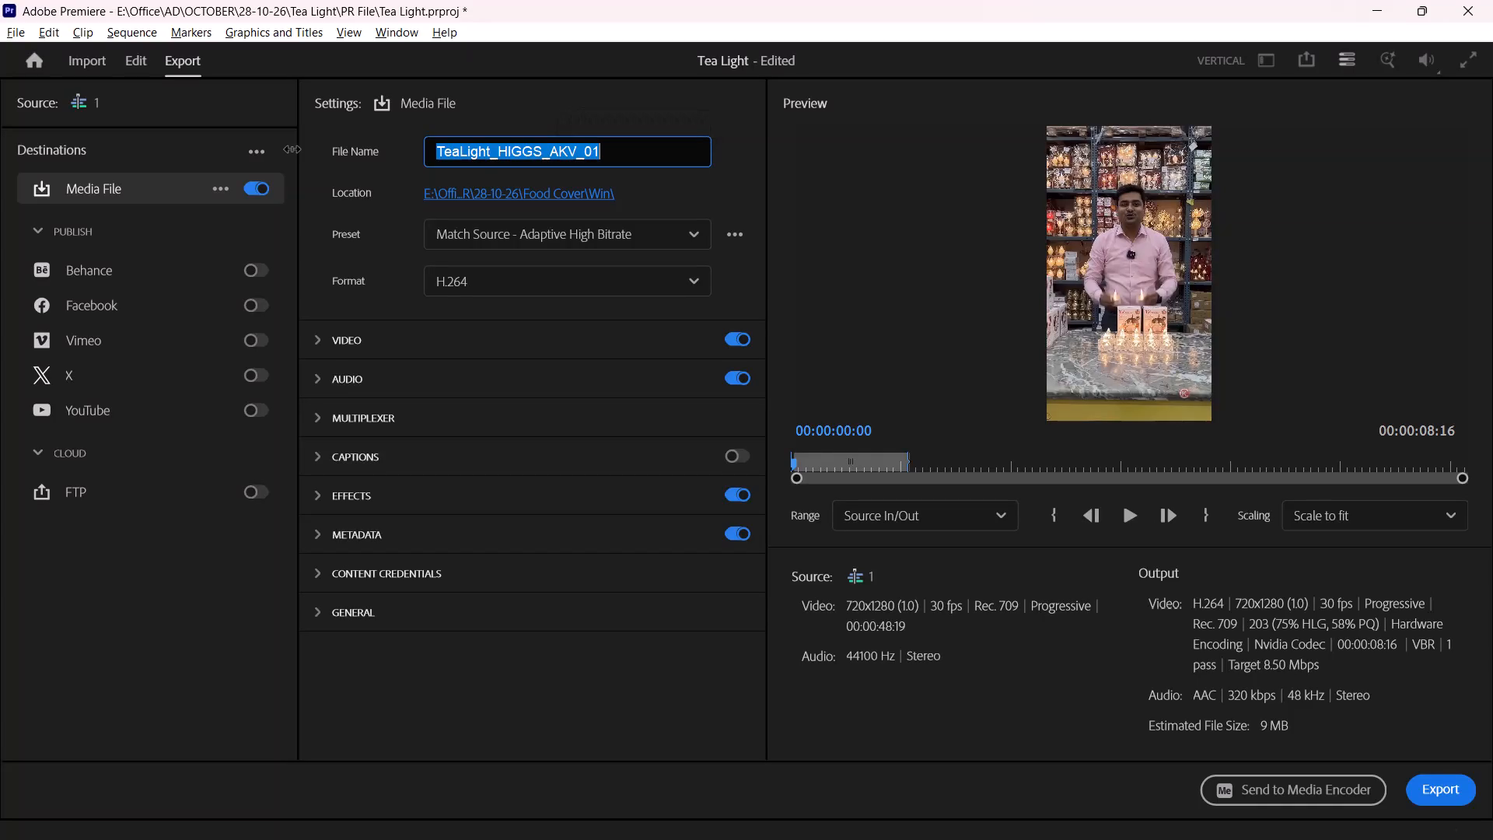
key(ctrl+c)
Set the export location to the Output folder in E:\Office\AD\OCTOBER\28-10-26\Tea Light.
click(562, 190)
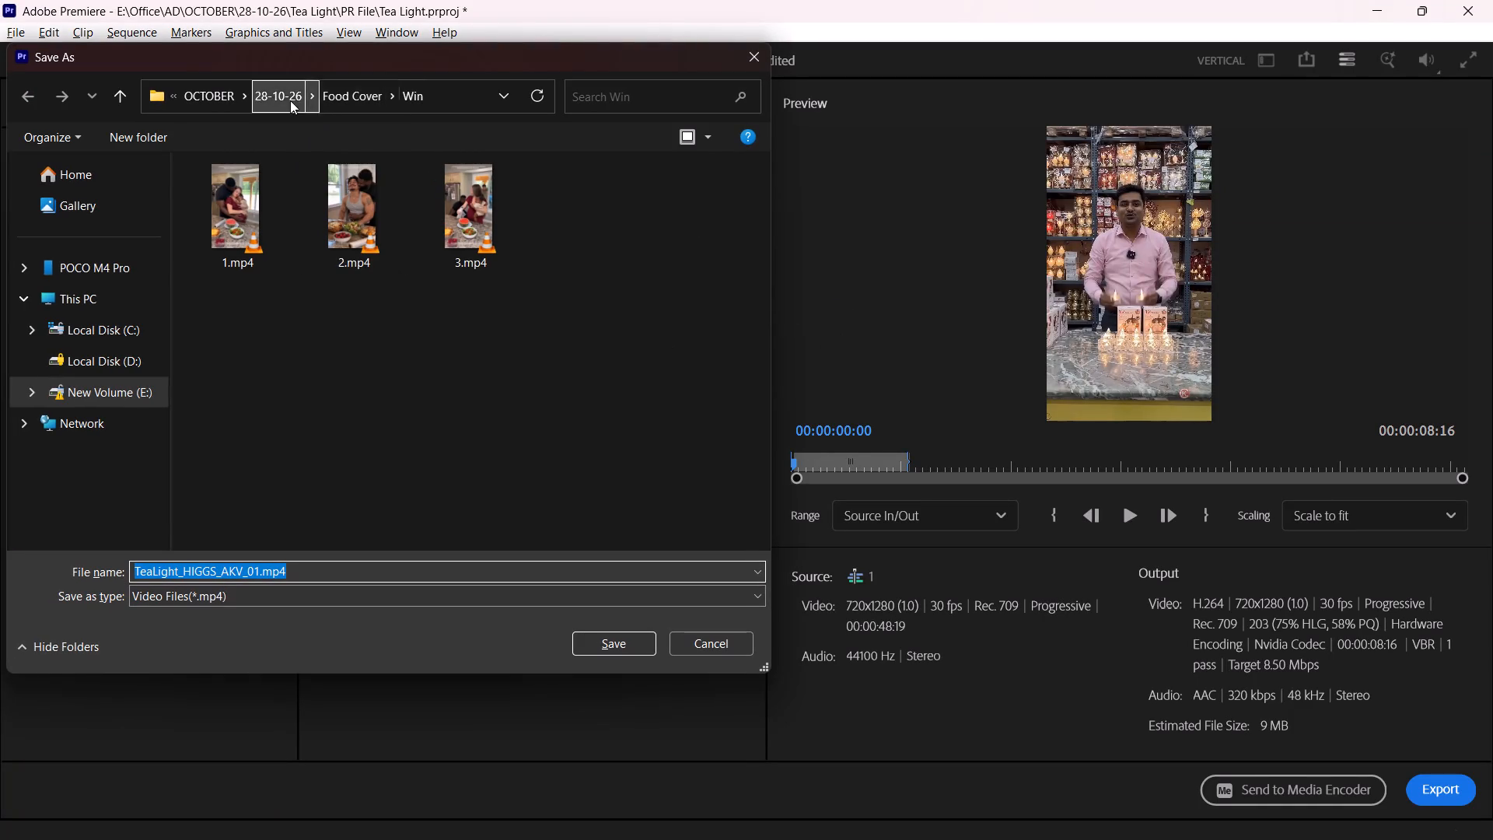
click(290, 100)
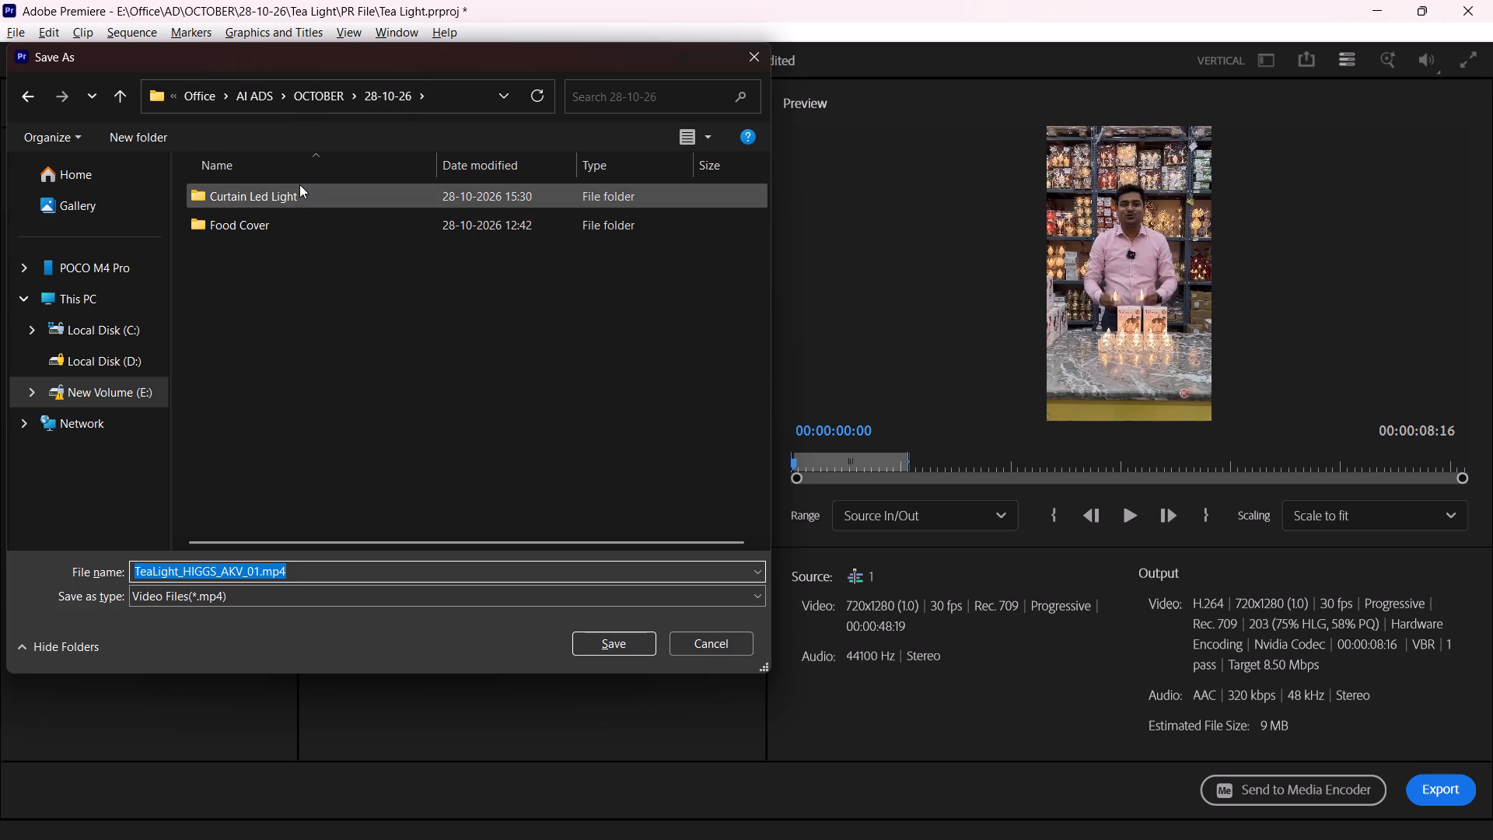
click(306, 97)
click(204, 93)
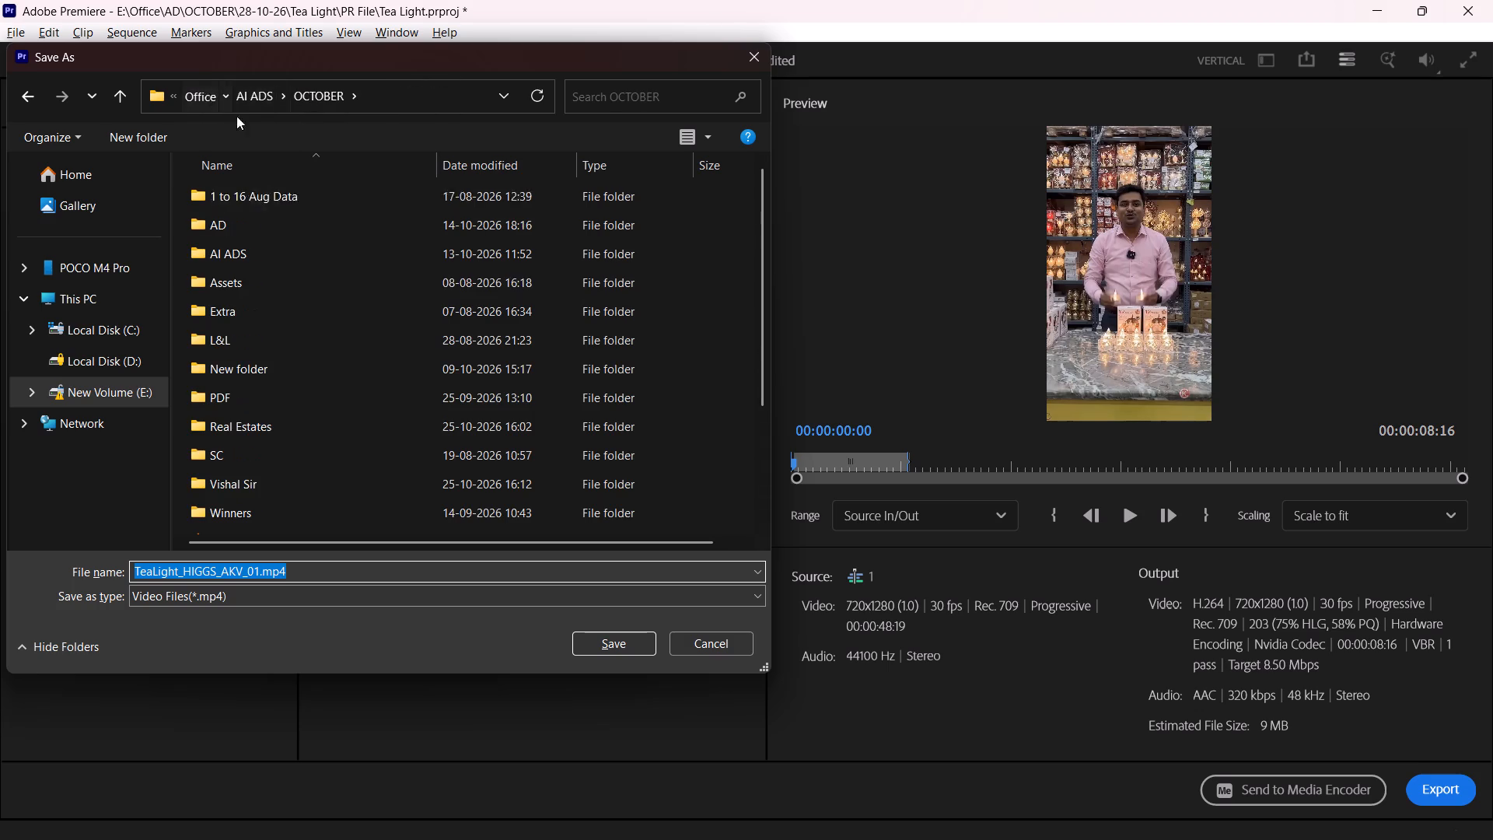
double_click(276, 221)
double_click(393, 220)
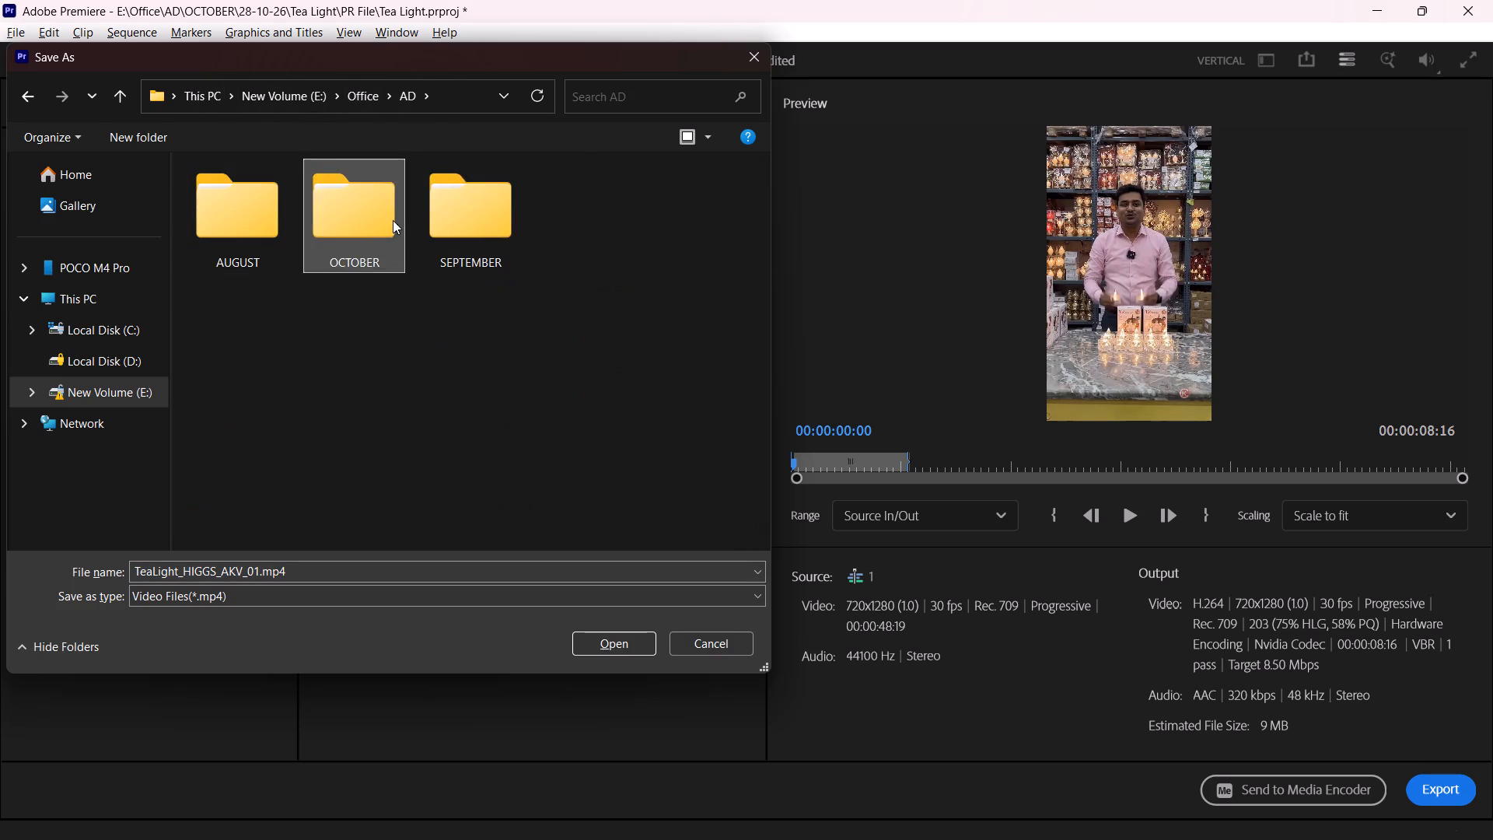
scroll(401, 369, down, 8)
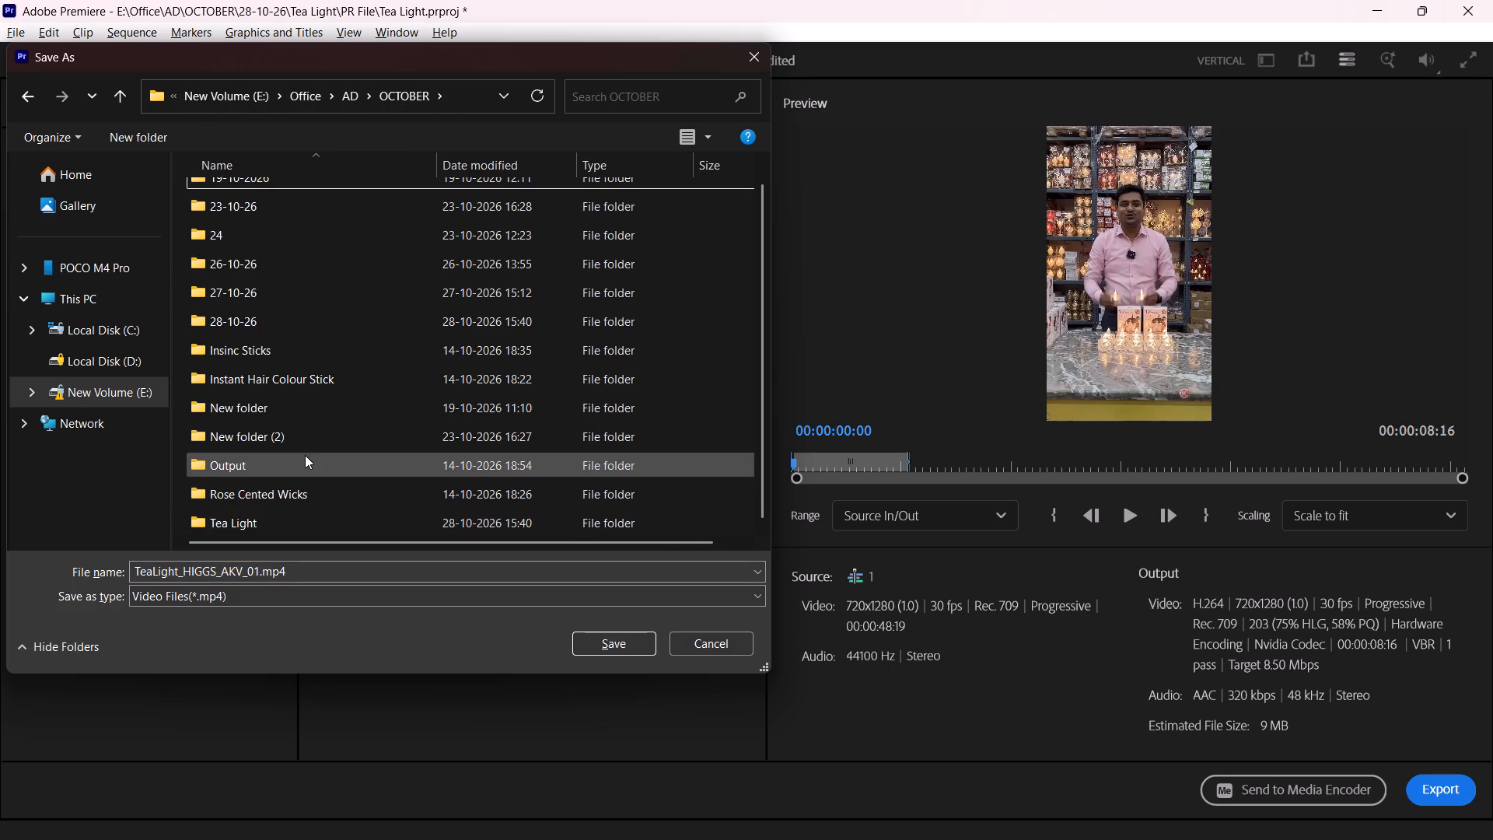
double_click(271, 319)
double_click(292, 191)
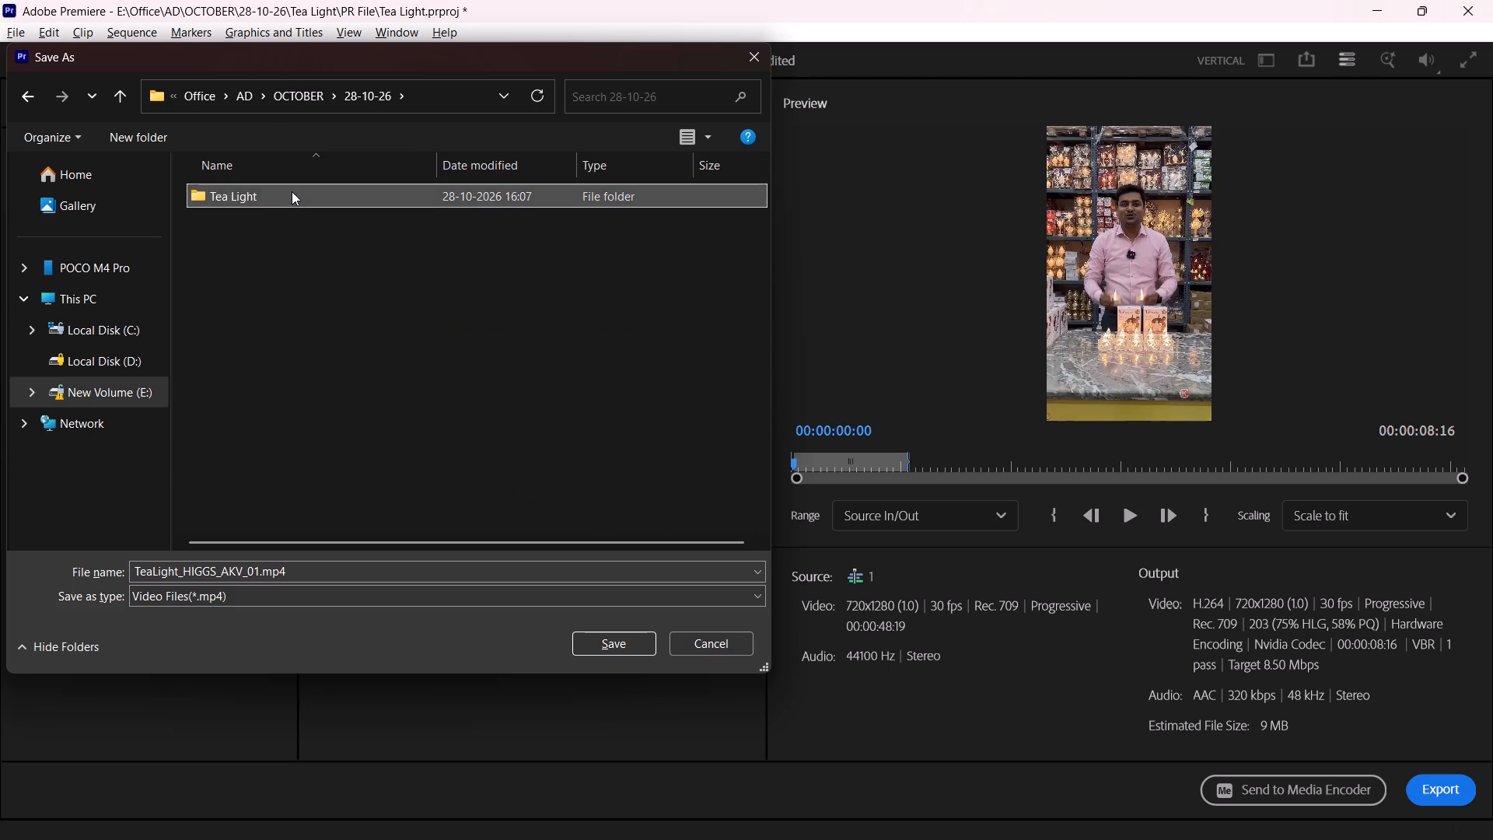
double_click(327, 248)
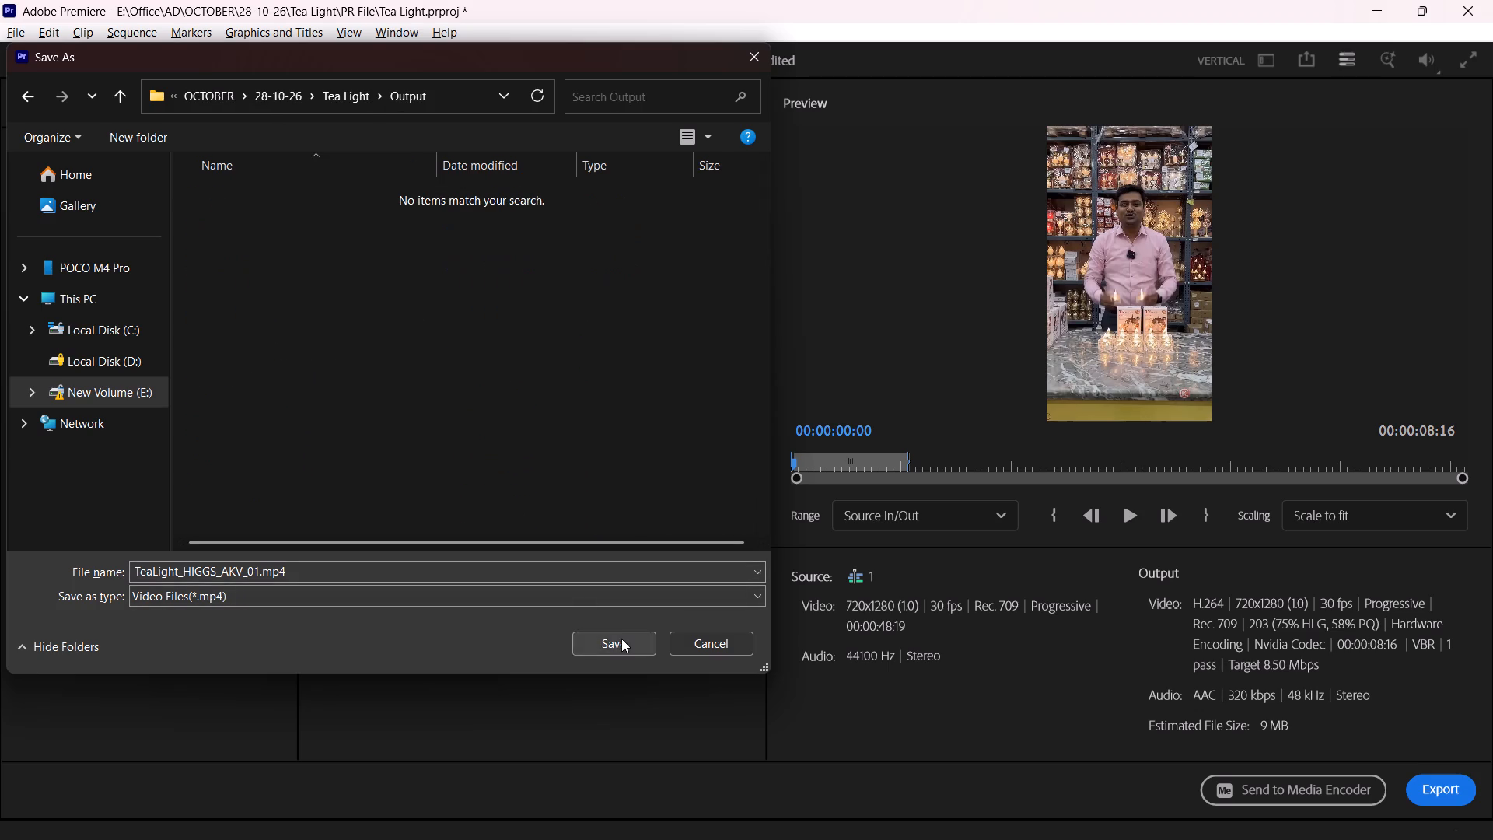
click(621, 639)
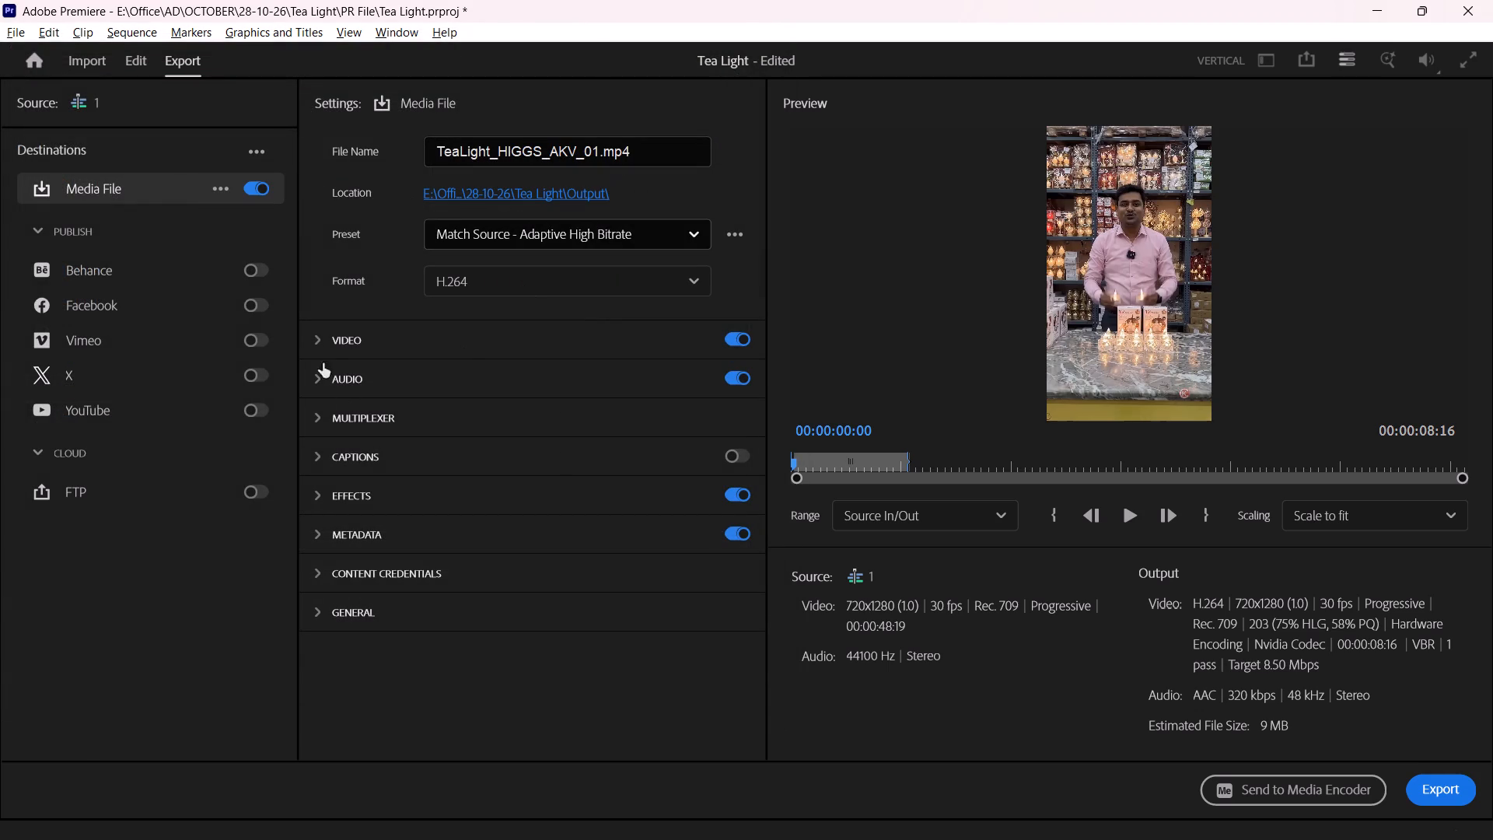
Turn on Render at Maximum Depth and Use Maximum Render Quality in the video export settings.
click(322, 344)
scroll(387, 324, down, 4)
scroll(522, 469, down, 3)
click(353, 539)
scroll(377, 461, down, 2)
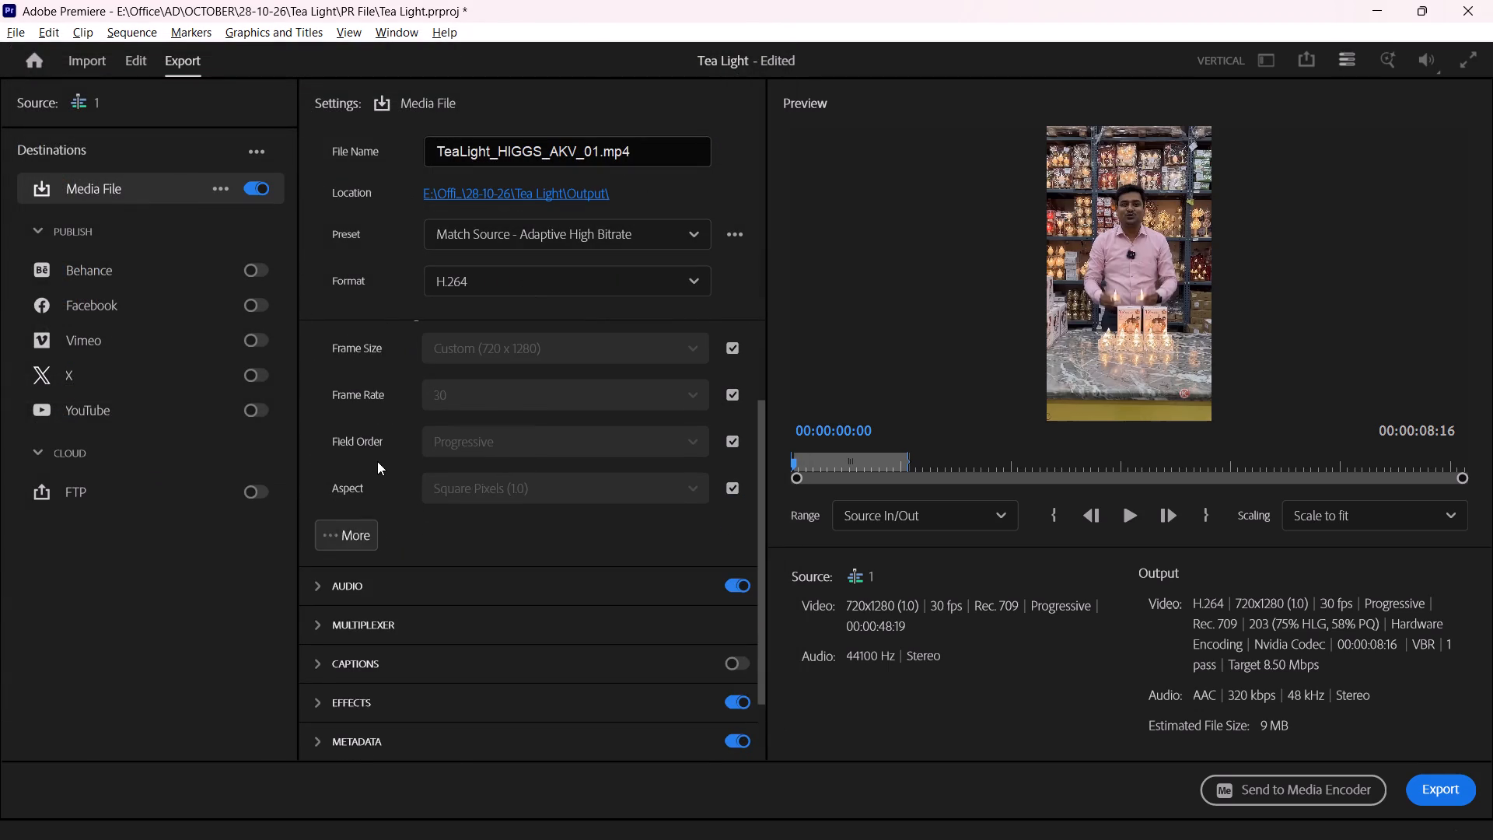
scroll(377, 461, down, 3)
click(334, 499)
click(340, 538)
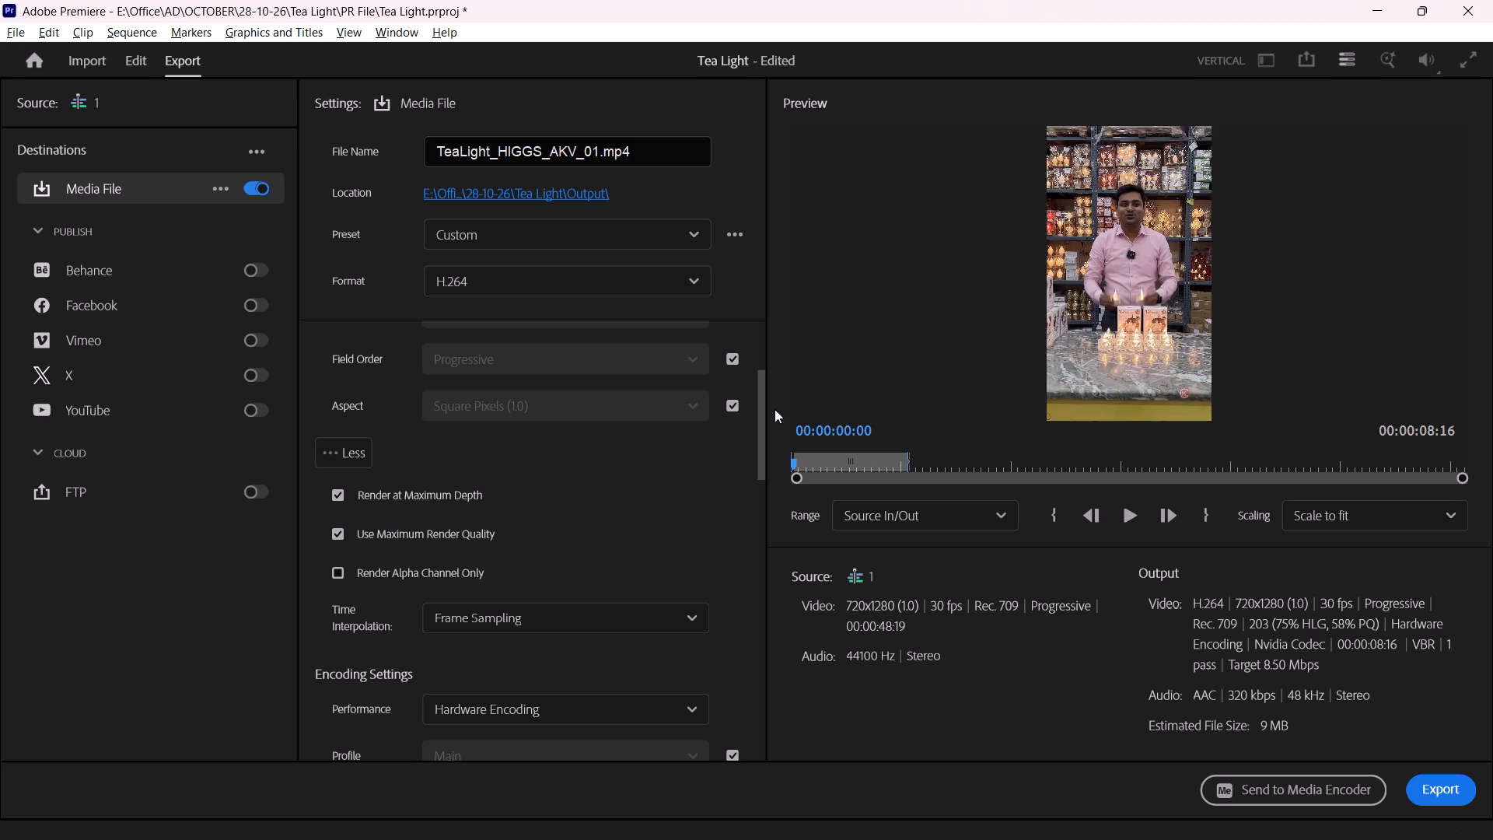
Try a target bitrate of 15 Mbps for the video export and settle on 12 Mbps.
drag(764, 409, 764, 609)
click(716, 599)
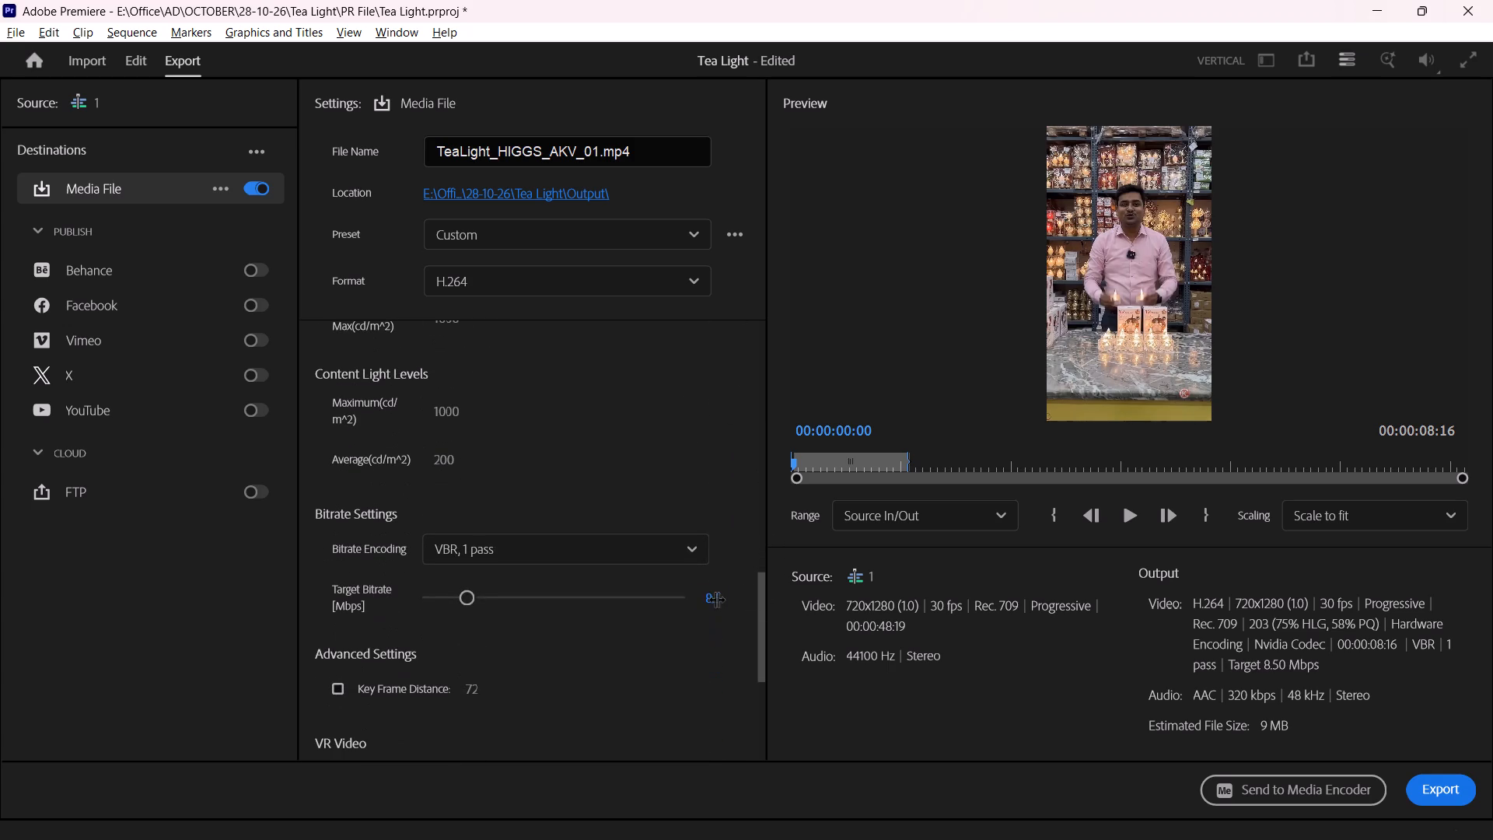
text(15)
key(Return)
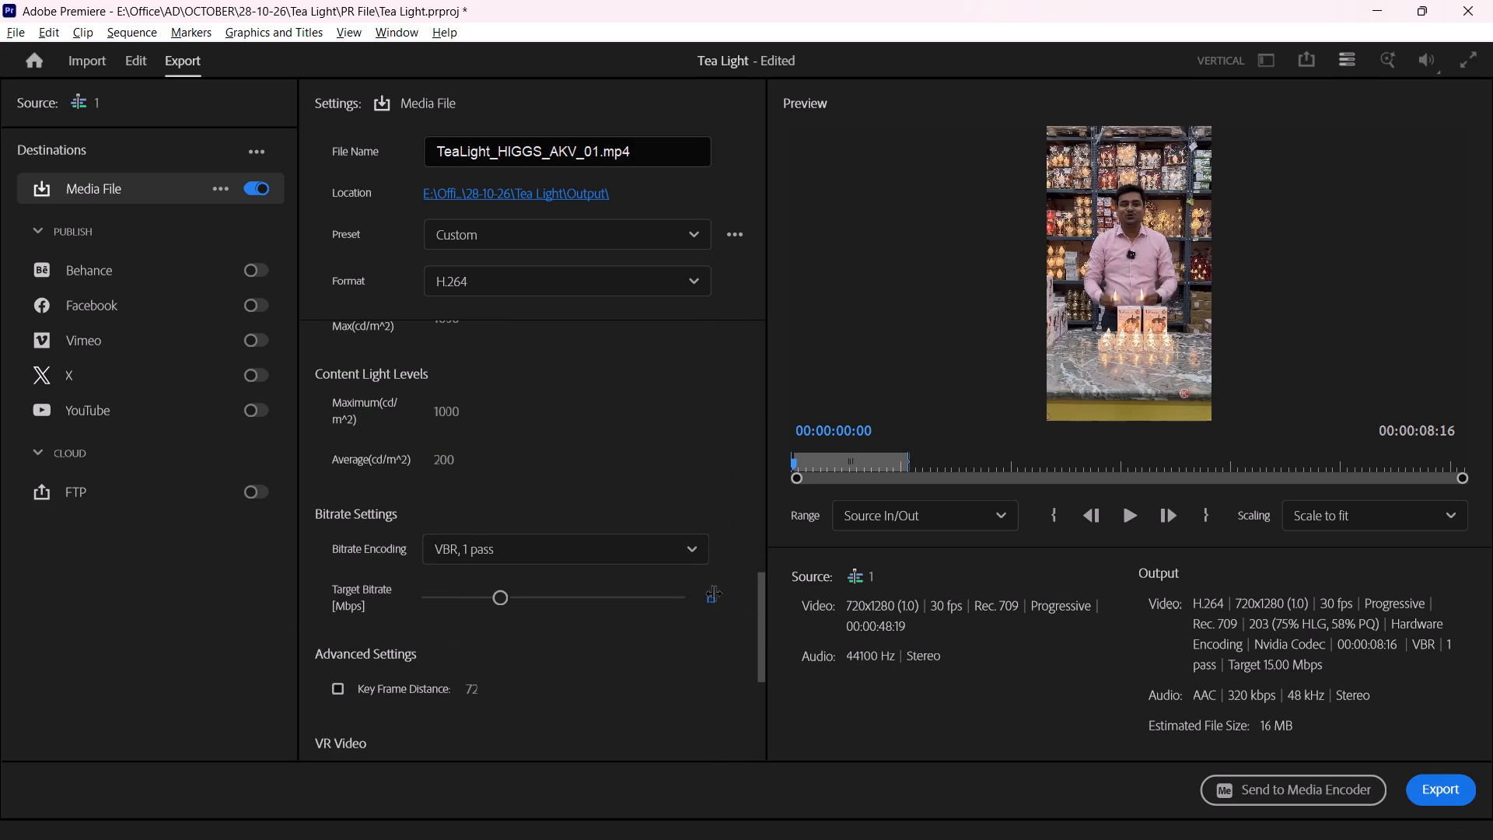
click(712, 594)
text(12)
key(Return)
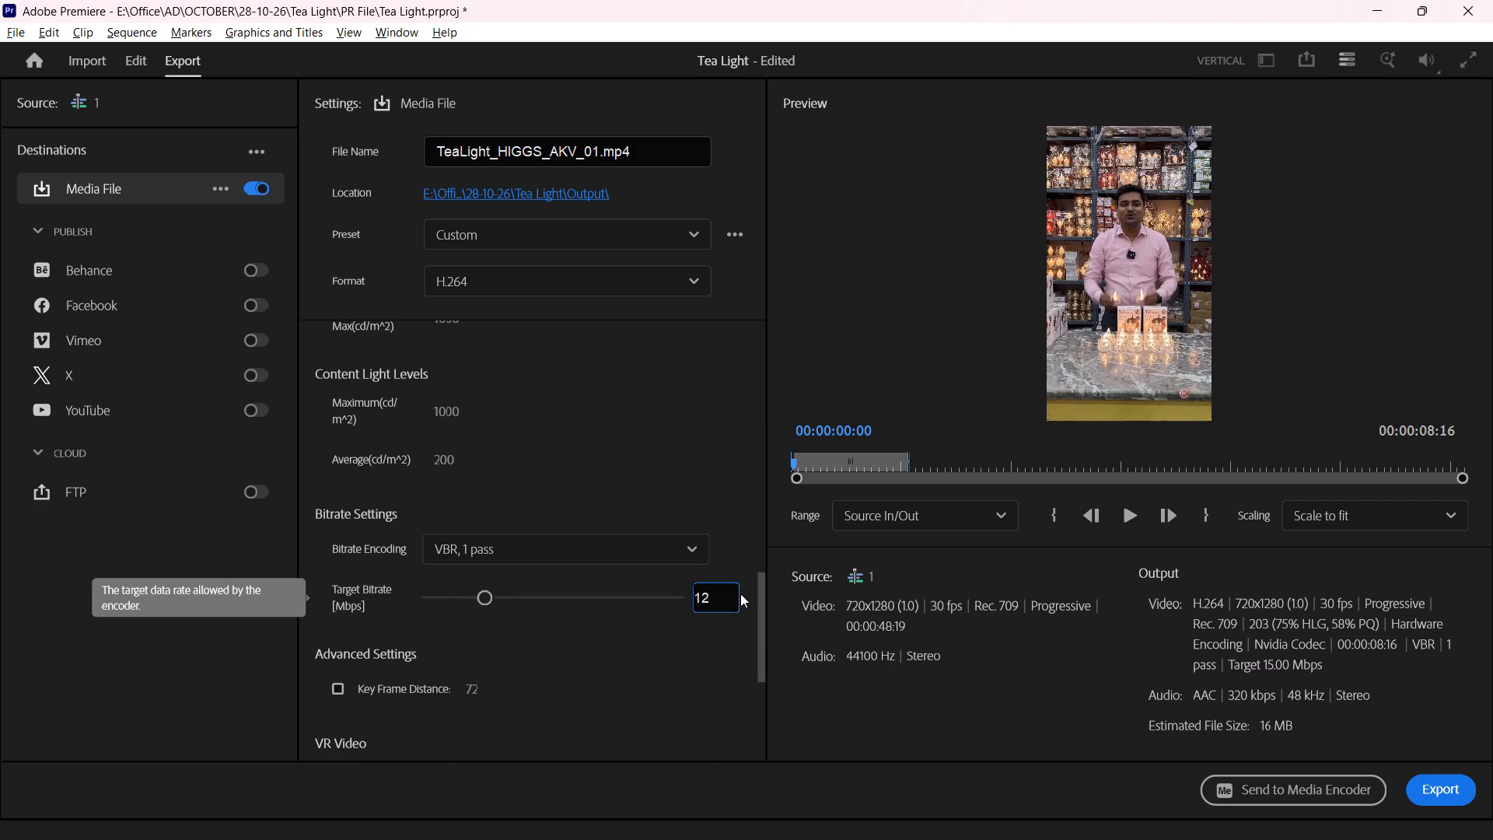
Review the video export settings, from the basic and encoding settings through to the bitrate settings.
drag(757, 586, 753, 652)
drag(764, 620, 760, 667)
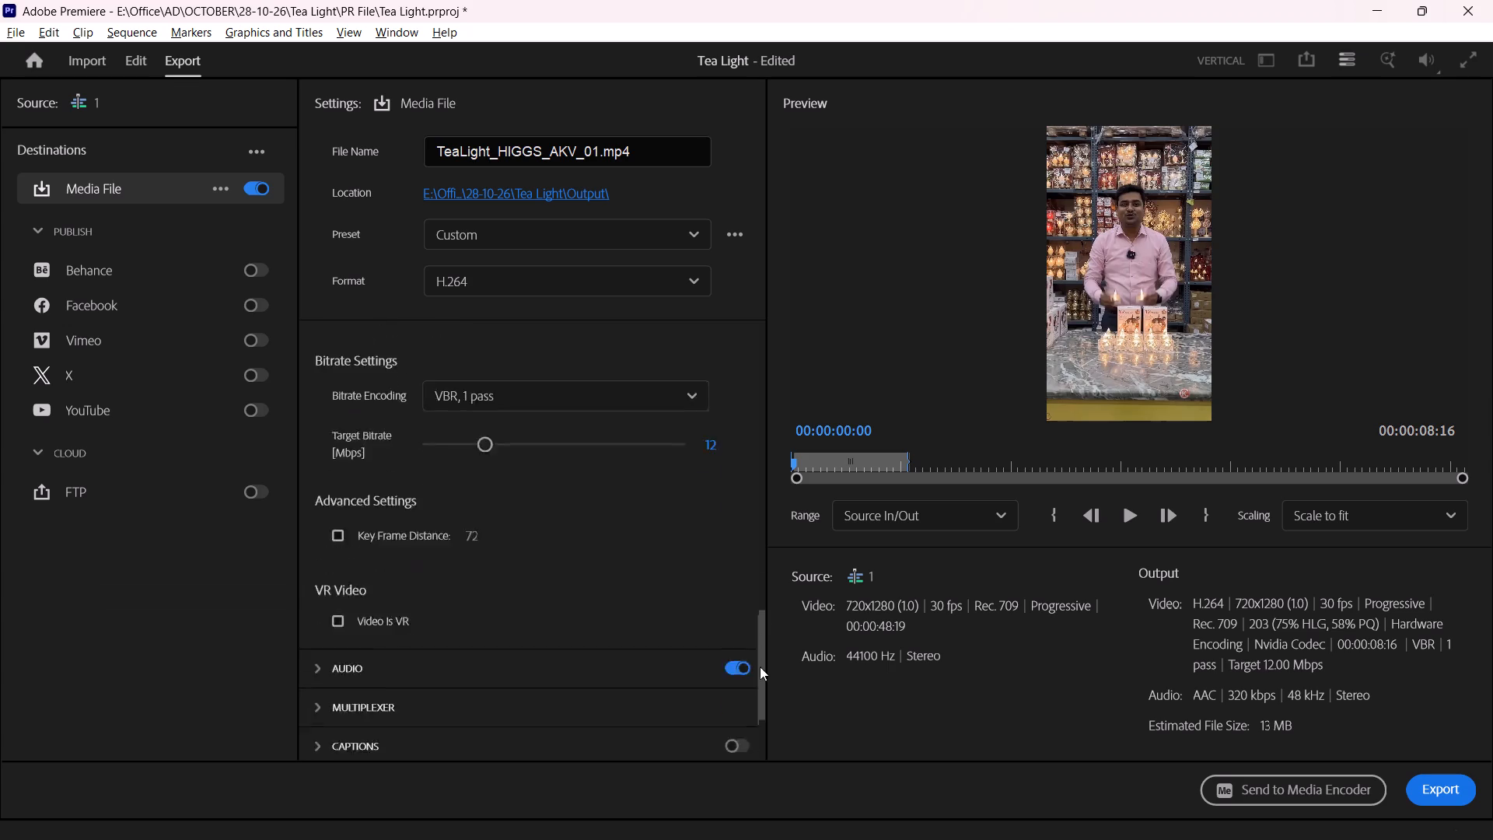
drag(760, 667, 788, 350)
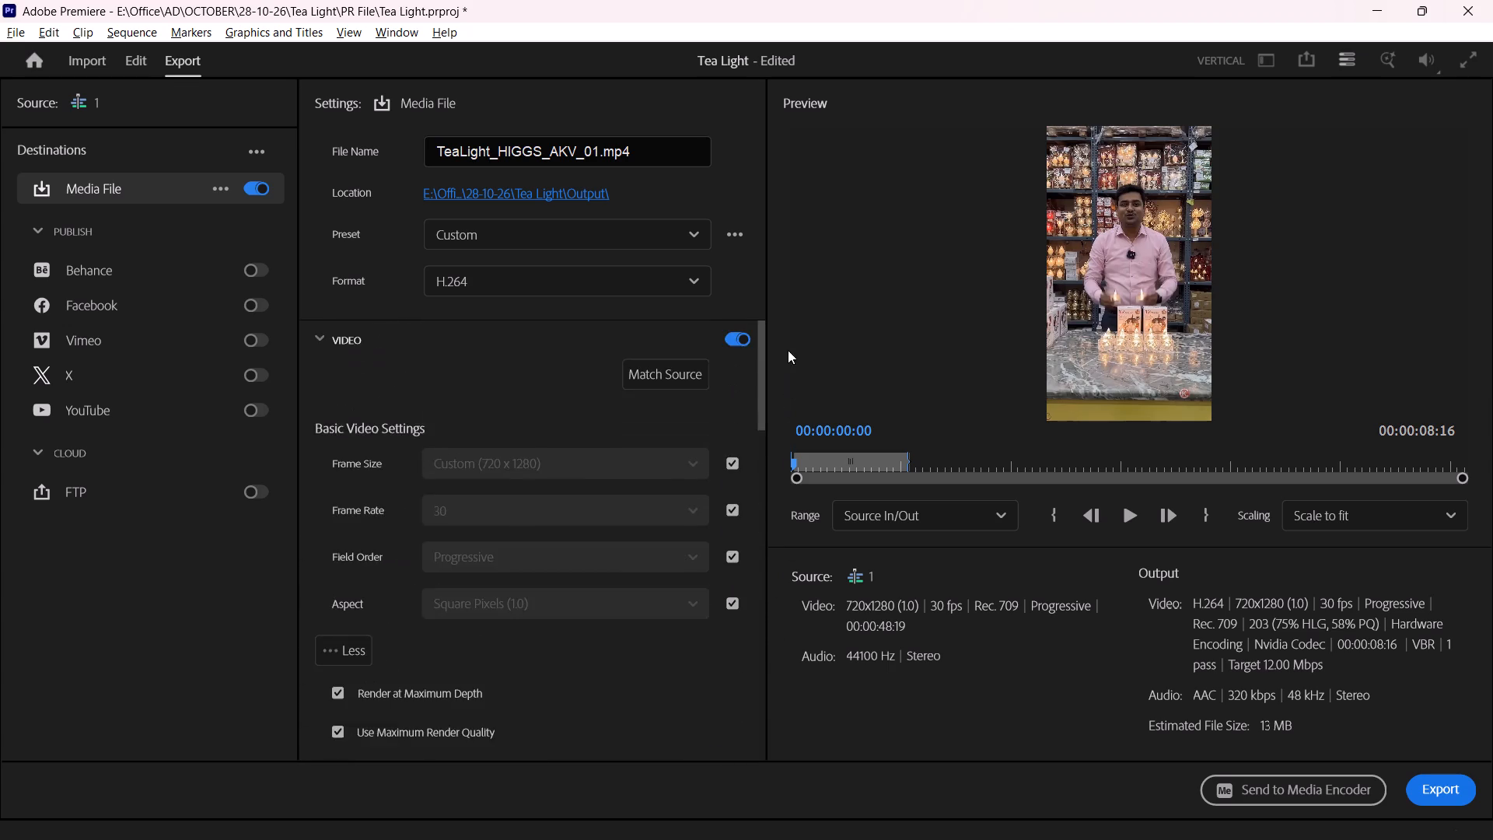
drag(788, 350, 816, 502)
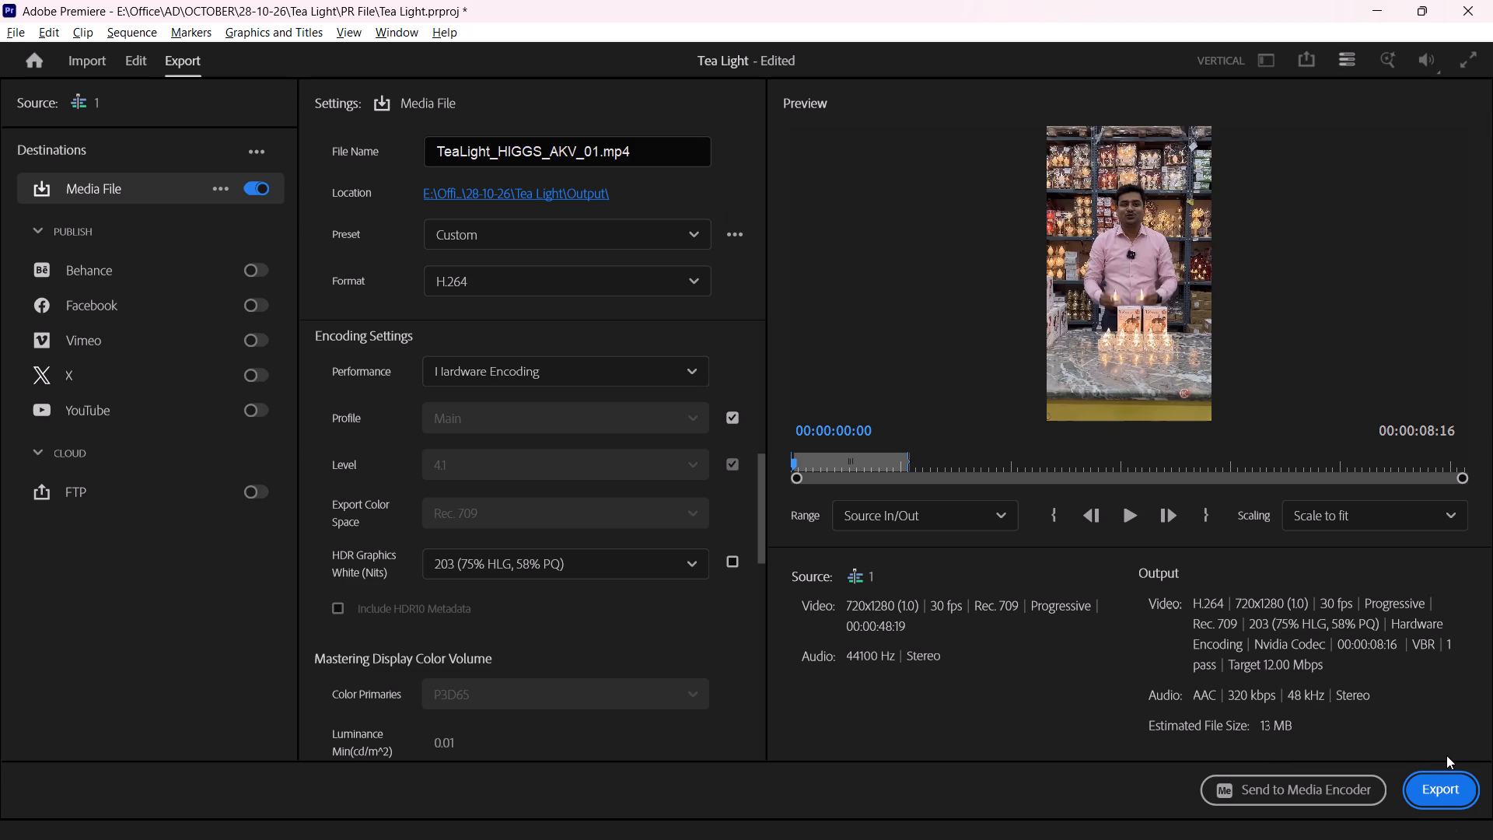
scroll(579, 442, down, 4)
scroll(649, 570, down, 7)
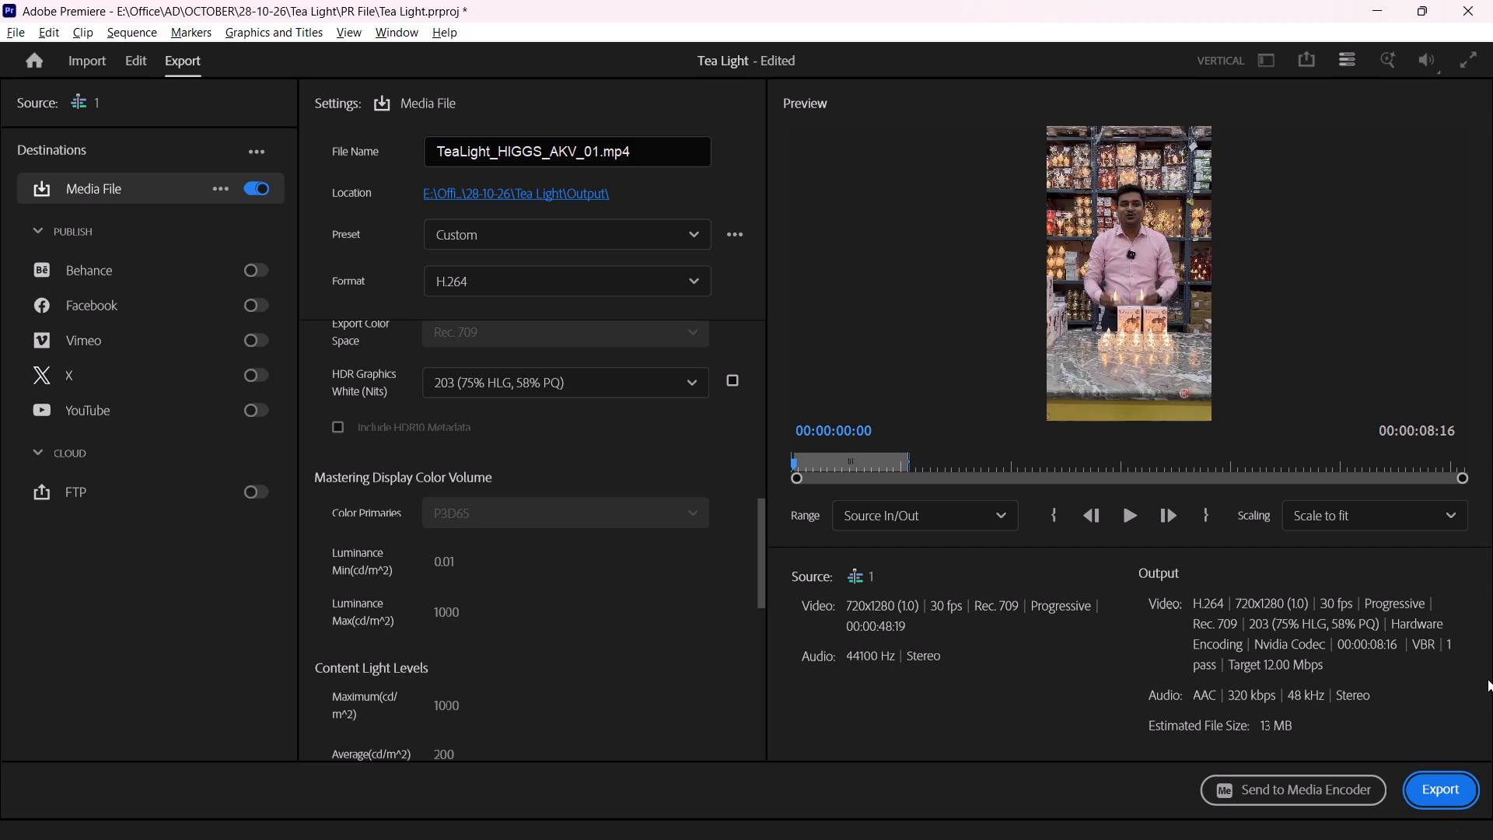
scroll(1478, 677, down, 1)
scroll(531, 422, down, 6)
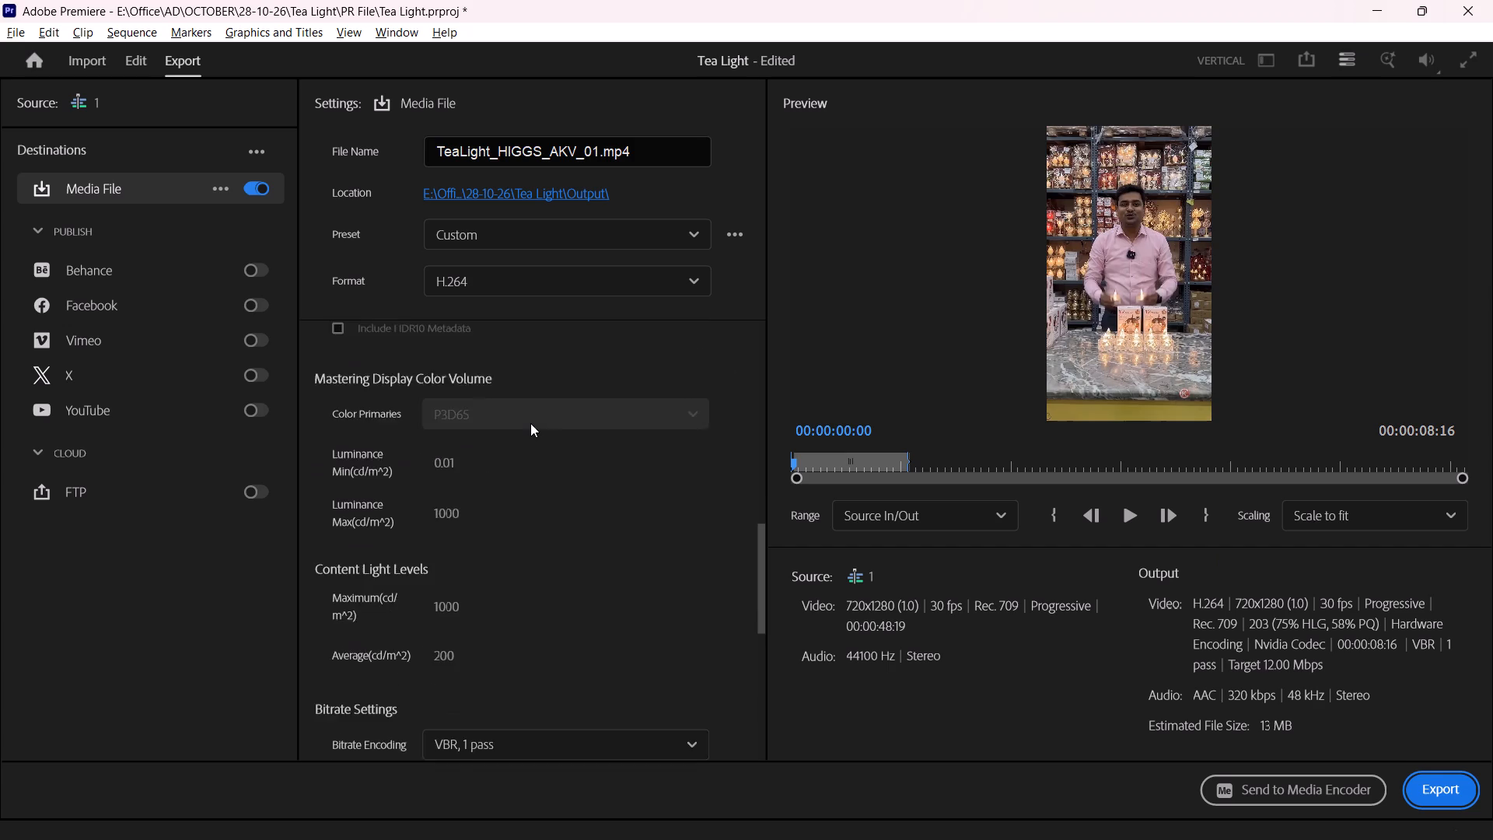
scroll(530, 423, down, 18)
scroll(1060, 611, down, 13)
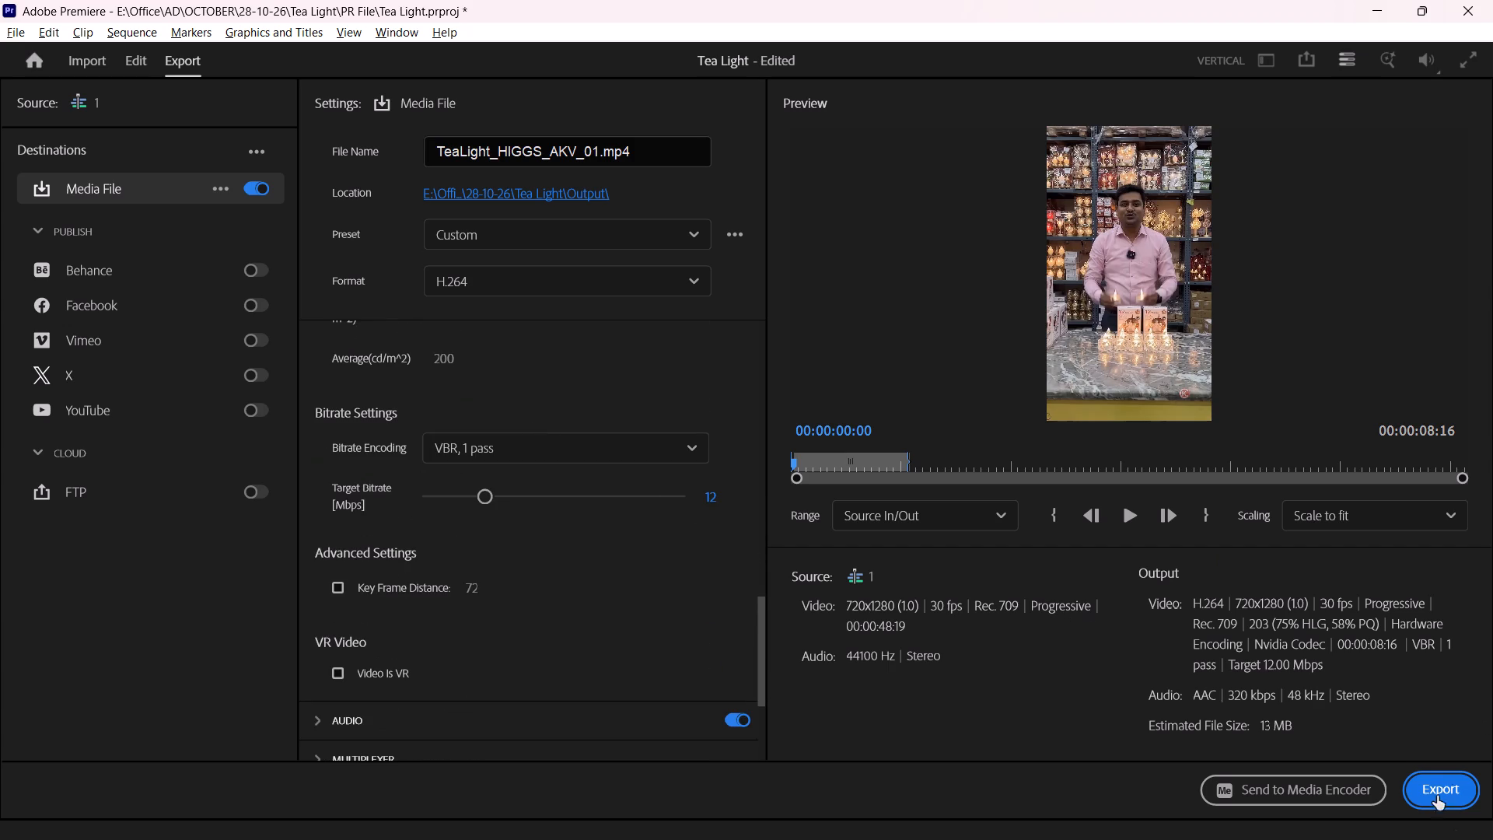
Export the first iteration and move the encoding progress window clear of the timeline.
click(1435, 798)
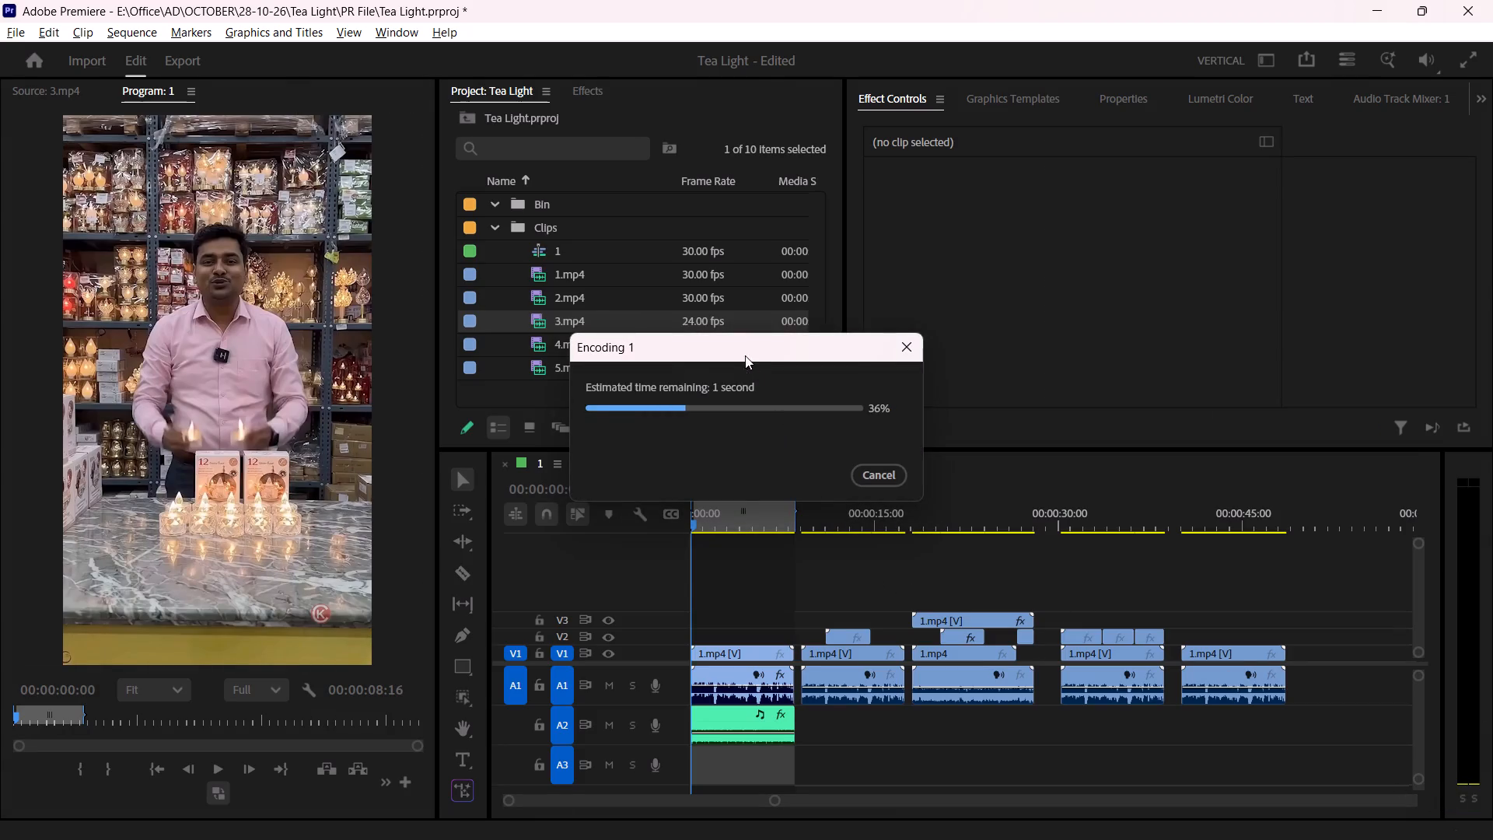
drag(745, 355, 1104, 226)
Move the sequence's marked in/out range from the first iteration onto the second iteration.
drag(743, 507, 834, 507)
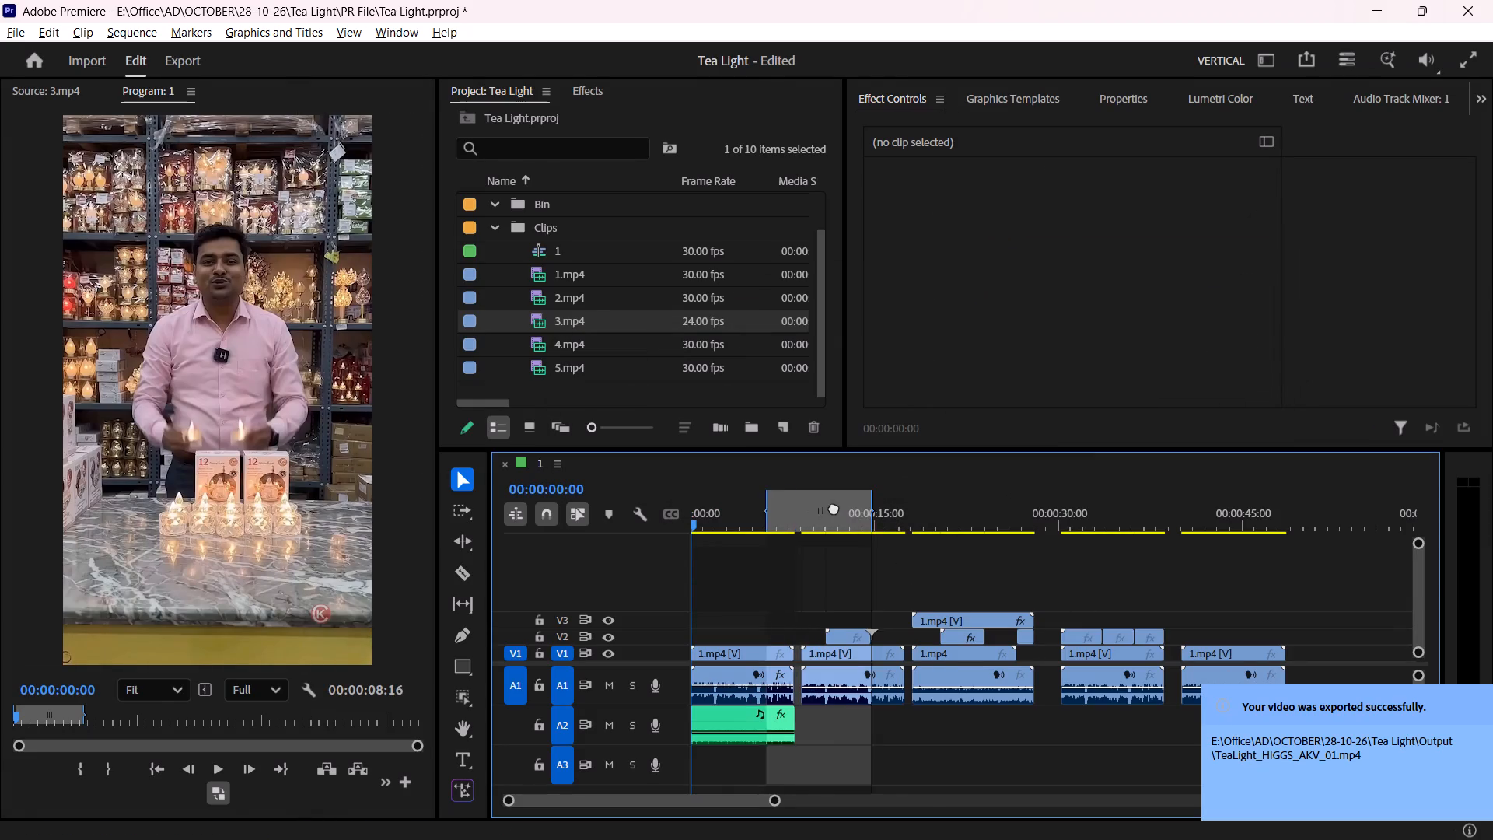
drag(834, 507, 854, 509)
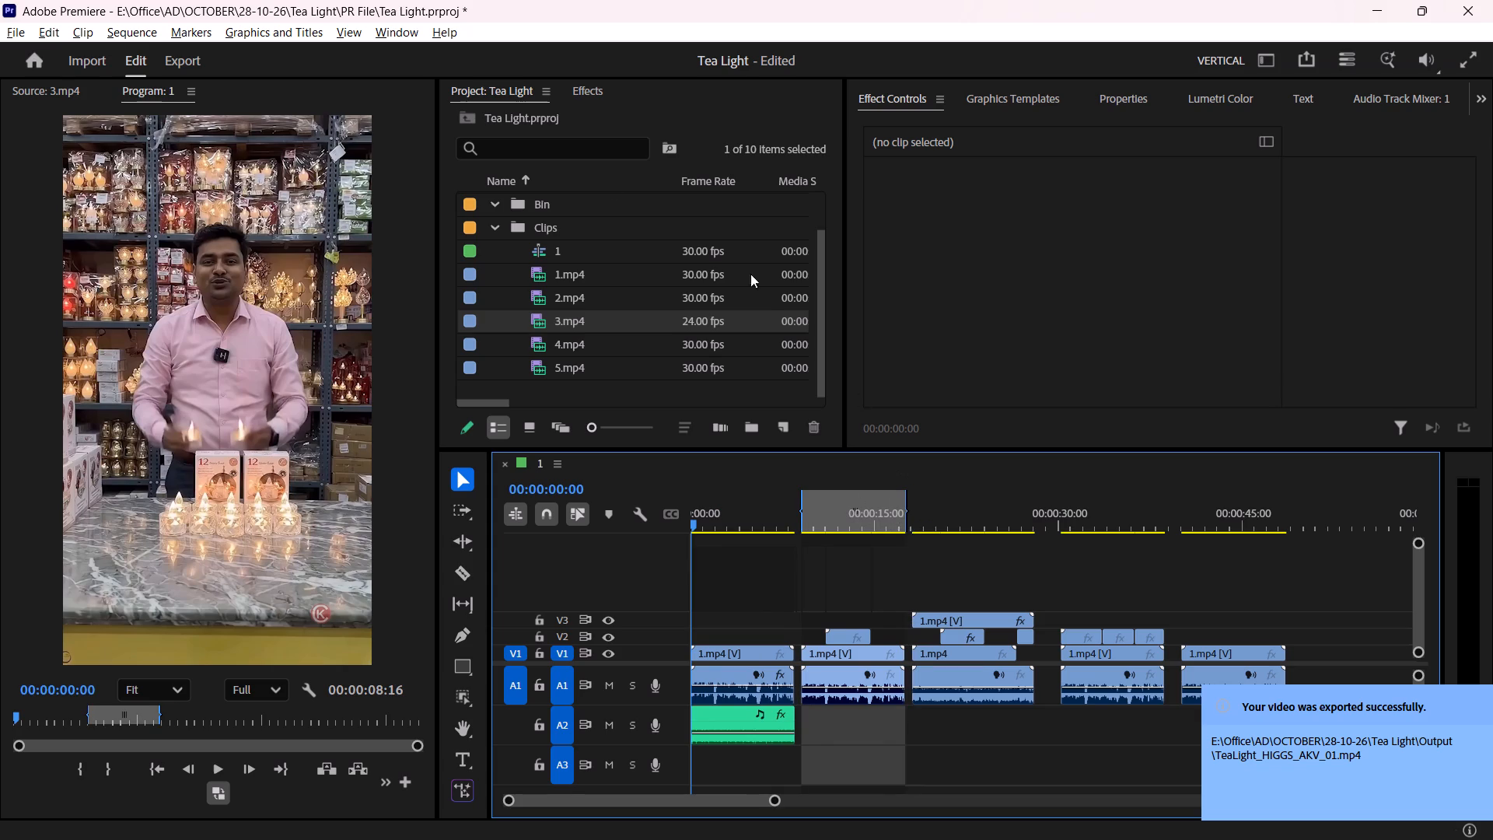
Export the second iteration as TeaLight_HIGGS_AKV_02, reusing the copied file name and keeping the same location and settings.
click(178, 60)
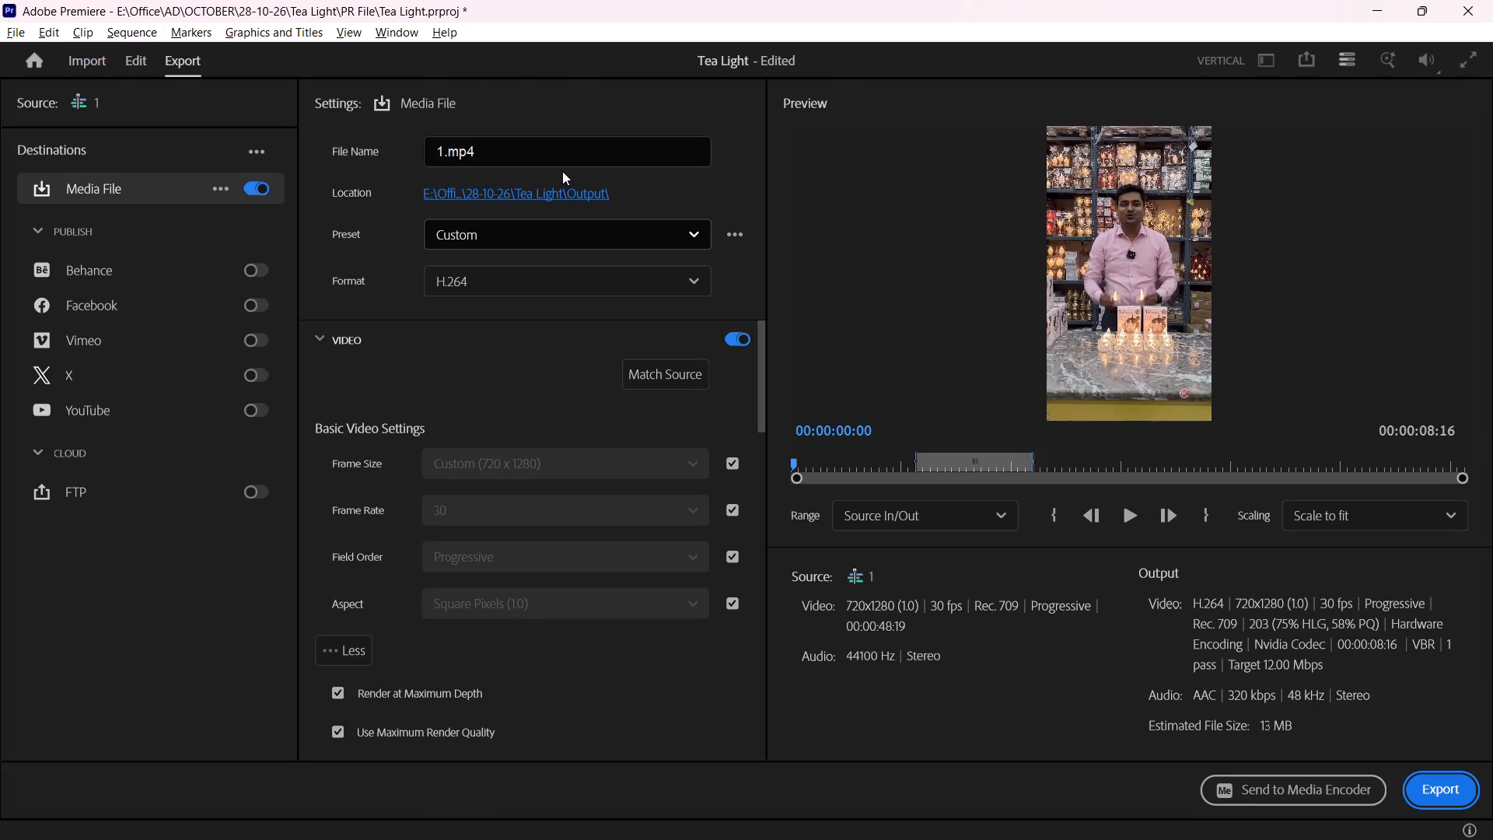
drag(540, 149, 389, 149)
key(ctrl+v)
key(BackSpace)
key(2)
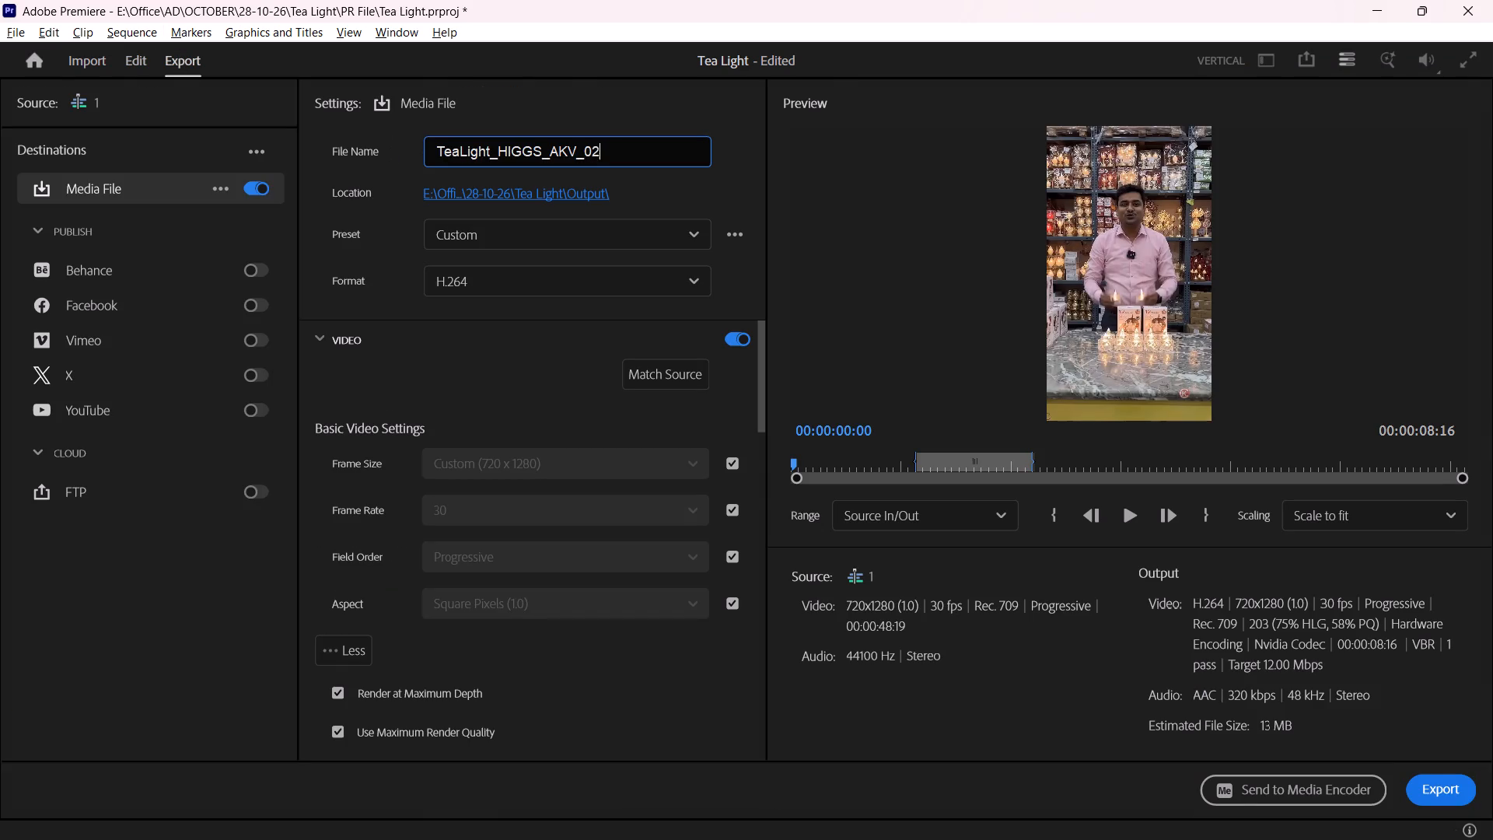
key(Return)
click(1448, 787)
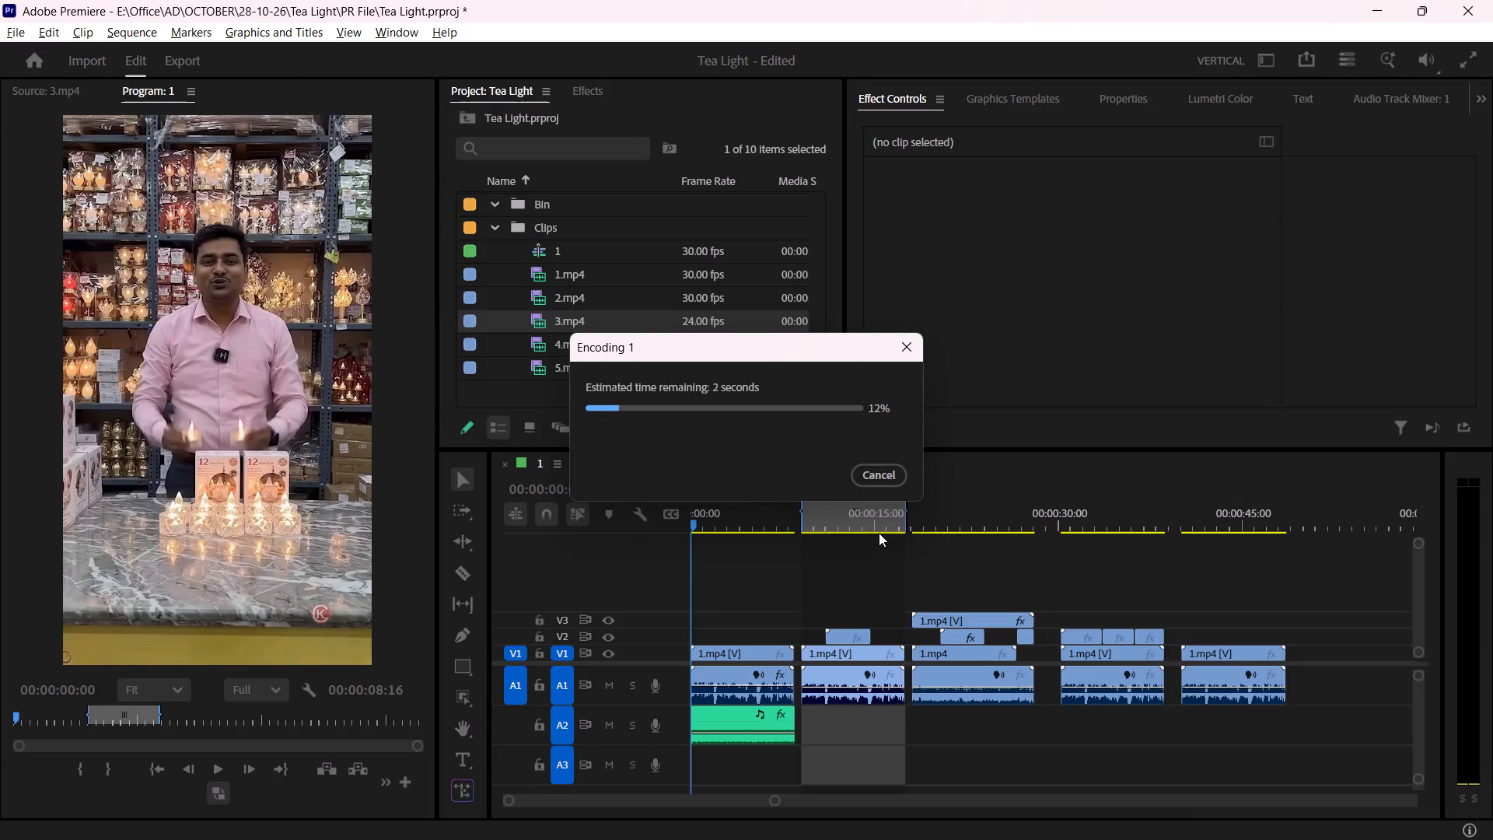
drag(778, 356, 1091, 196)
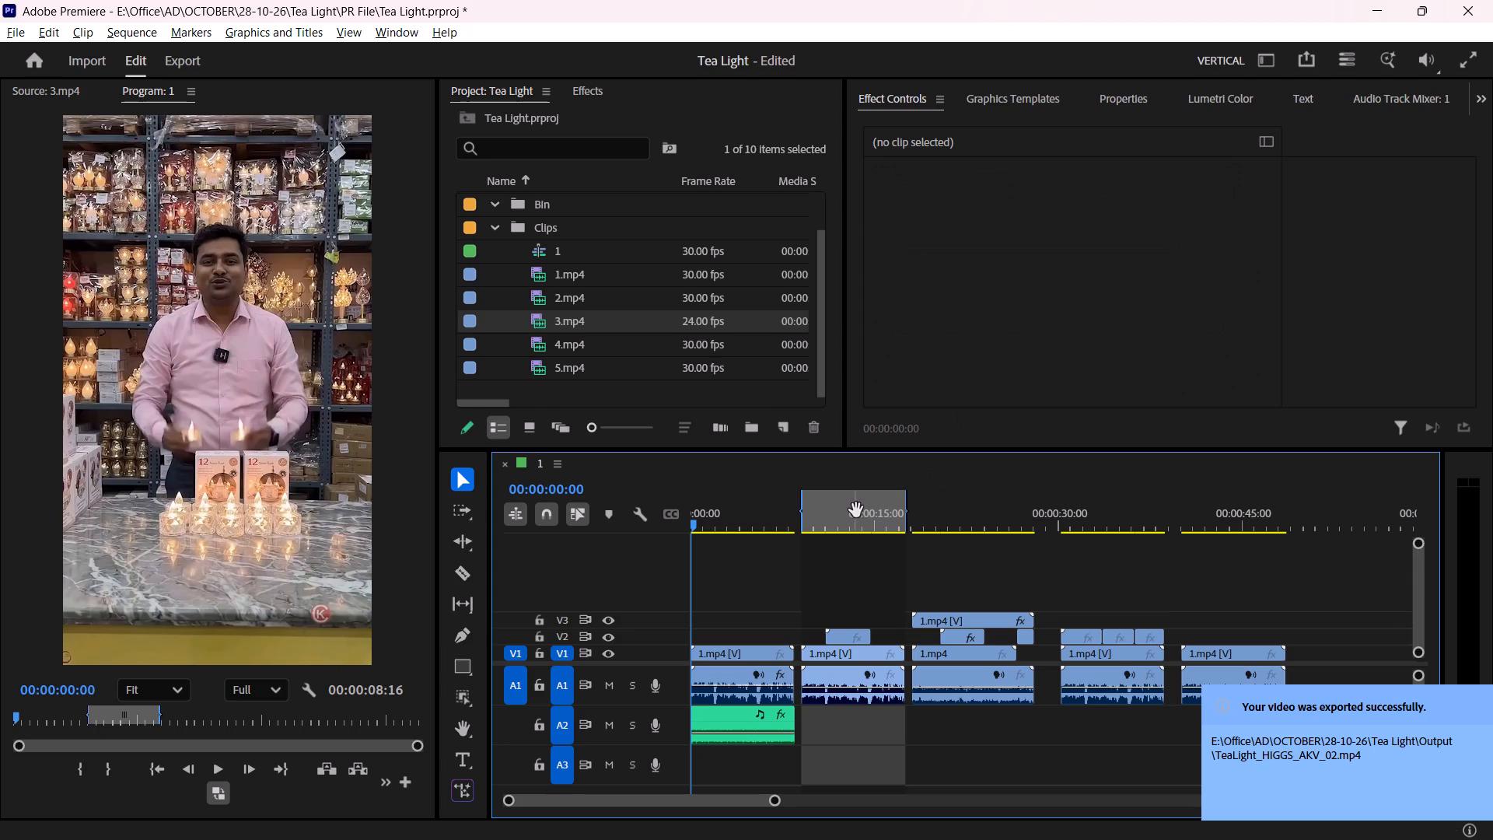
Move the sequence's marked in/out range onto the third iteration and extend its out point to the end of that iteration's clips.
drag(856, 510, 968, 504)
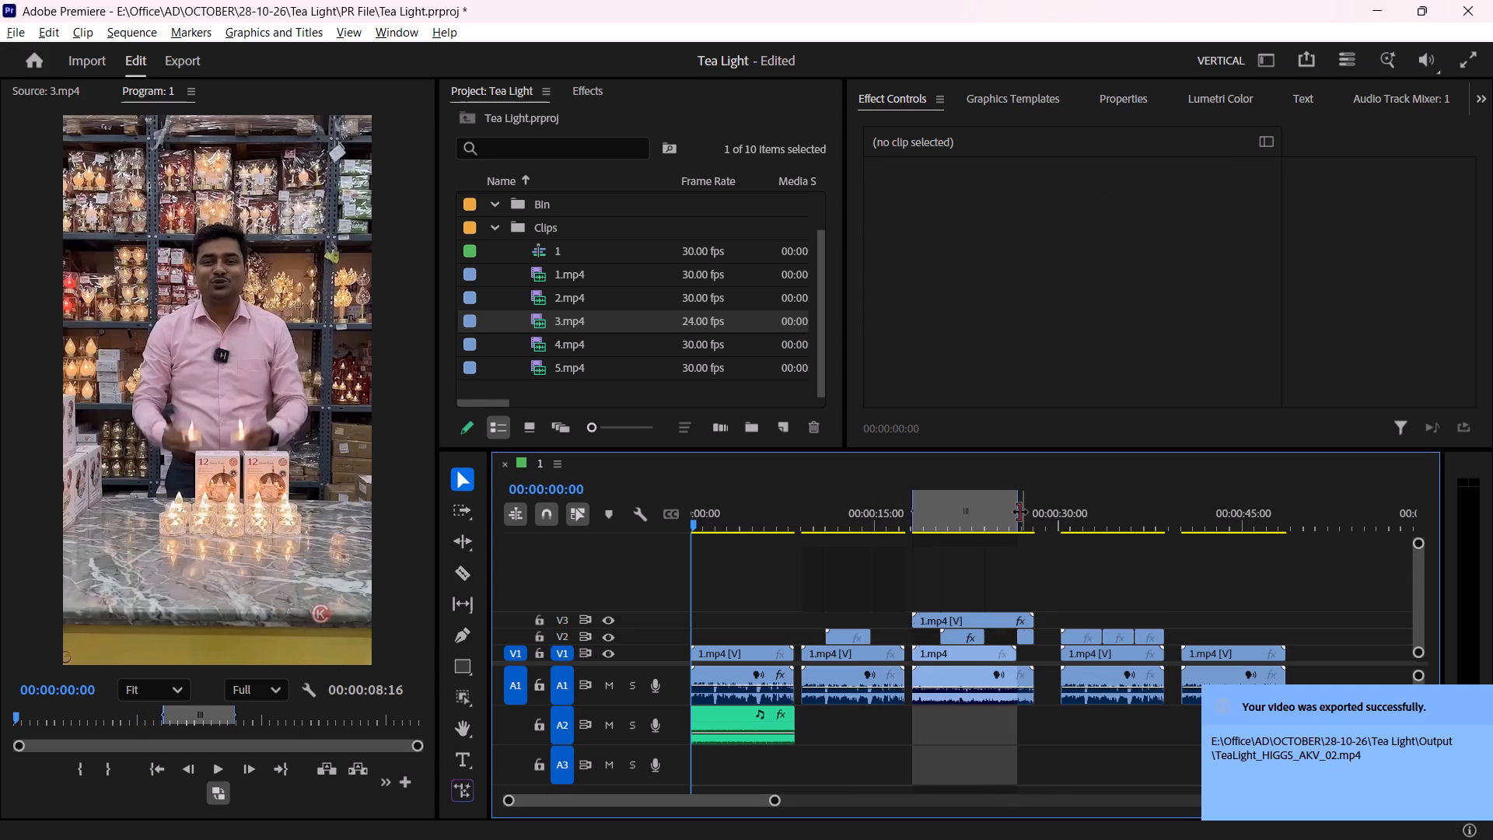
drag(1020, 512, 1036, 512)
click(913, 496)
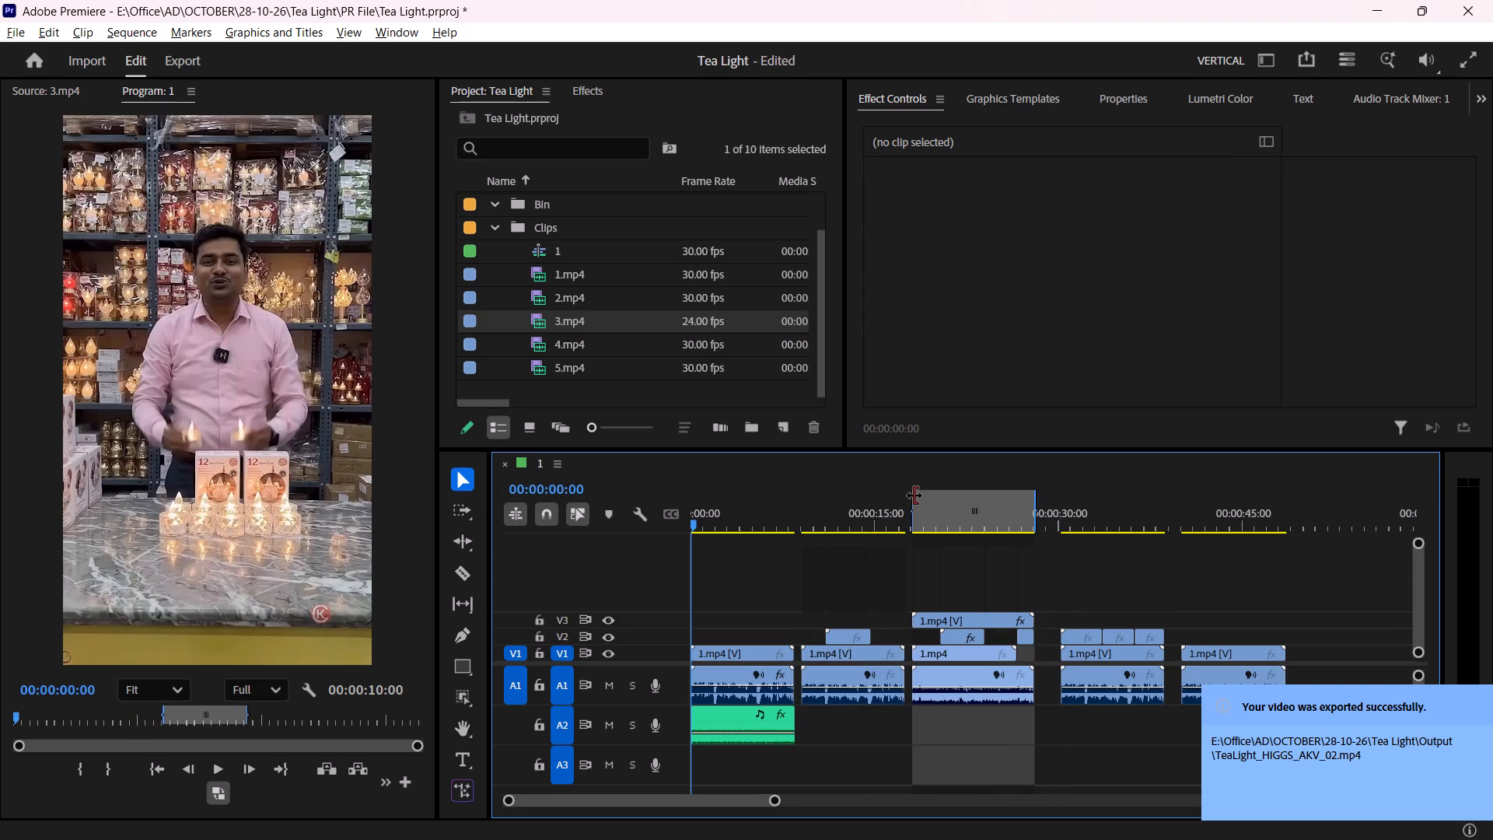
Export the third iteration as TeaLight_HIGGS_AKV_03, reusing the copied file name and keeping the Output location and settings.
click(191, 47)
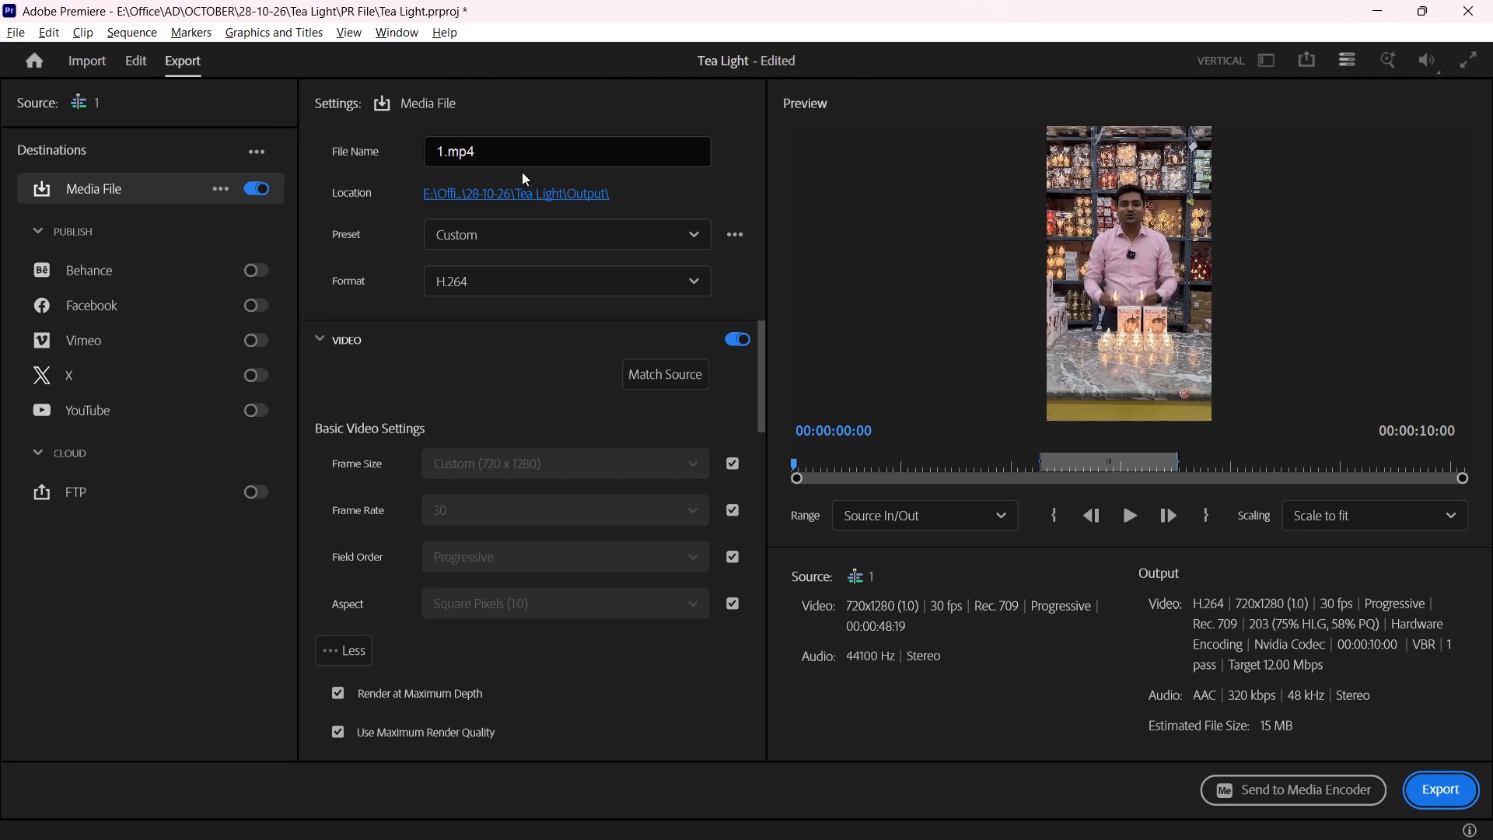
drag(505, 152, 379, 151)
key(ctrl+v)
key(BackSpace)
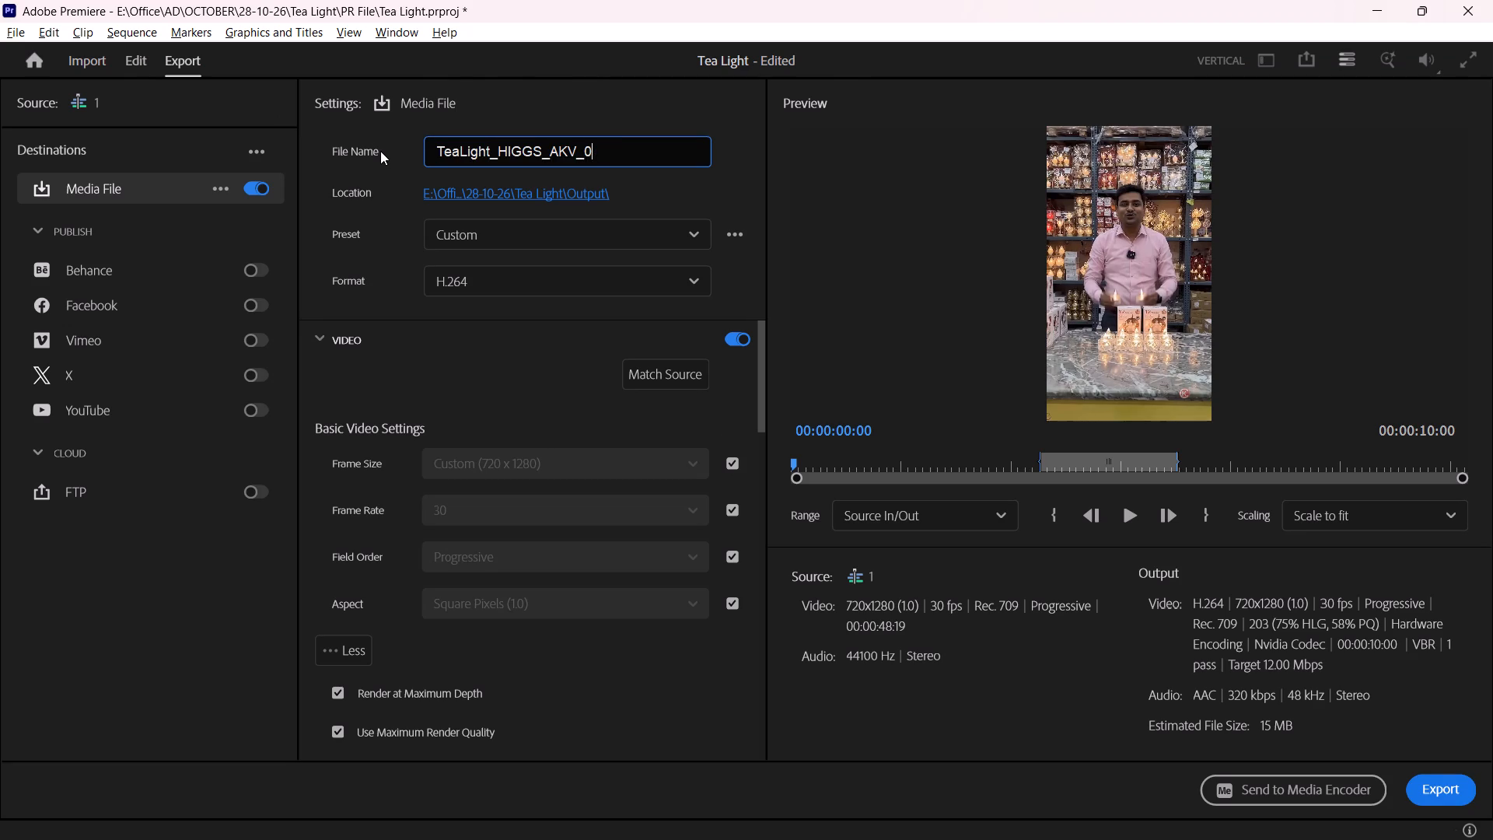
key(3)
key(Return)
click(1437, 807)
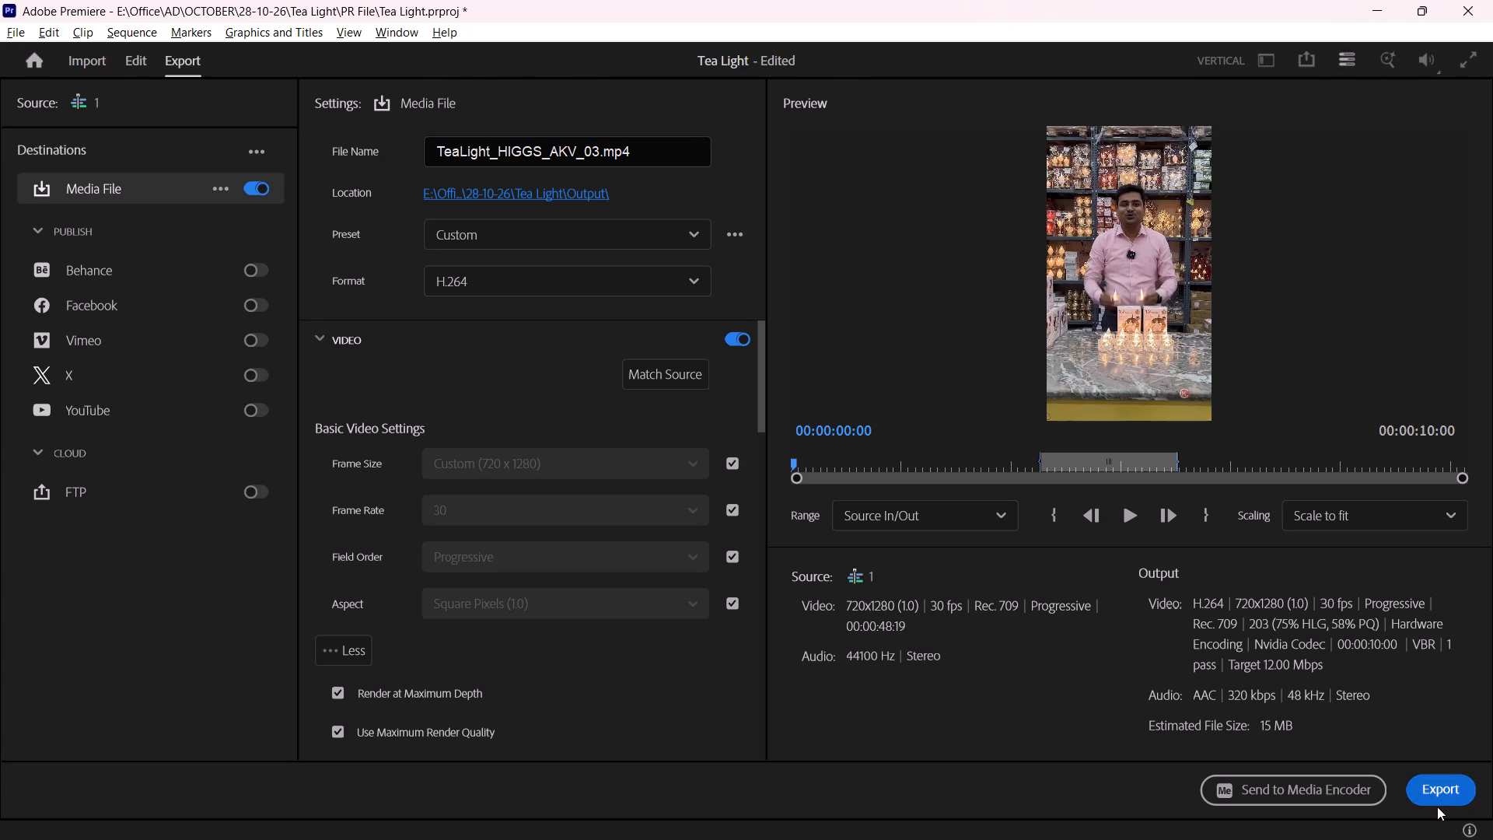
click(1437, 796)
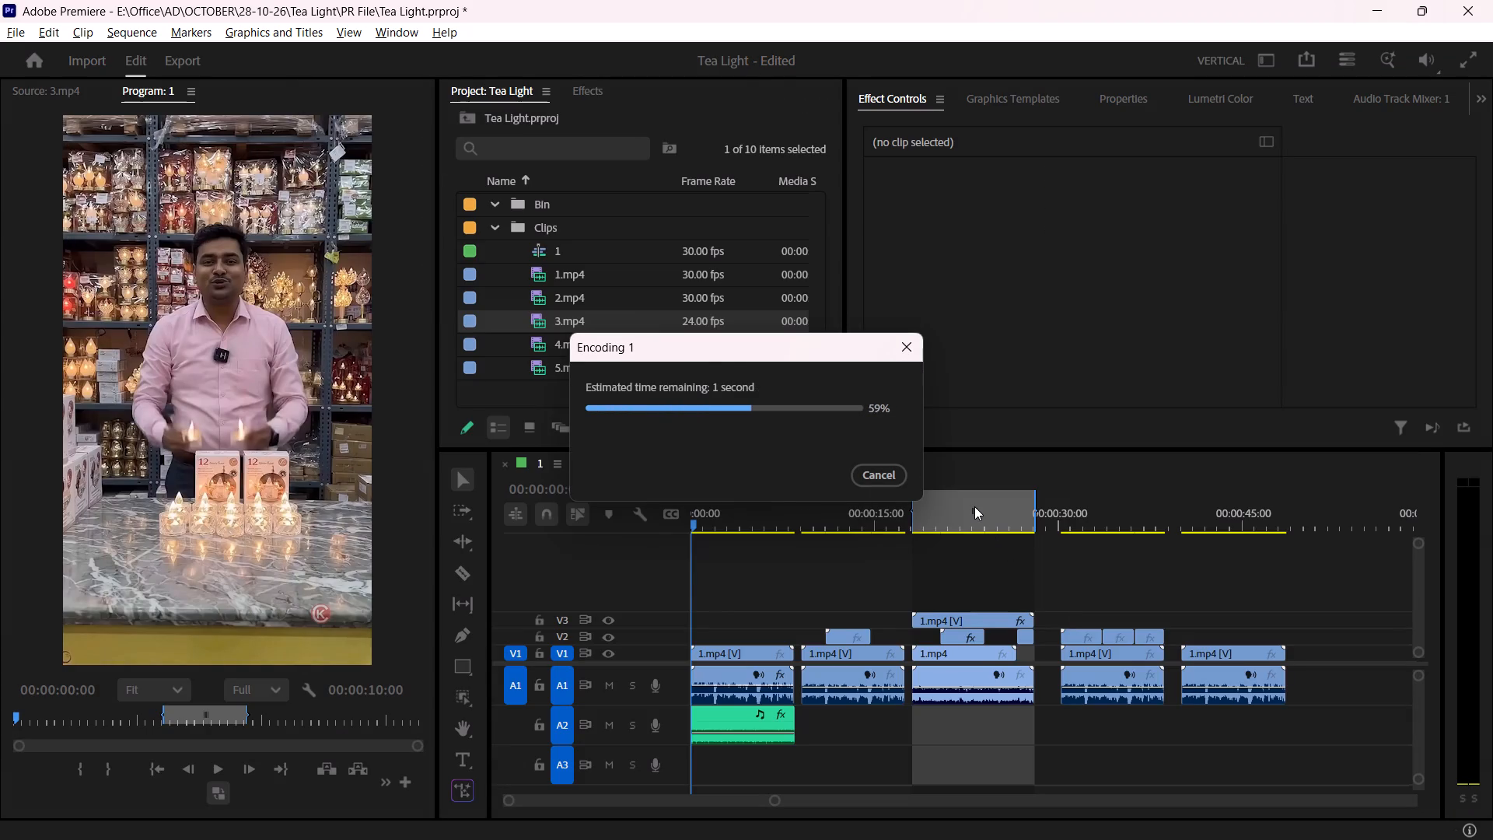
Move the marked in/out range onto the fourth iteration and shorten its out point to the end of that iteration's clips.
drag(973, 509, 1124, 527)
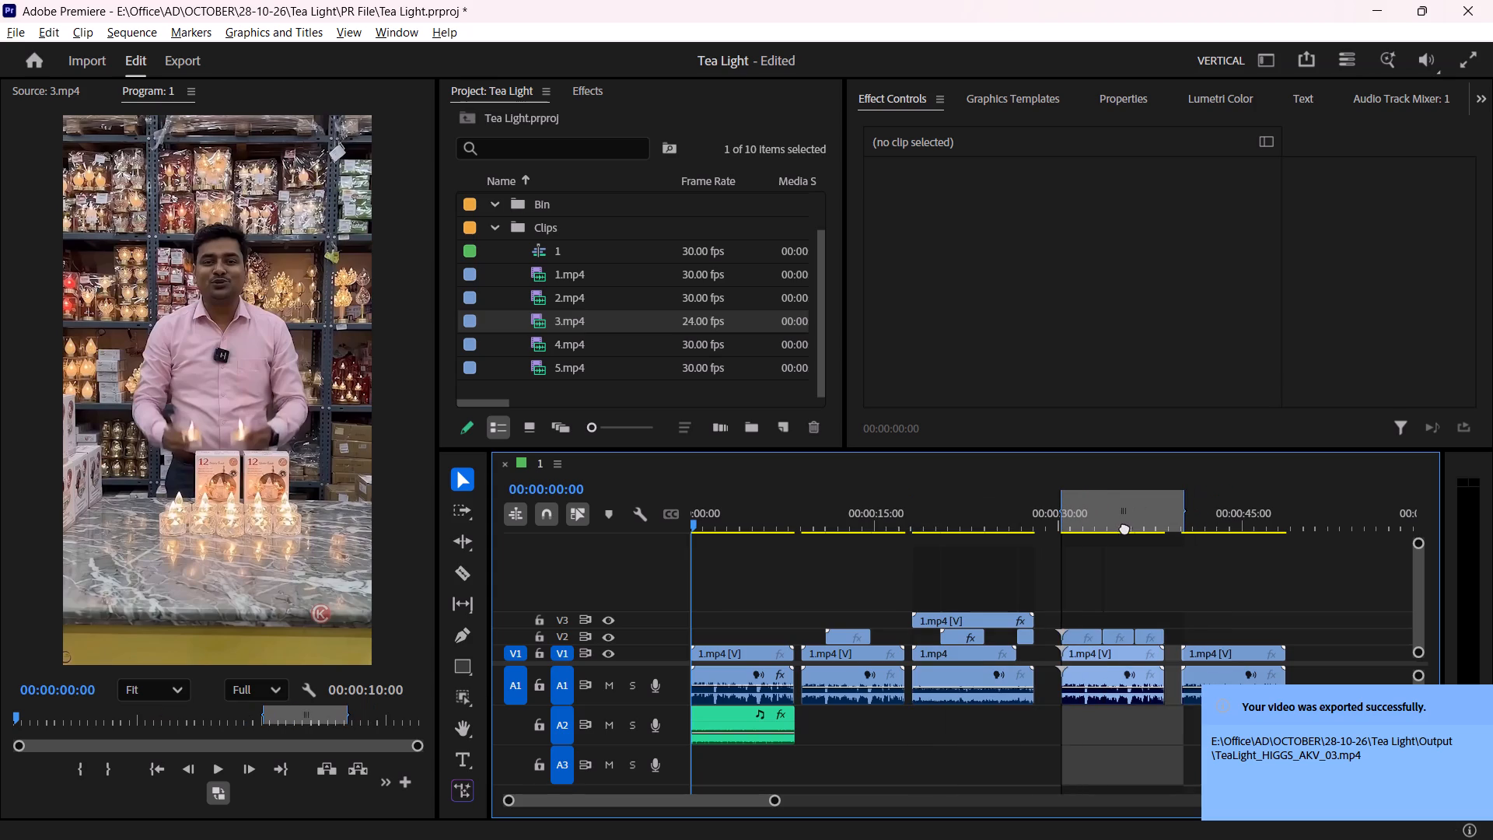
drag(1124, 527, 1124, 527)
drag(1187, 510, 1168, 516)
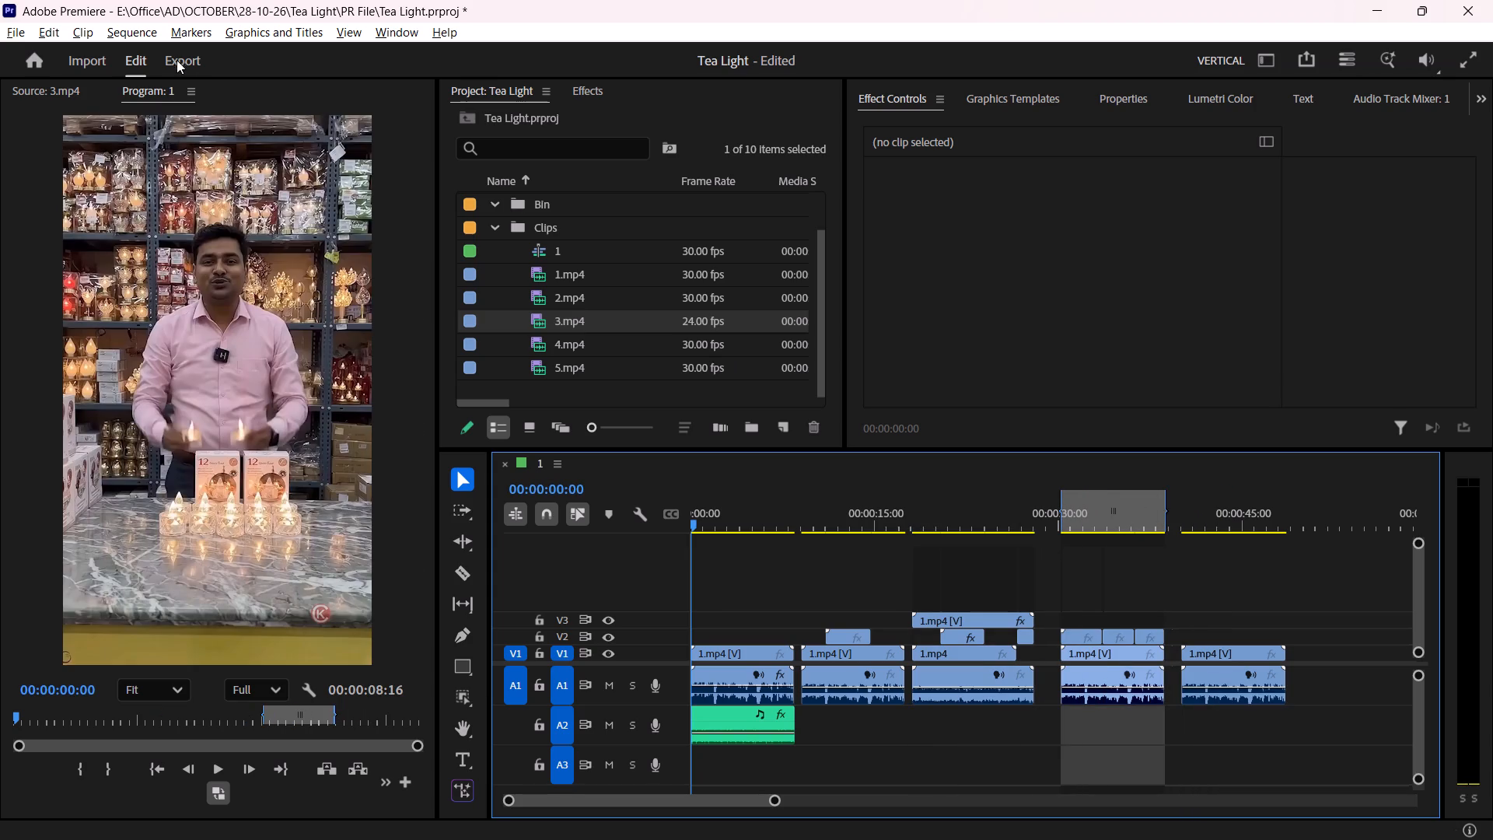
Export the fourth iteration to the Output folder with the file name NC, keeping the same settings.
click(174, 58)
drag(519, 149, 396, 149)
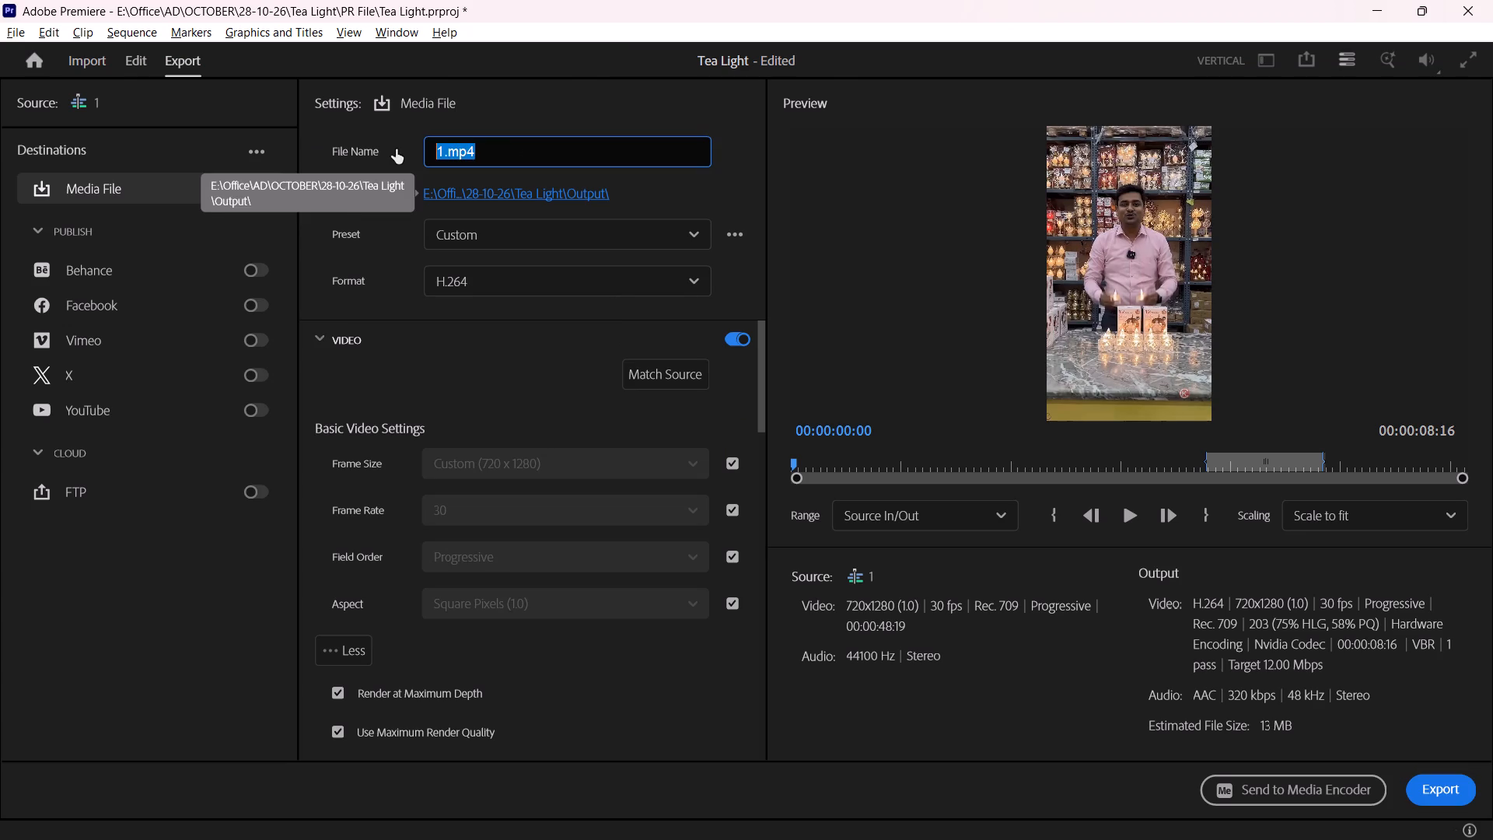
key(BackSpace)
text(nc)
key(BackSpace)
key(BackSpace)
key(BackSpace)
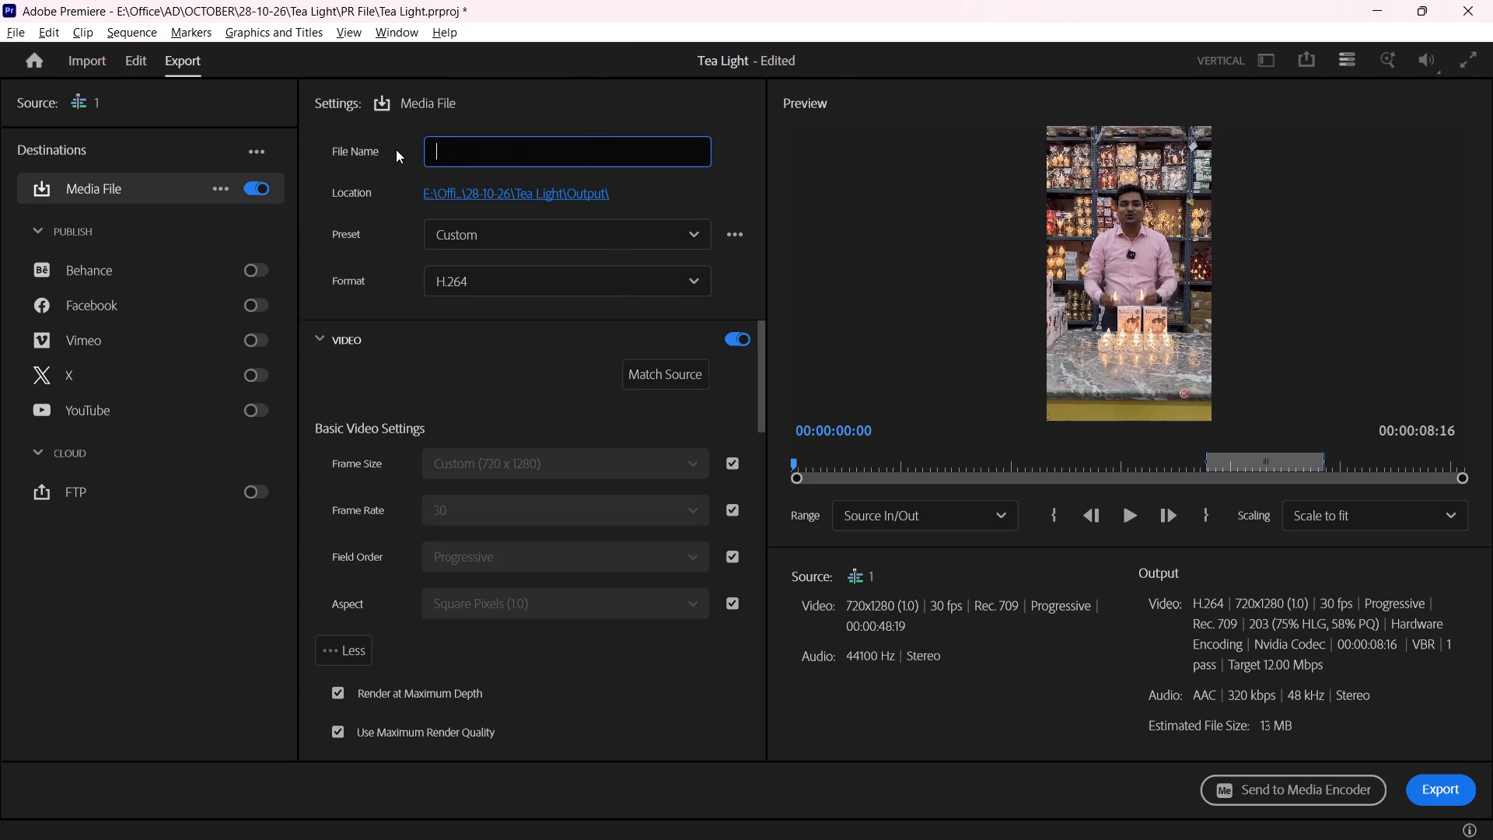
key(BackSpace)
text(NC)
click(1456, 789)
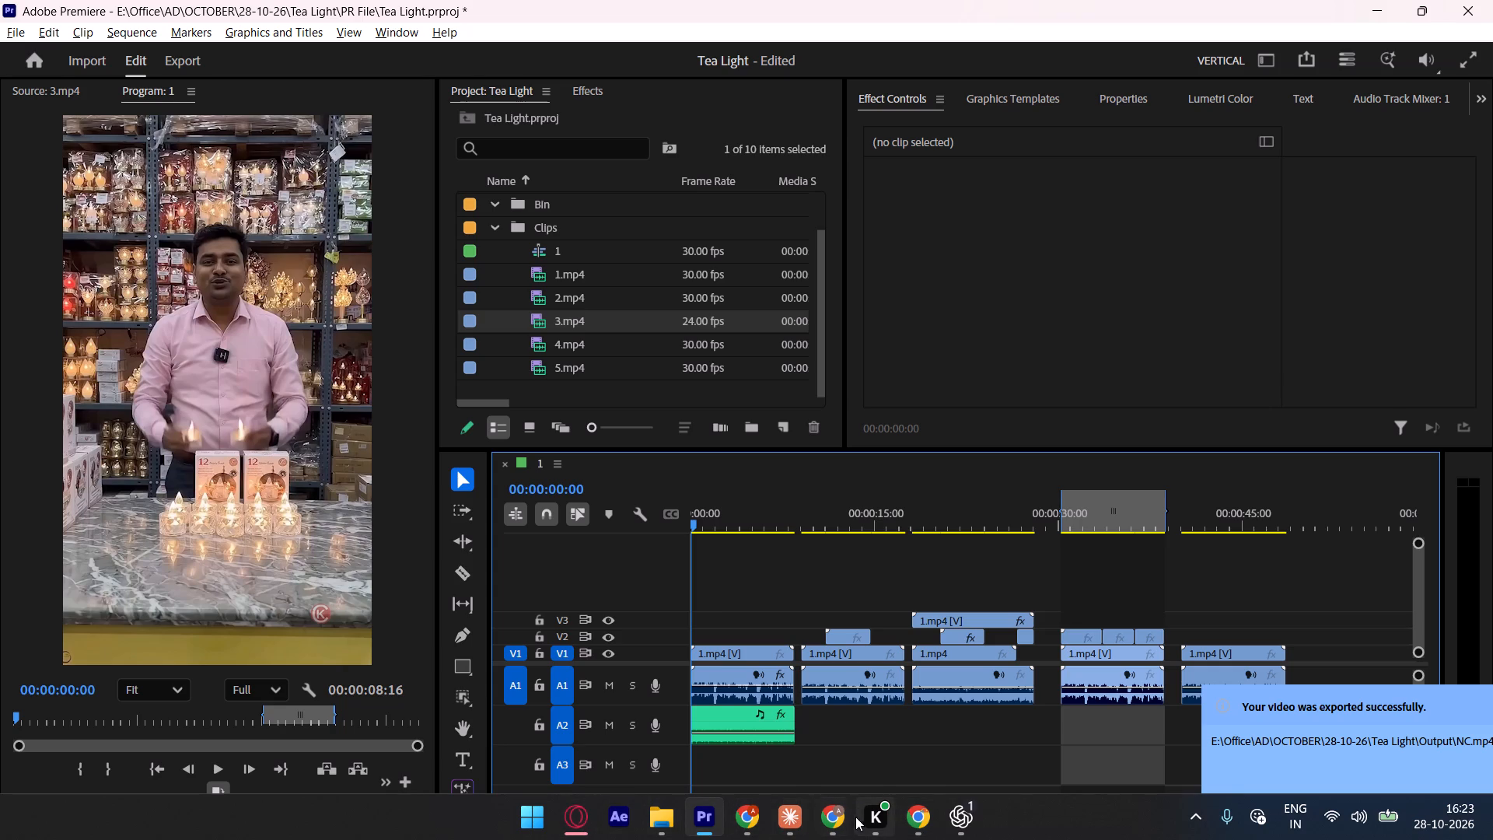
Switch to the VEED project in Chrome and start auto-subtitling the video in Hindi (Hinglish).
click(919, 826)
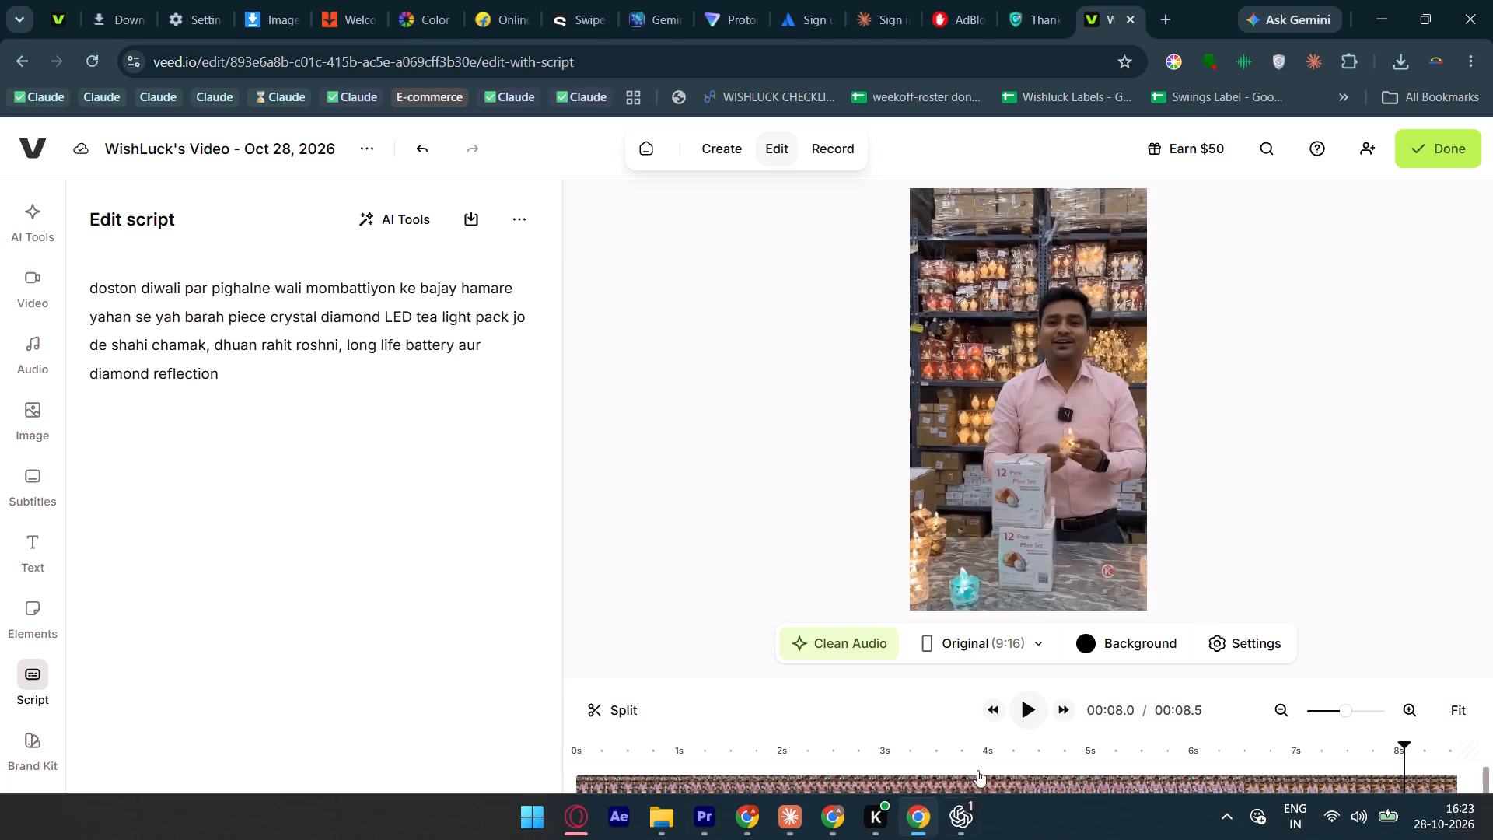
click(29, 504)
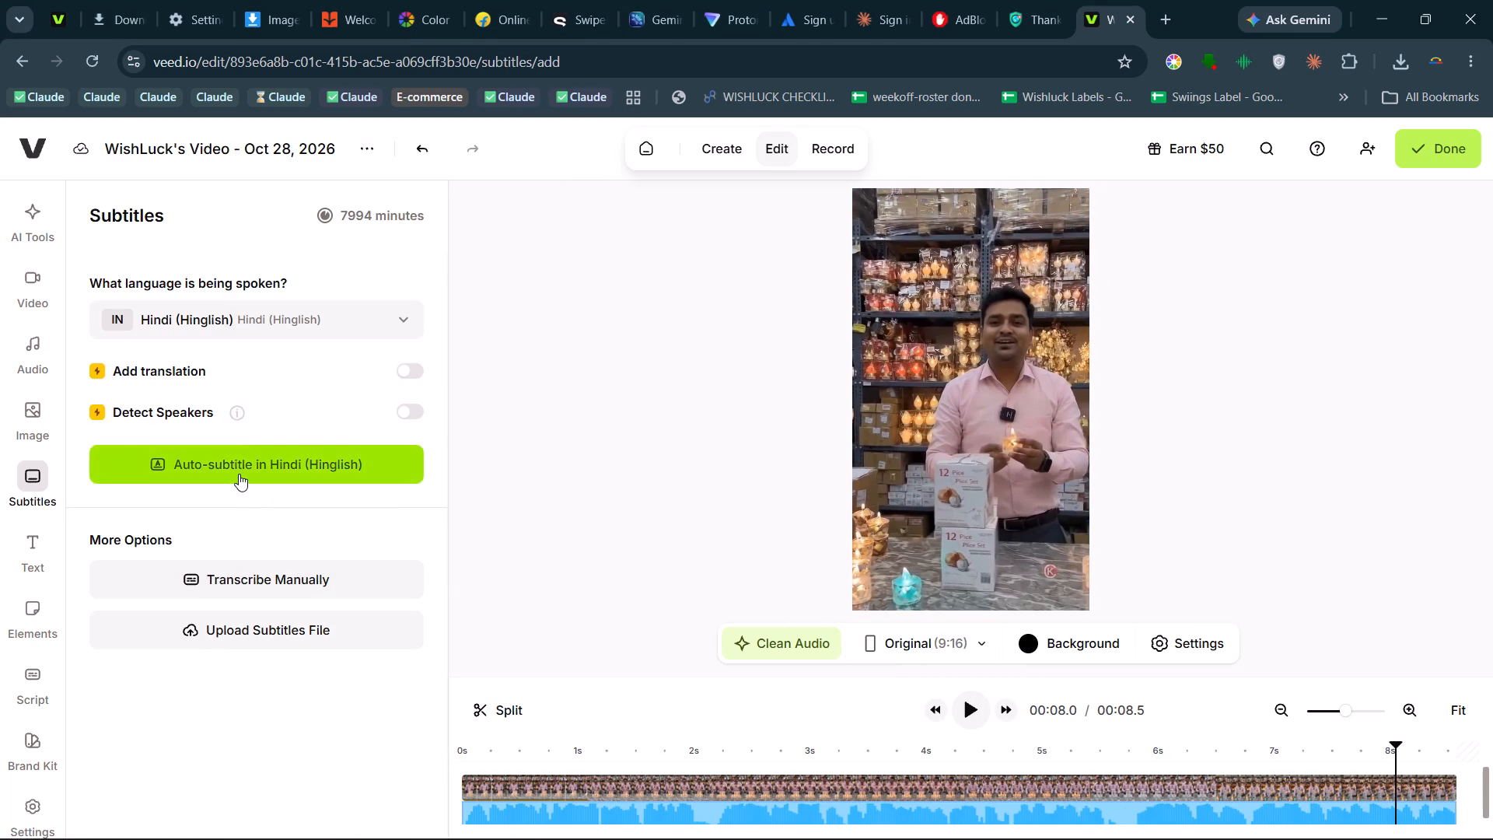
click(239, 474)
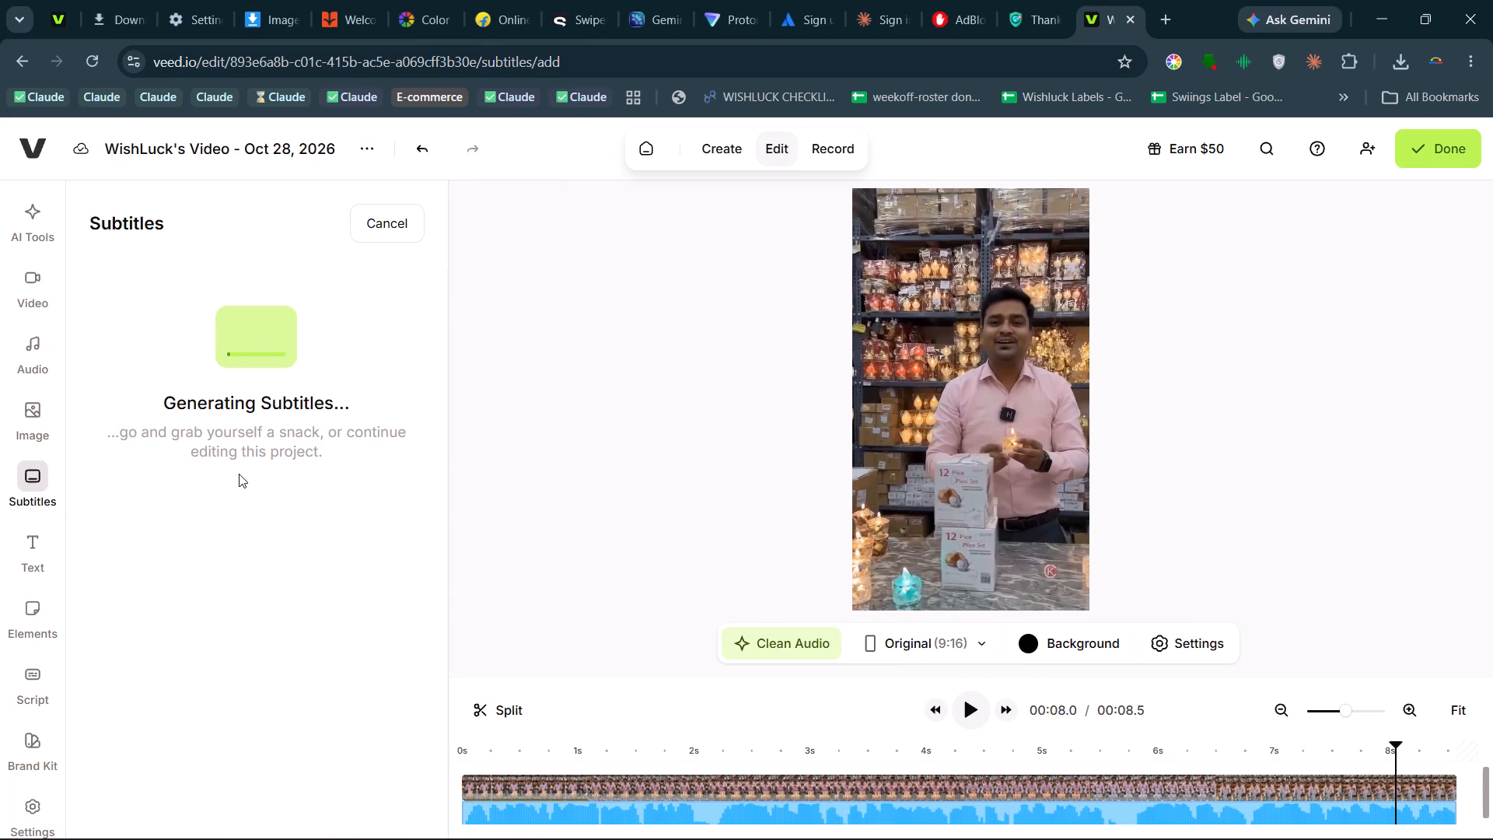
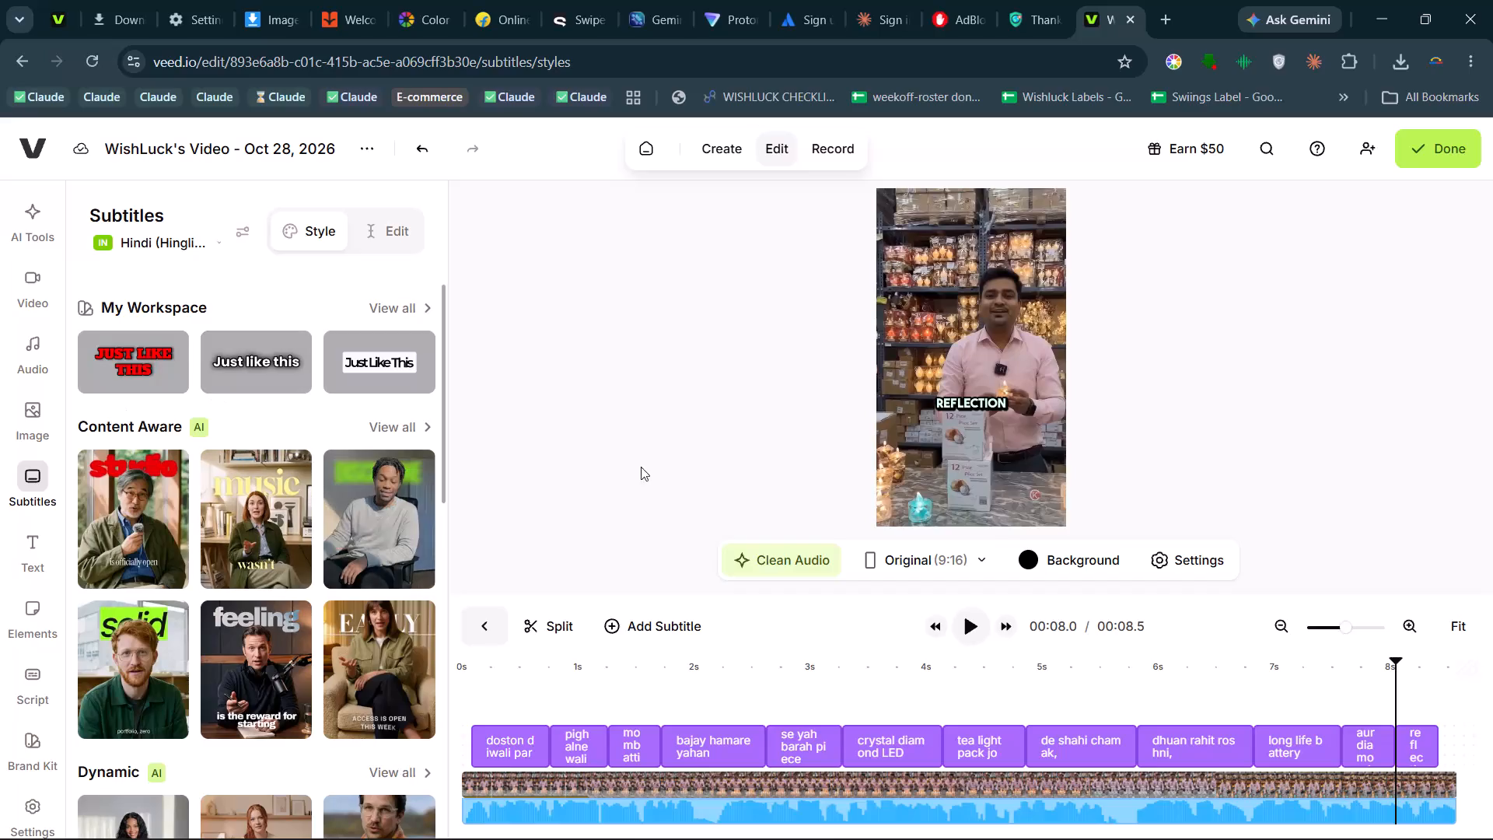
Set the subtitle font size to 48 px.
click(979, 407)
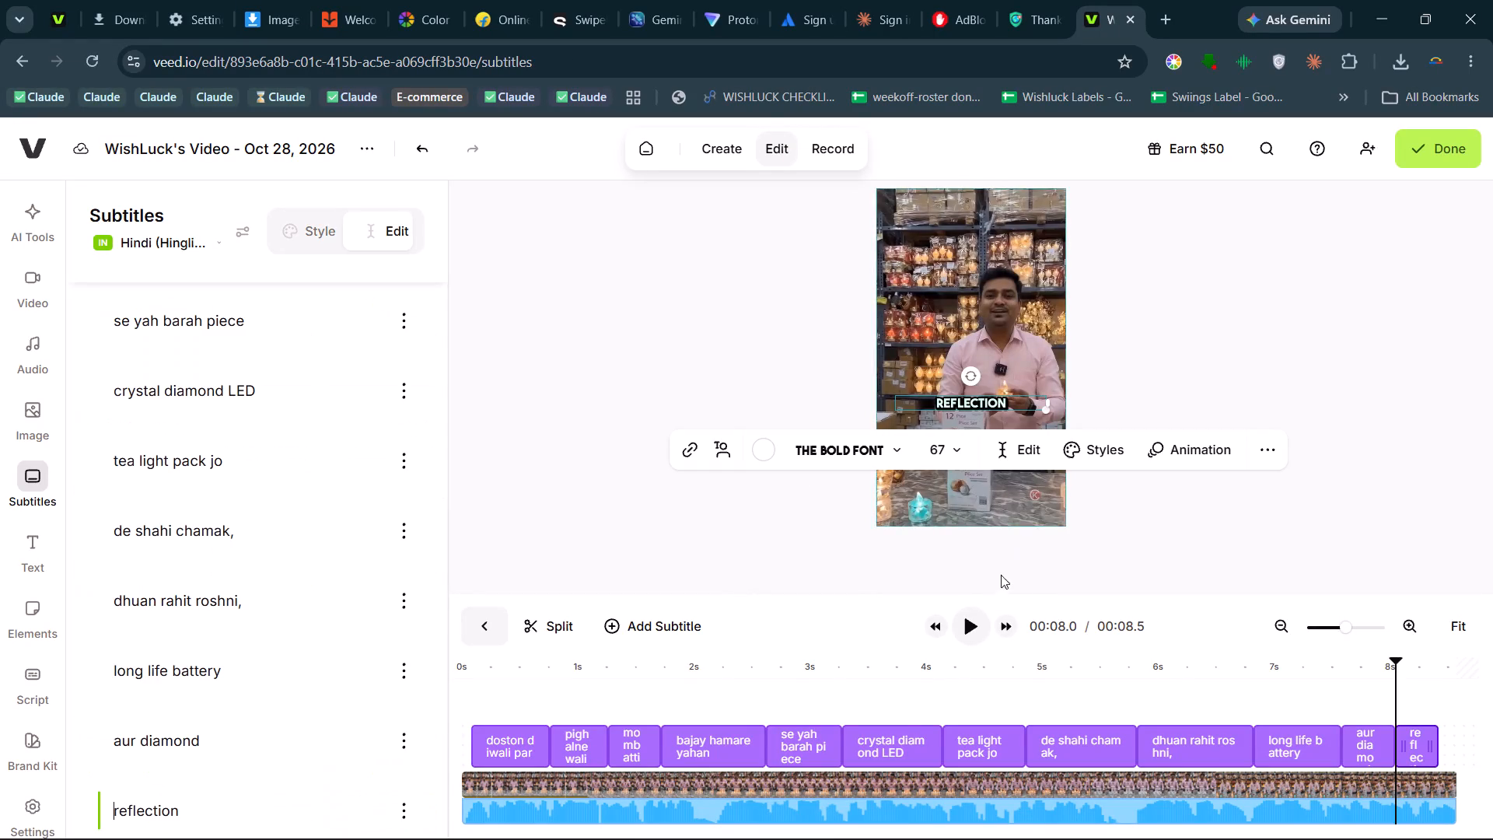
click(953, 450)
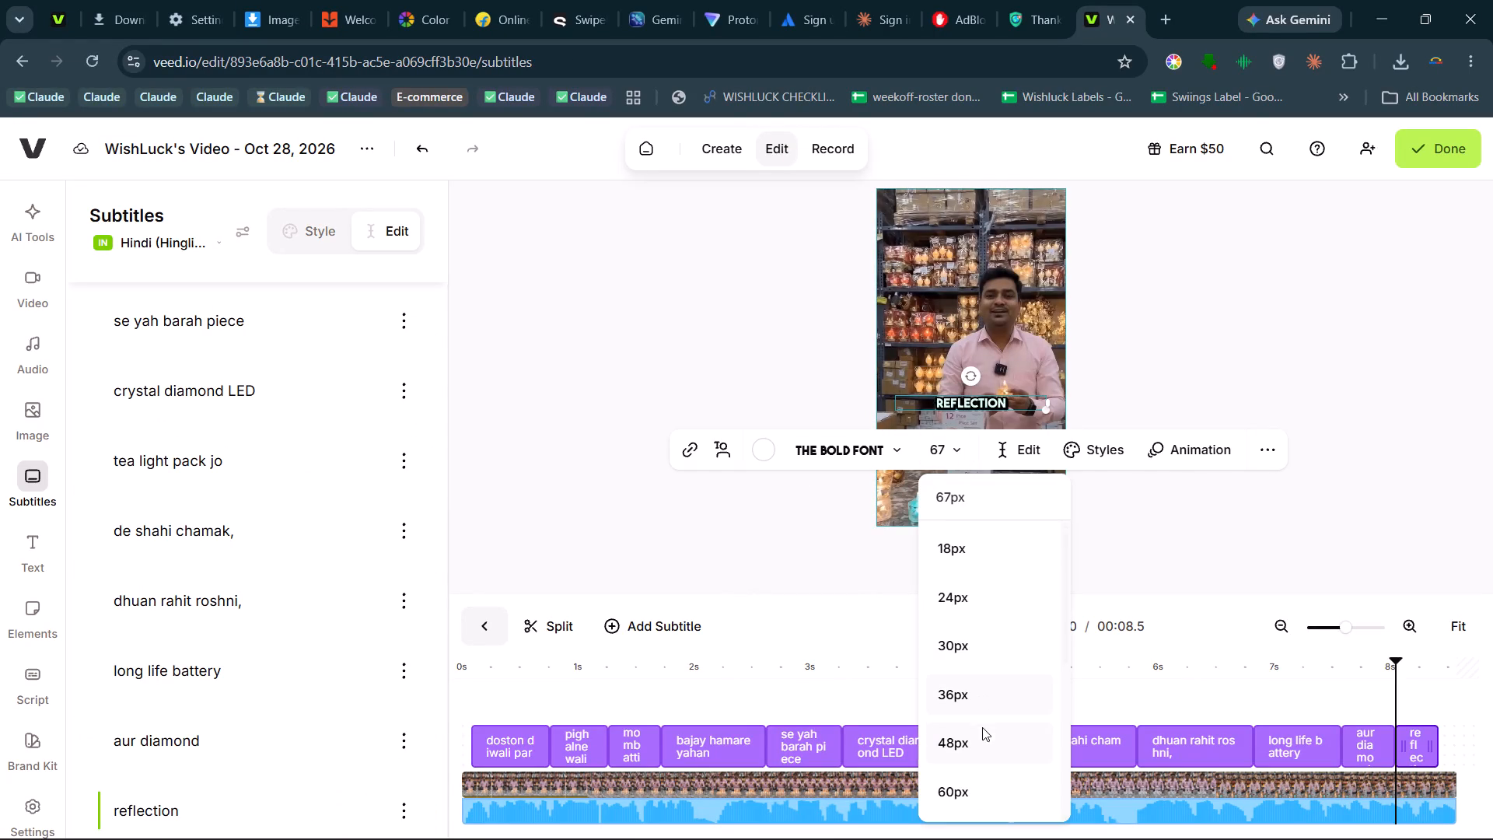
click(981, 733)
click(1140, 513)
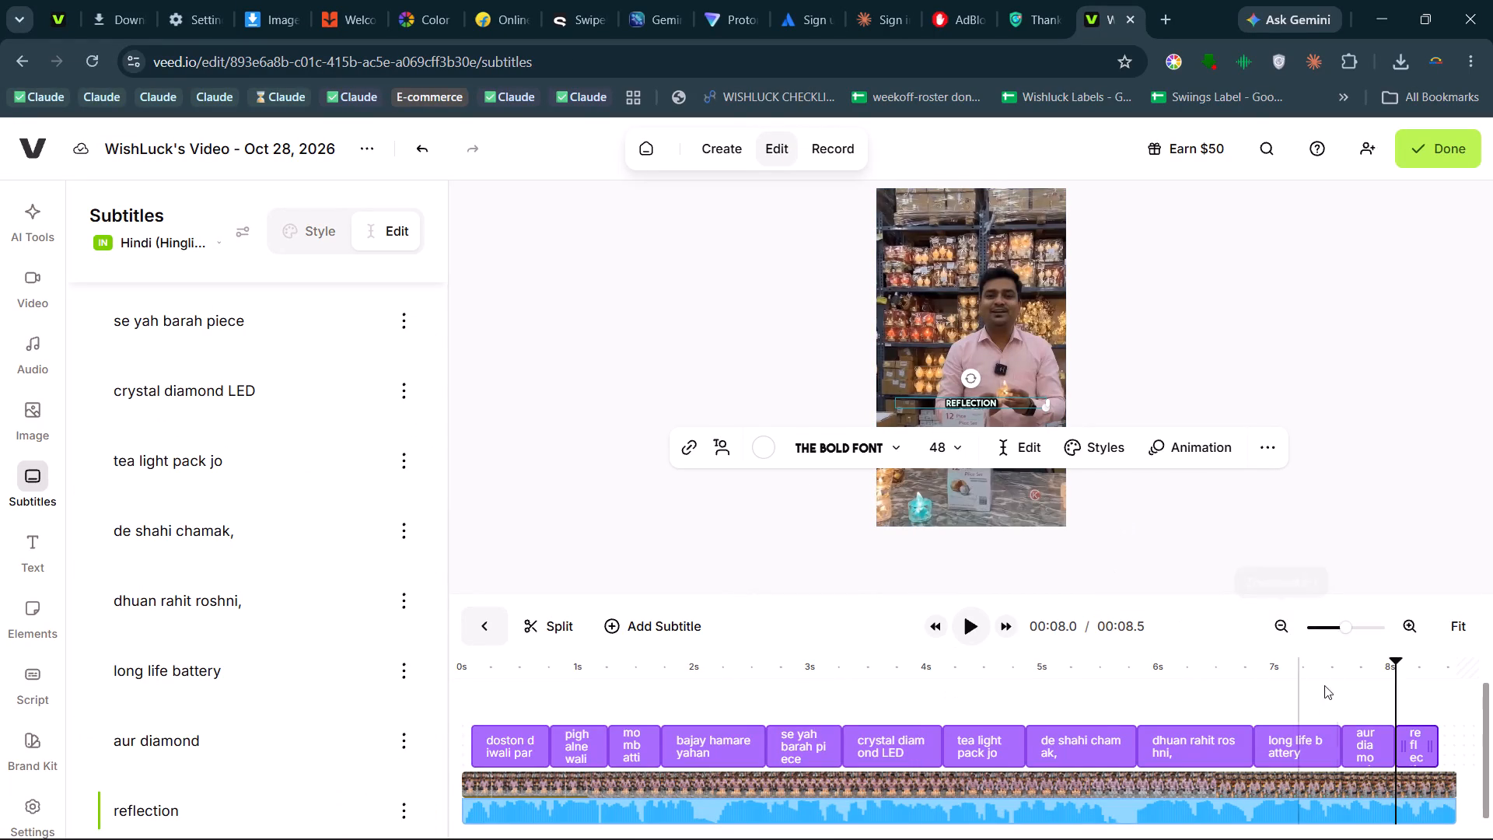
Move the subtitles slightly higher in the frame, staying horizontally centred, and preview them in the opening seconds of the video.
drag(1395, 663, 417, 684)
key(space)
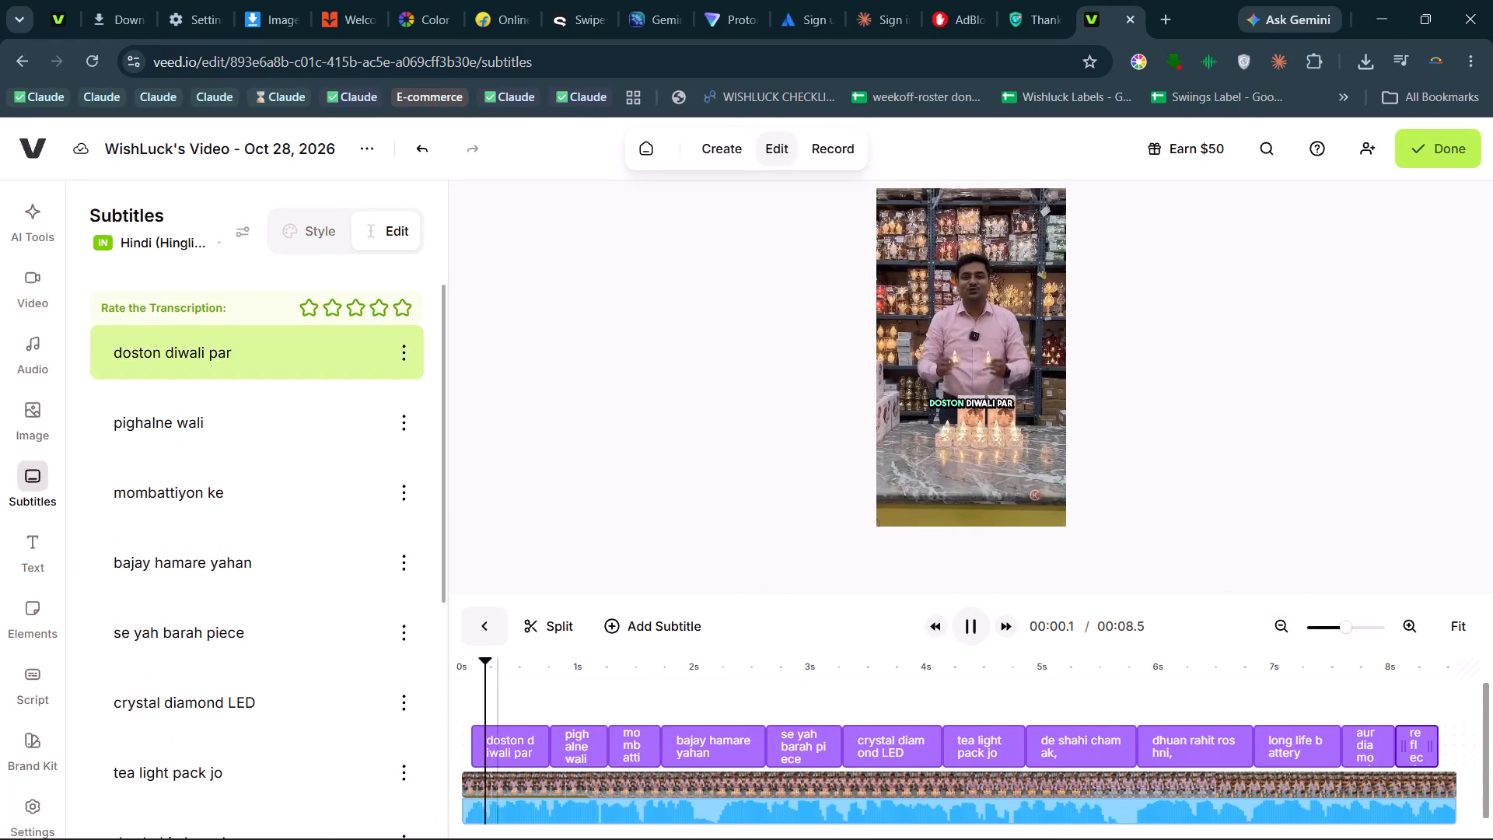
key(space)
drag(989, 402, 989, 398)
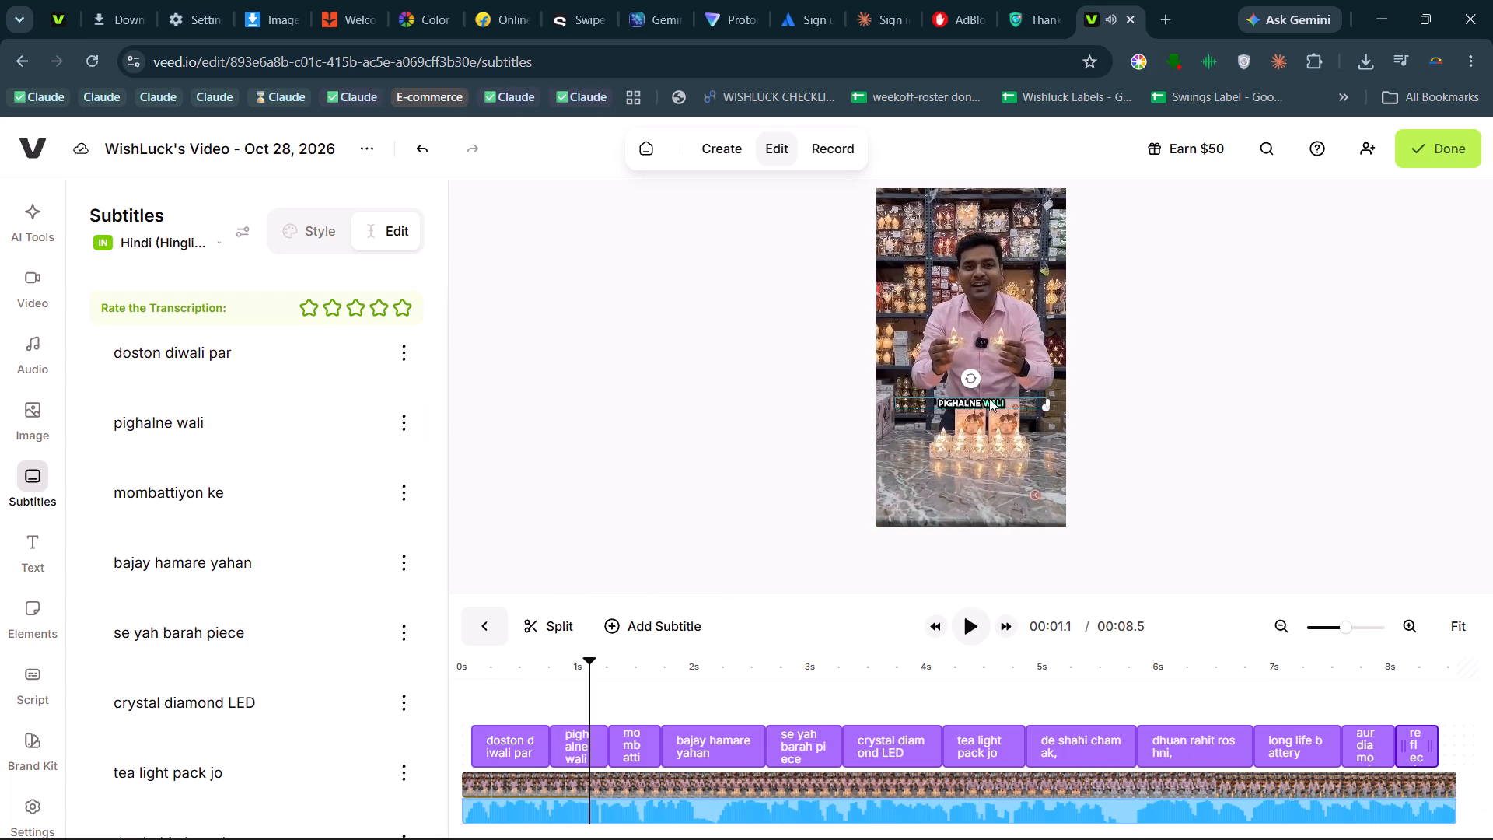
drag(989, 398, 990, 385)
click(1210, 510)
key(space)
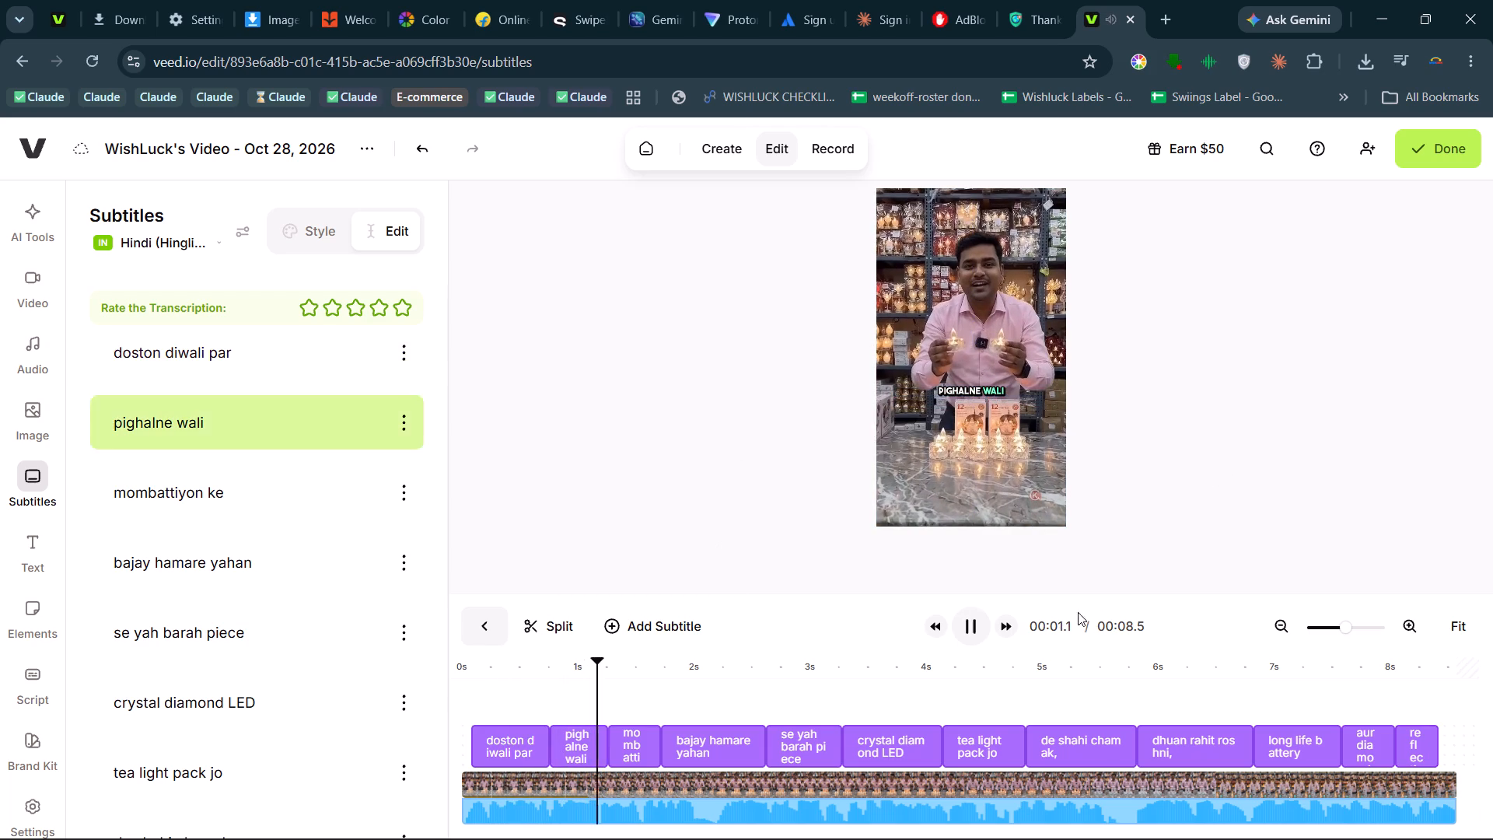
key(space)
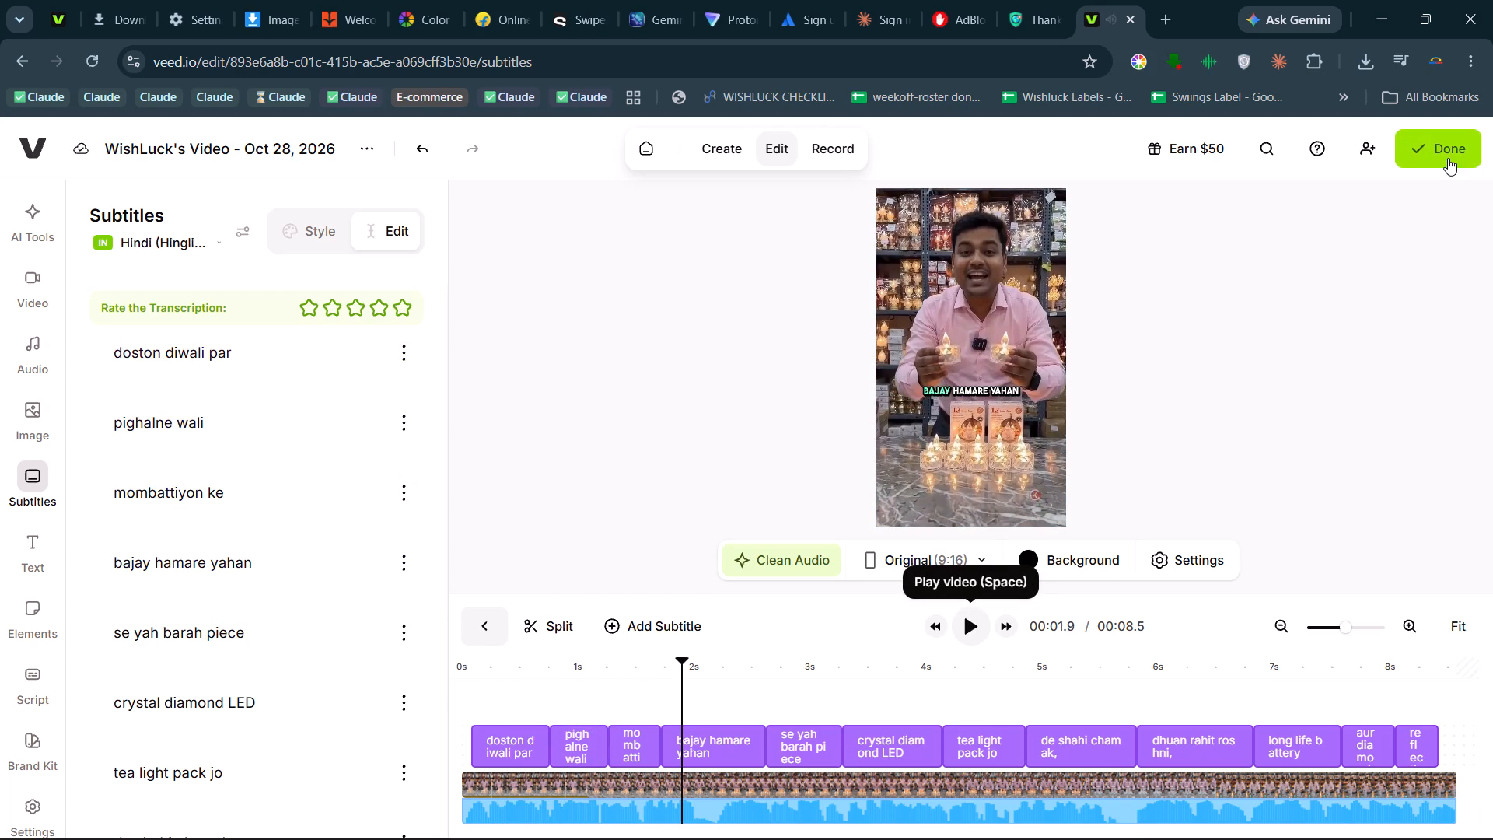
Render the subtitled video and download it as MP4 to the Tea Light Output folder with the file name TeaLight_HIGGS_AKV_05.
click(1418, 139)
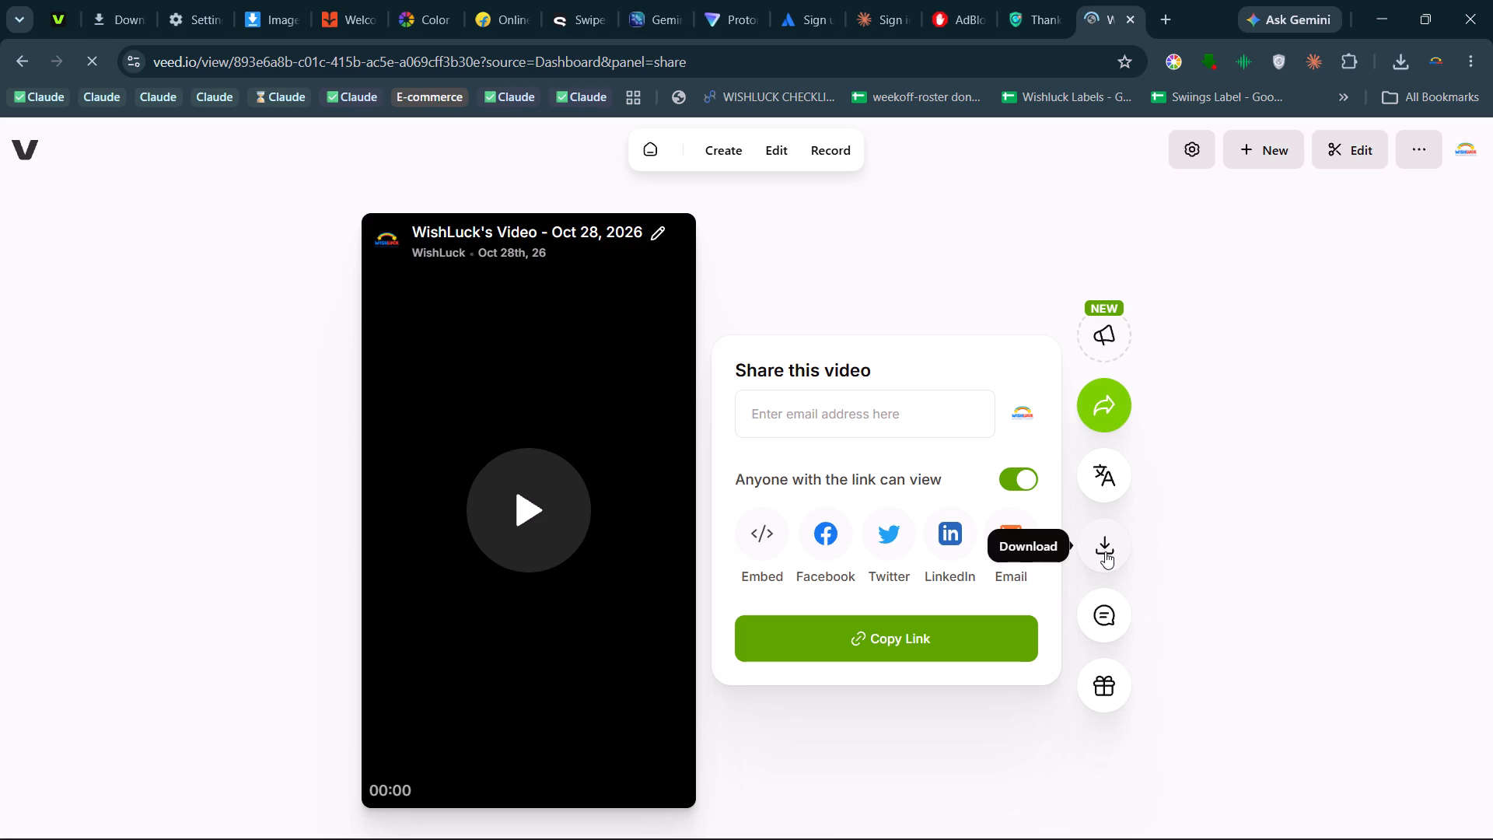
click(1105, 551)
click(767, 547)
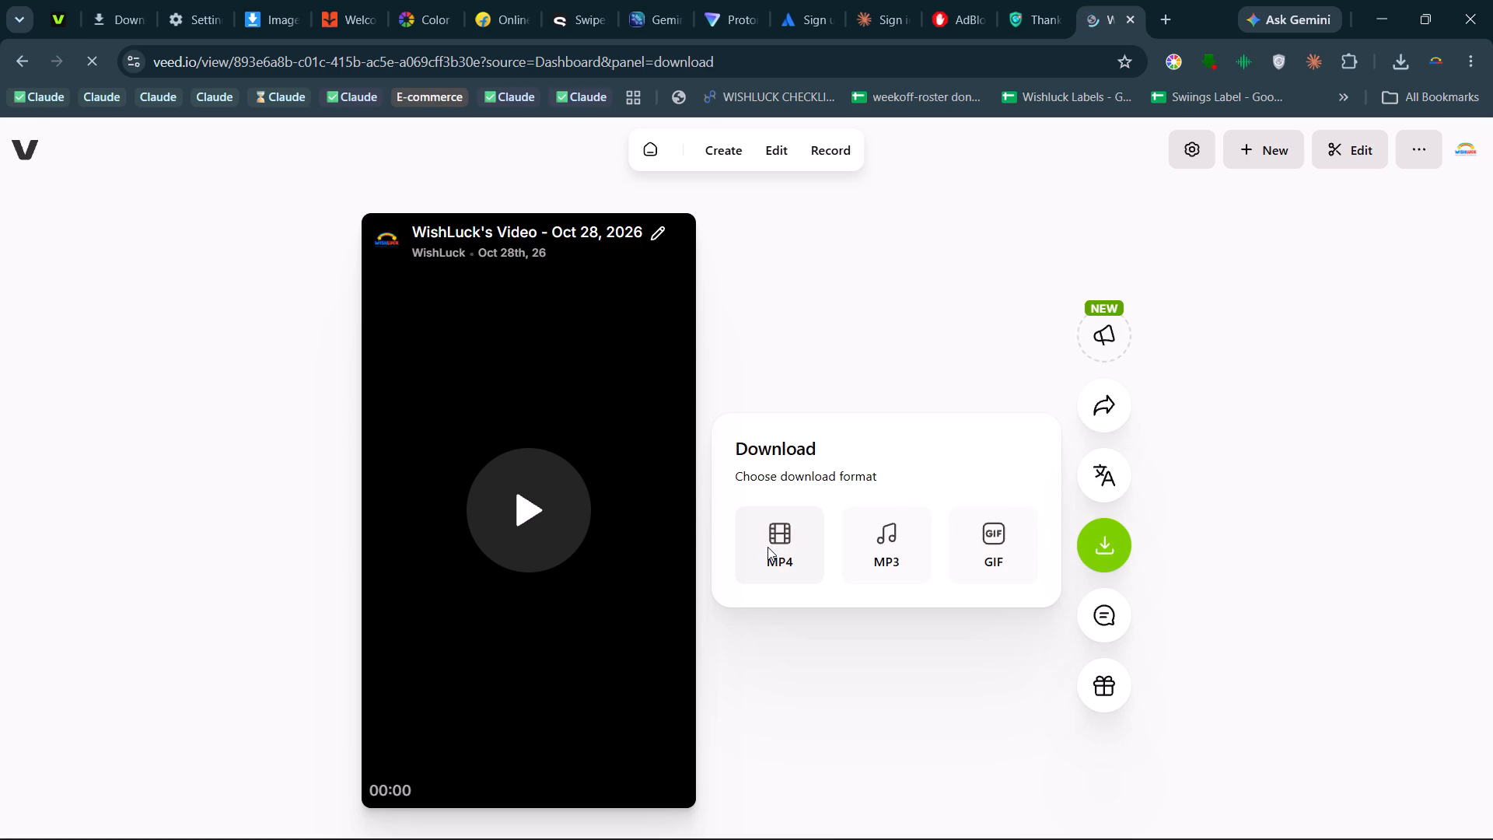
double_click(296, 214)
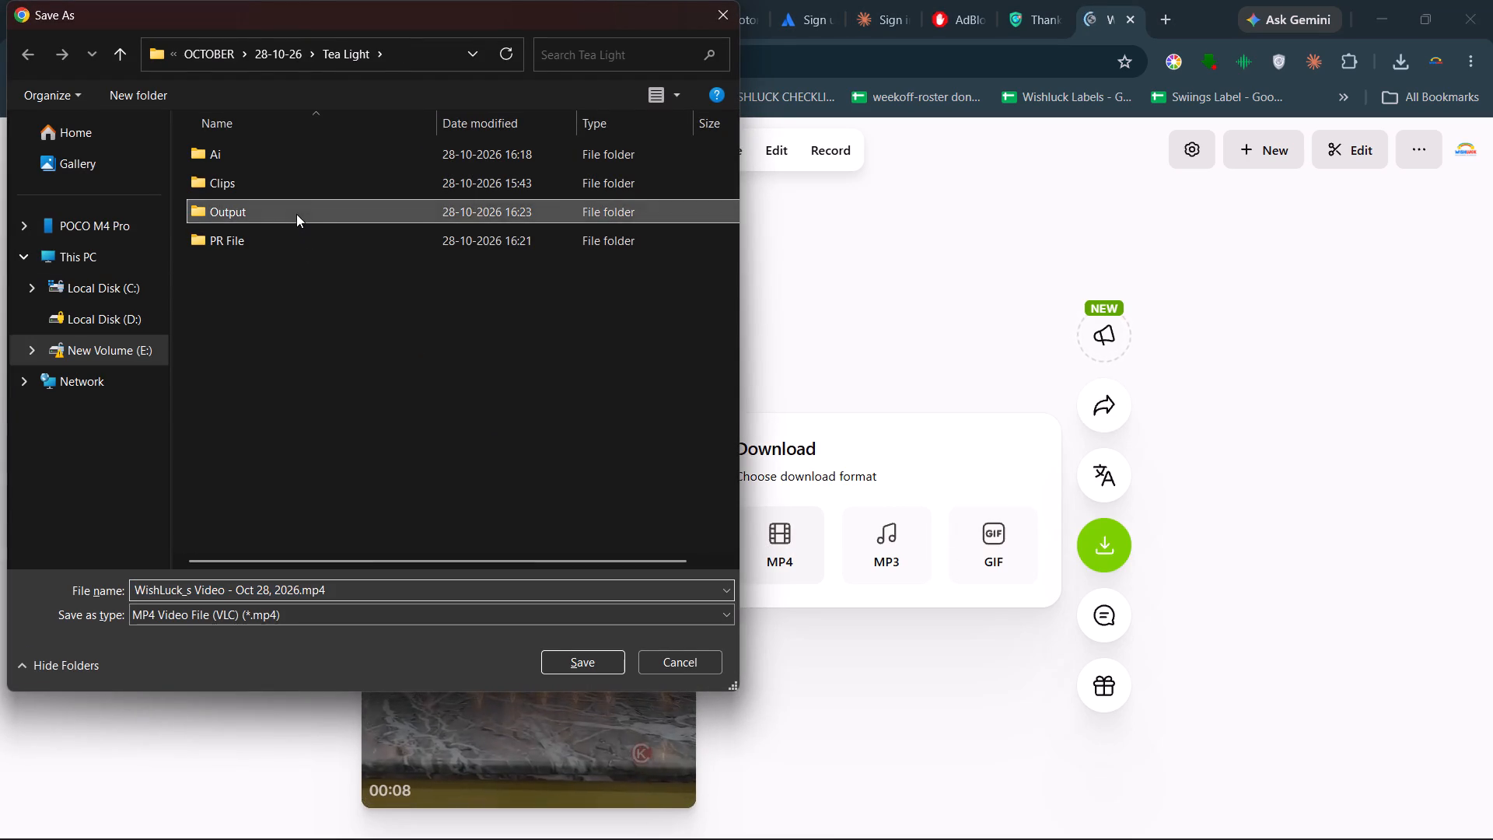
click(422, 586)
key(ctrl+v)
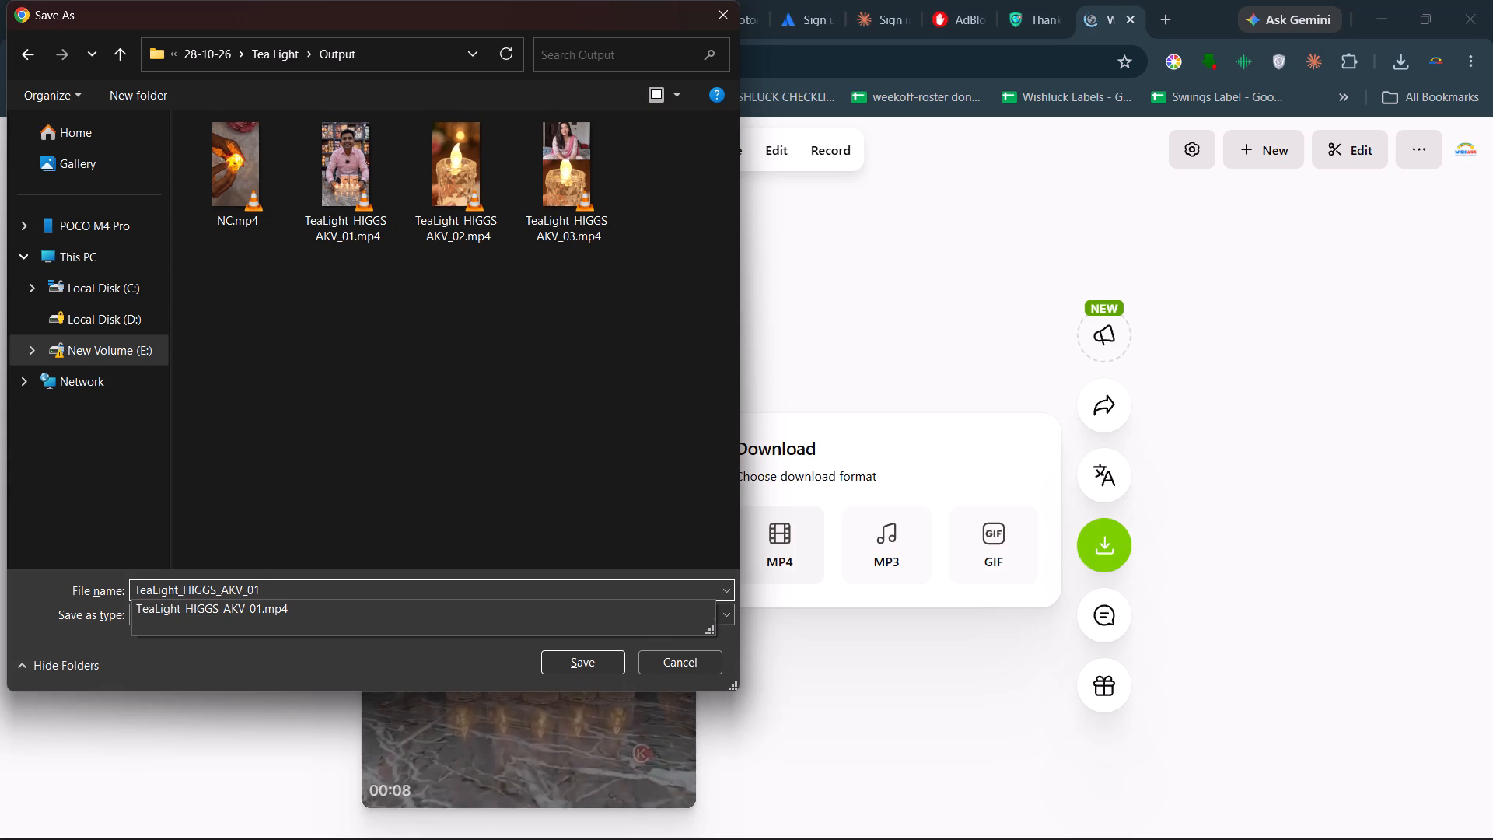
key(BackSpace)
key(5)
key(Return)
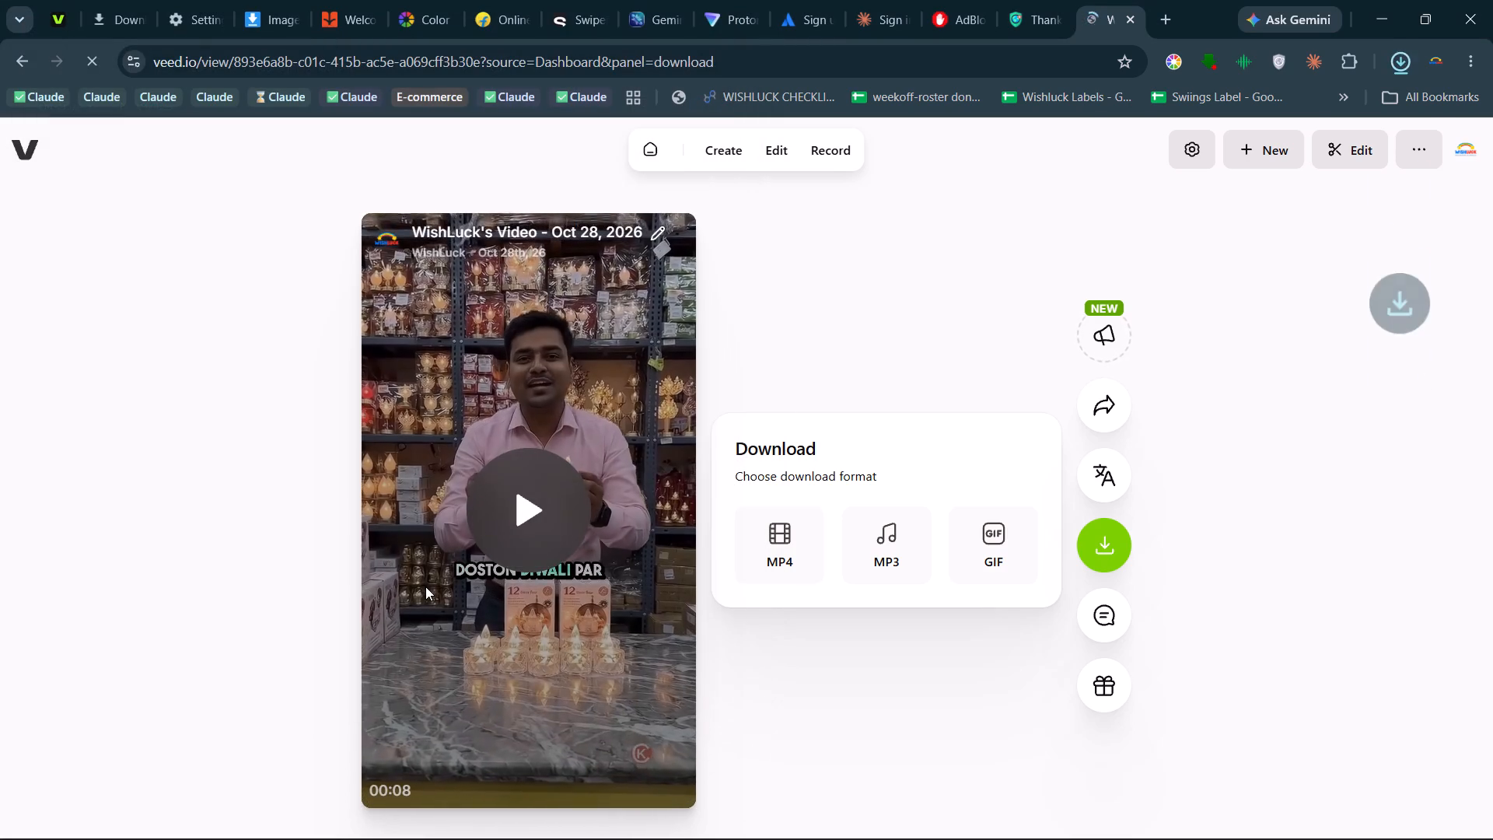
Reopen the project for editing and delete the existing 1.mp4 clip and its subtitles from the timeline.
click(763, 147)
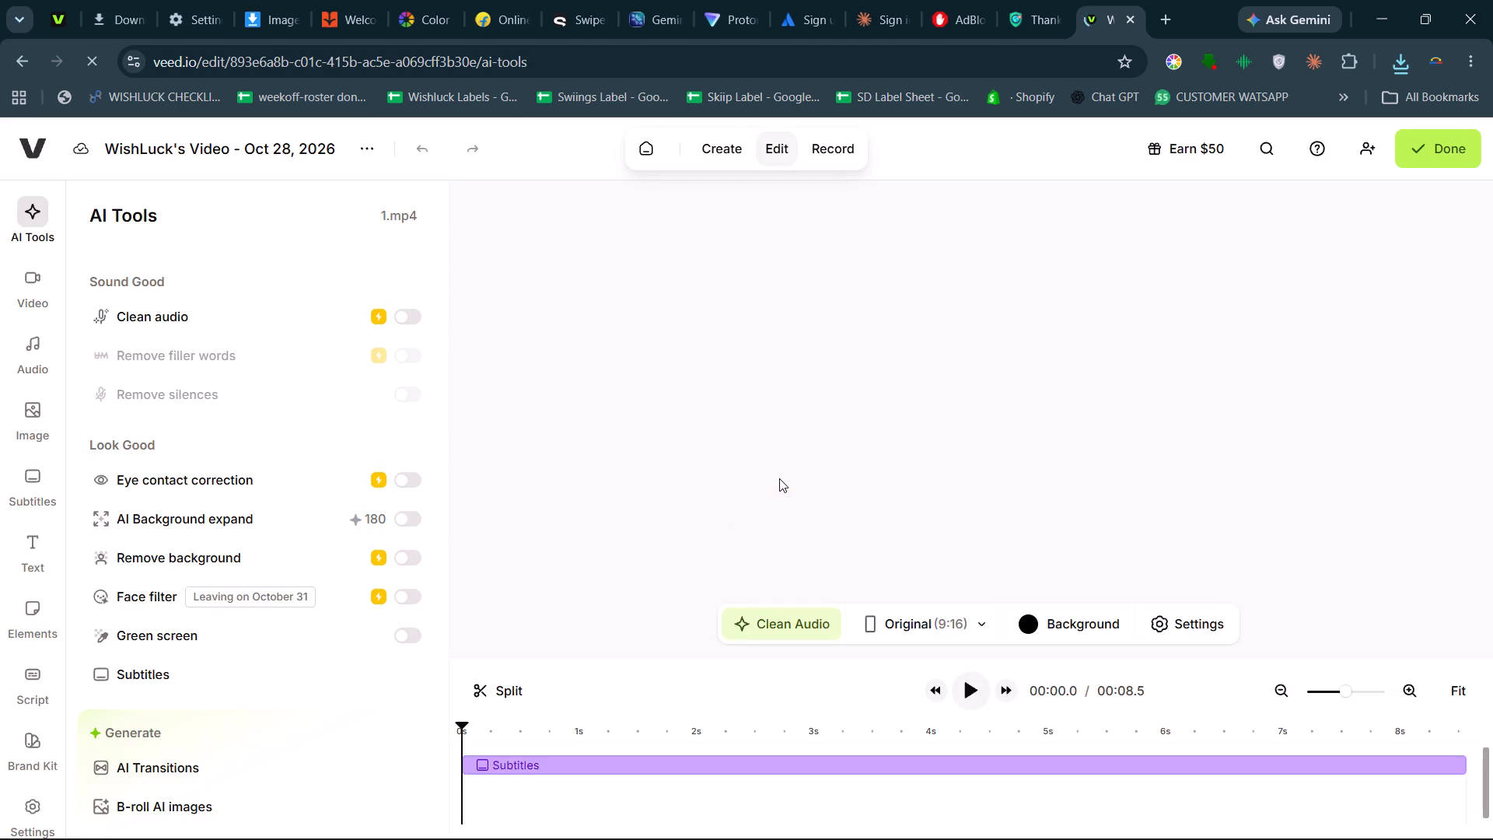
click(781, 778)
key(BackSpace)
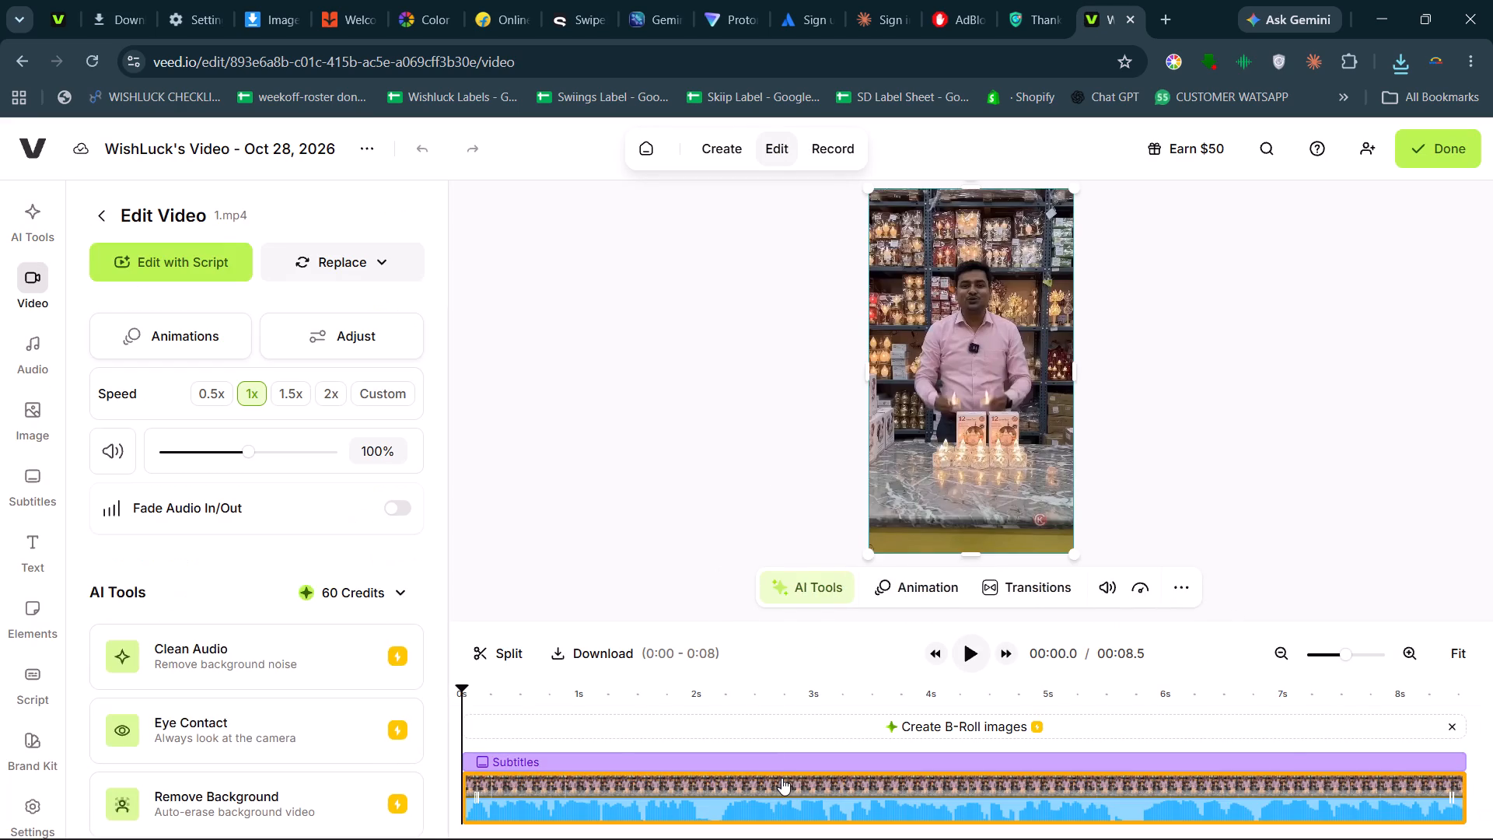
click(778, 779)
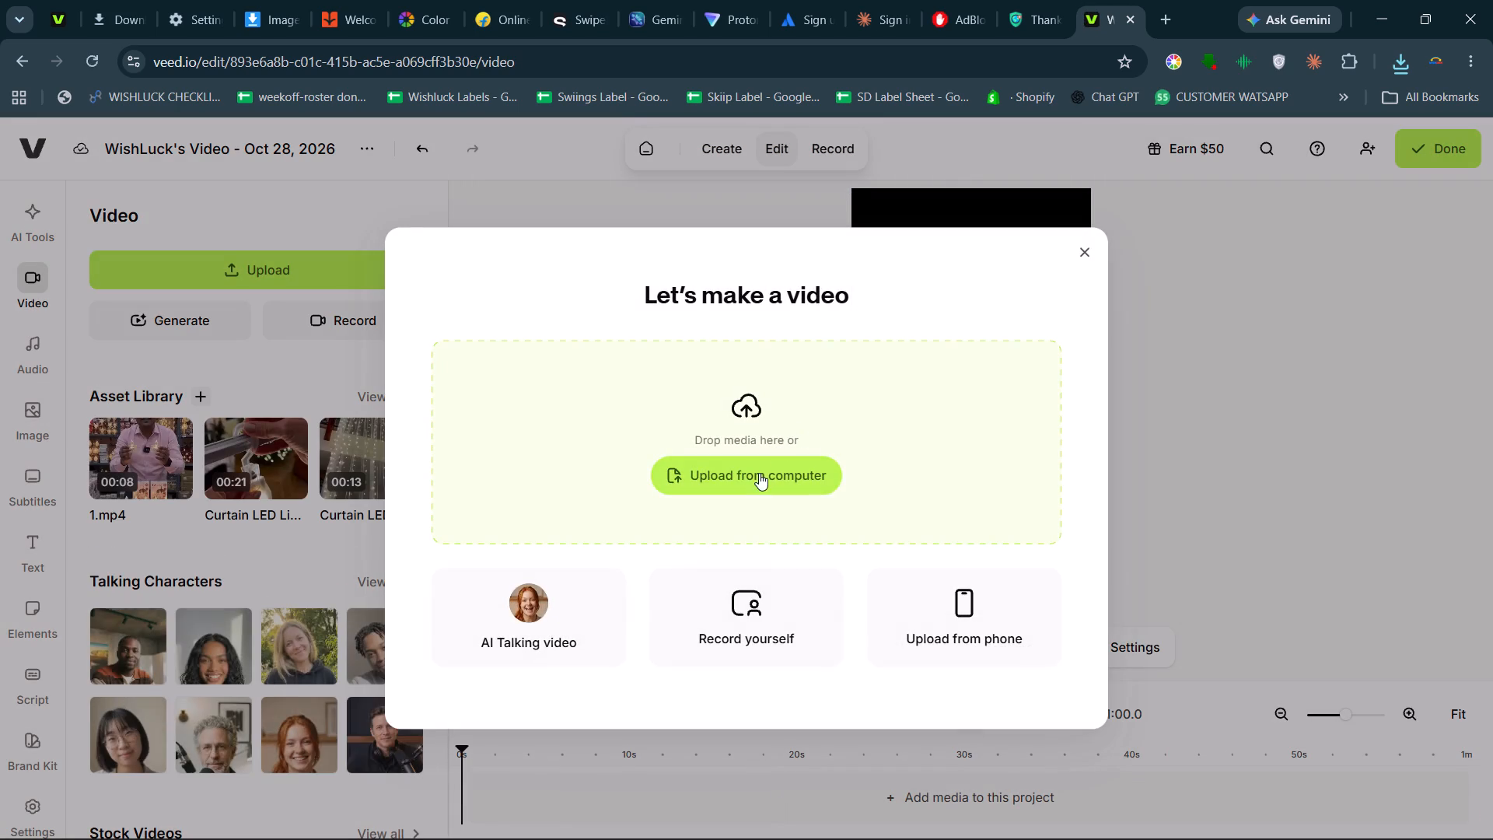
Upload NC.mp4 from the Output folder under 28-10-26, Tea Light, into the emptied project.
click(759, 473)
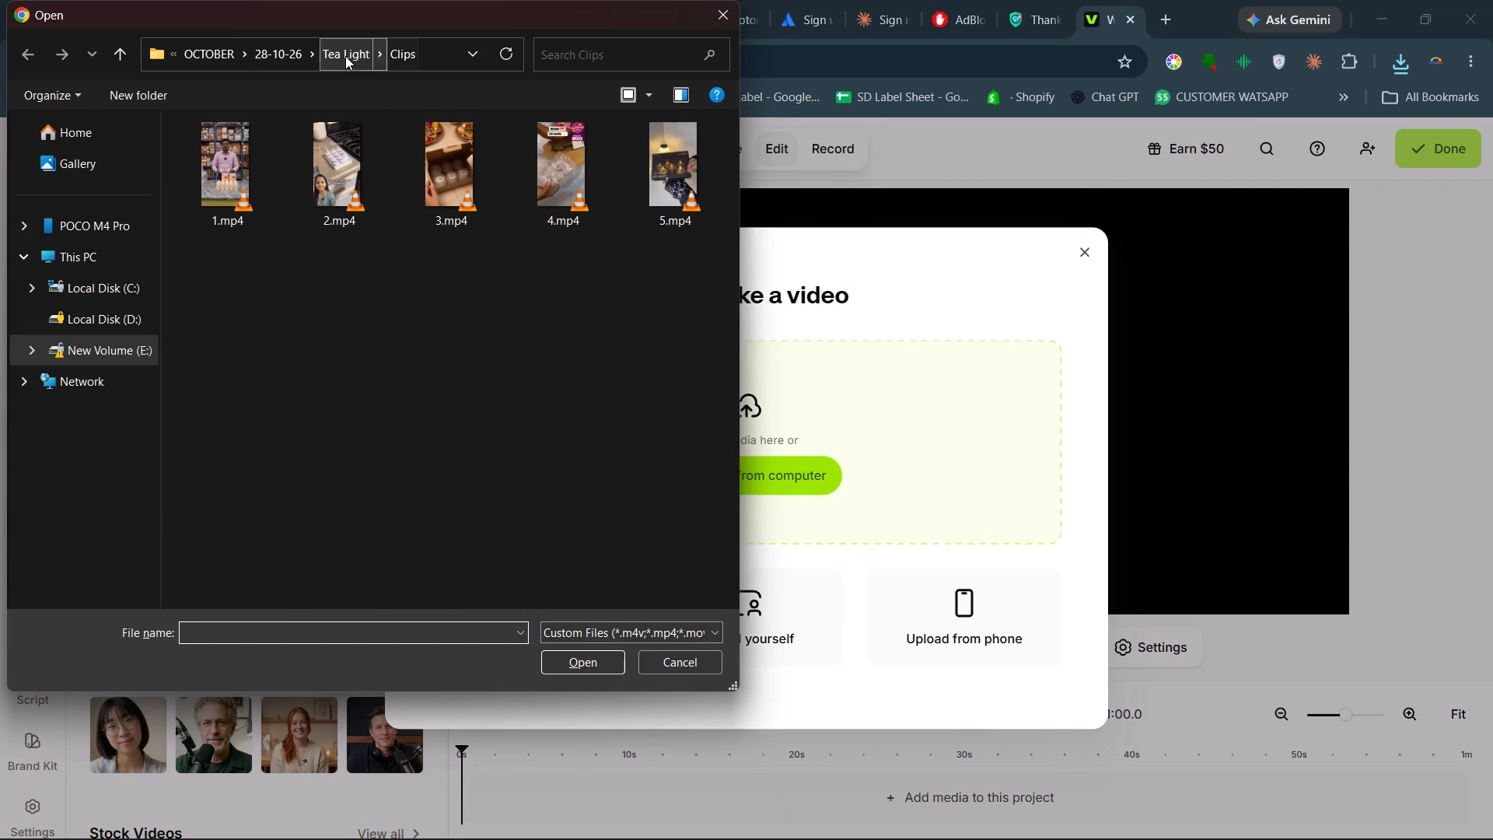
click(215, 53)
double_click(285, 307)
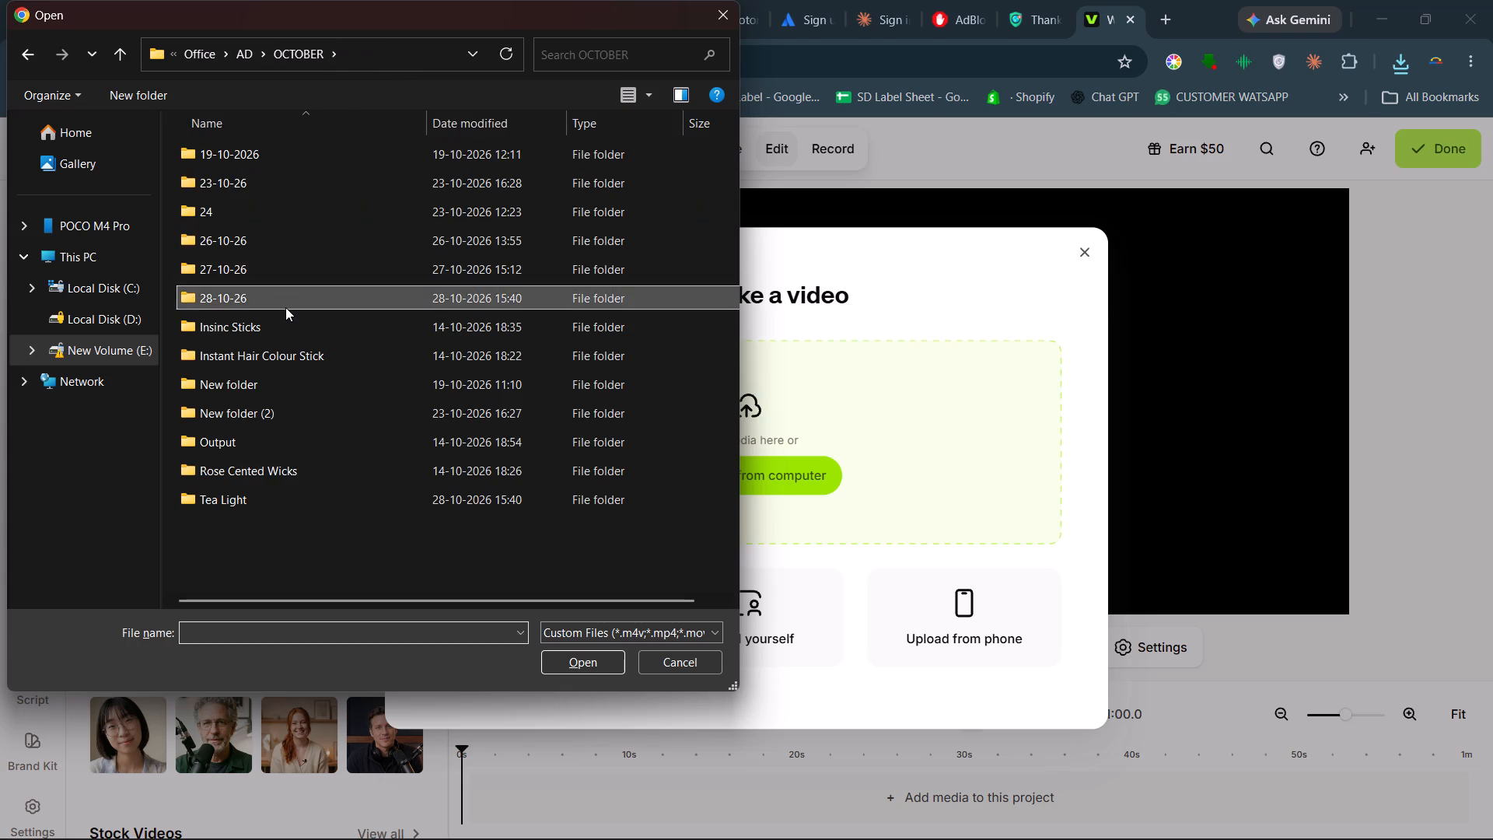
double_click(286, 159)
double_click(280, 205)
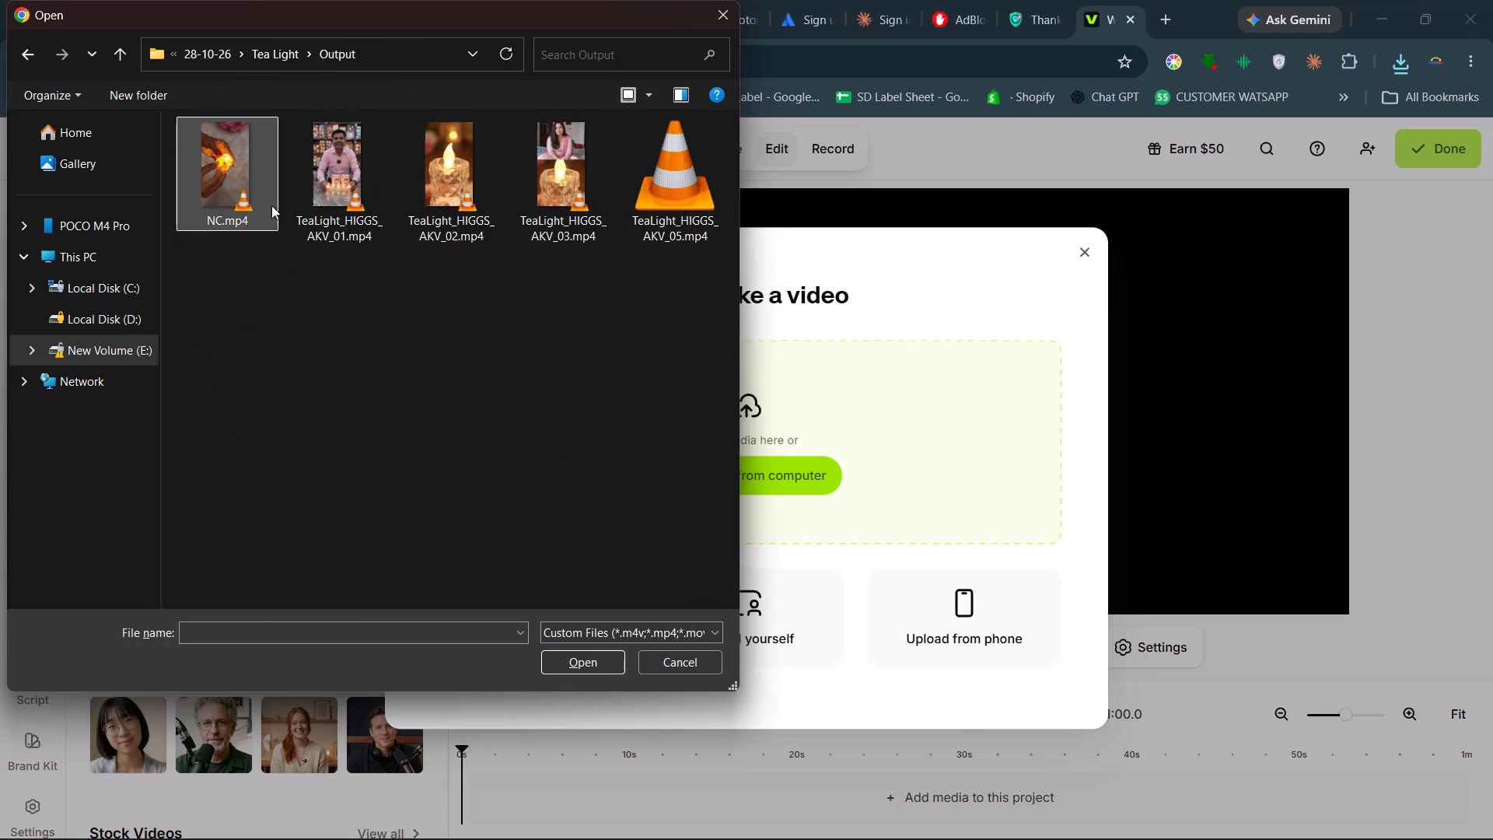
double_click(209, 193)
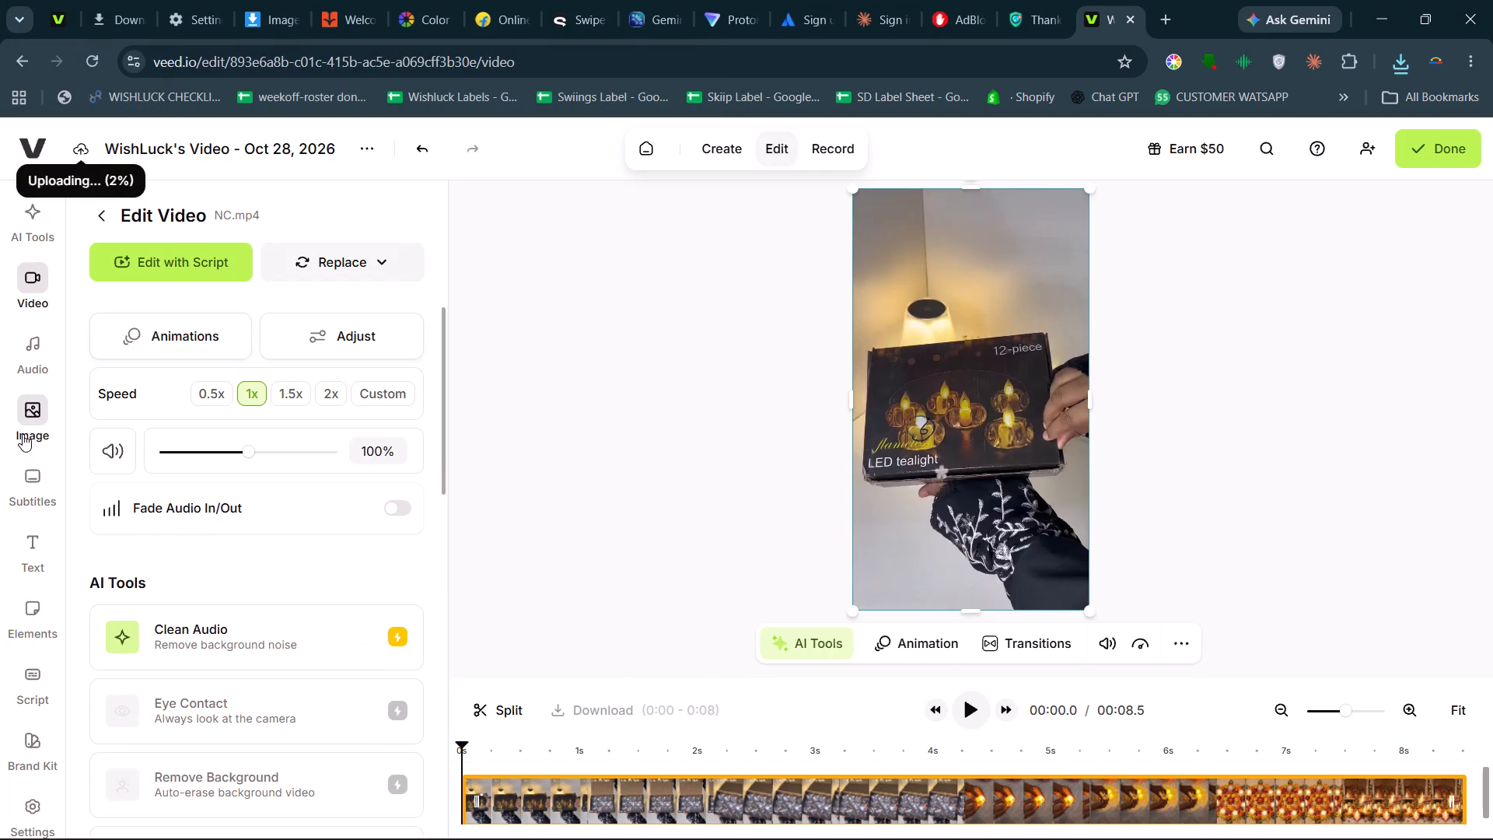
Auto-subtitle the NC video in Hindi (Hinglish), using the Social style with bold outlined capitals and green word highlighting.
click(29, 491)
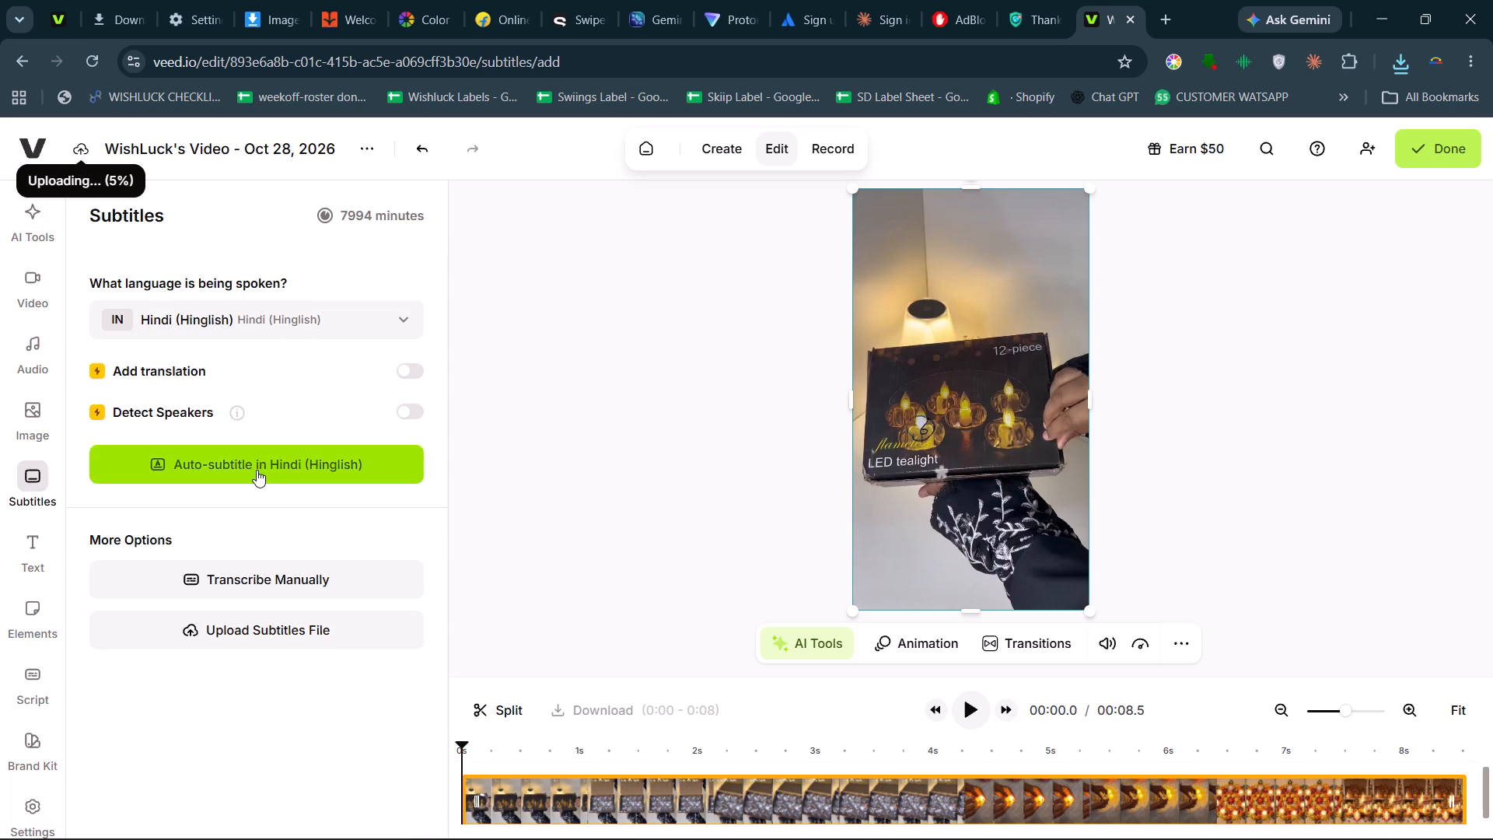
click(257, 470)
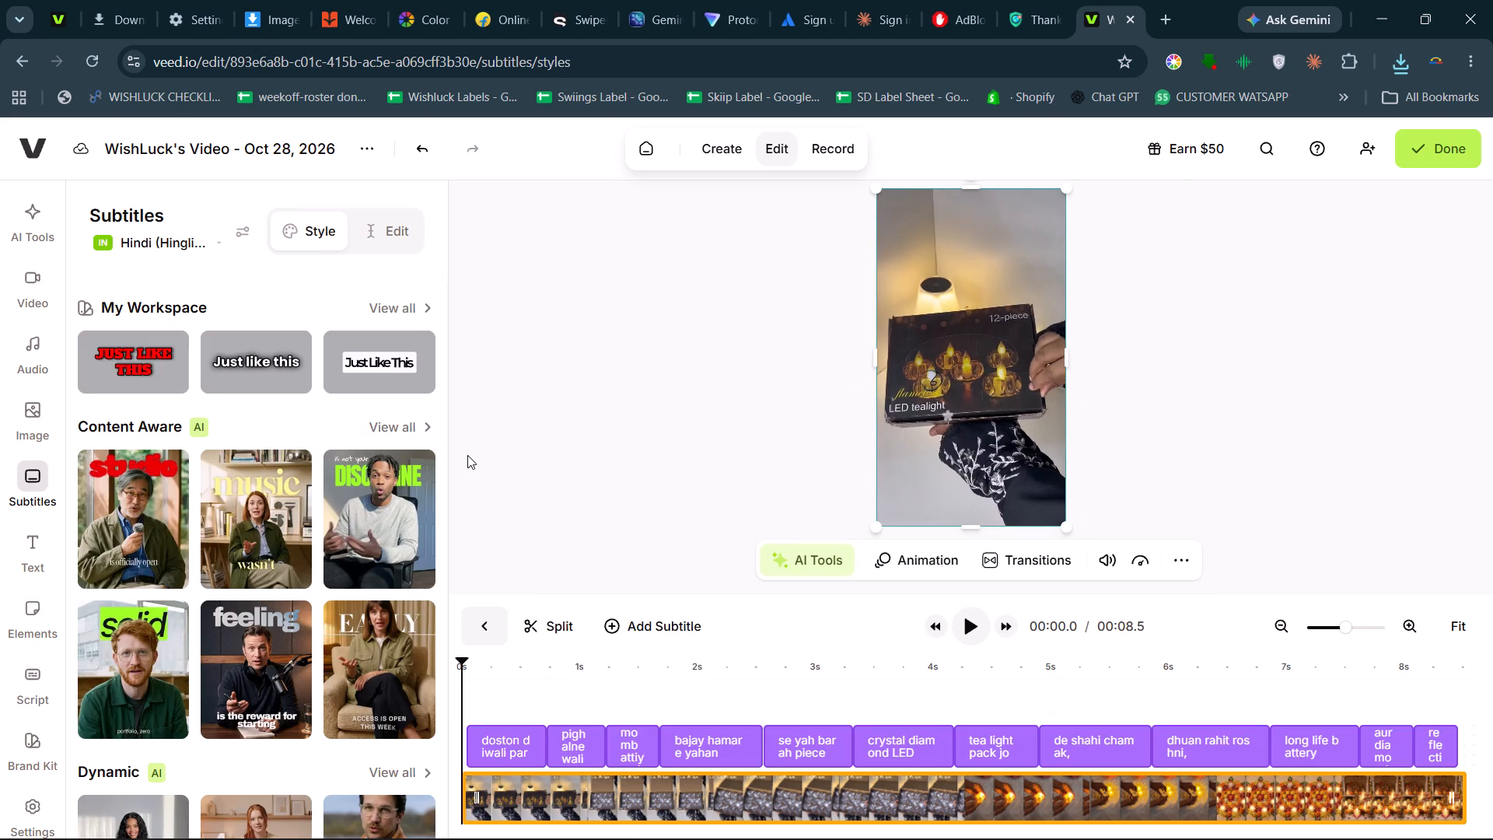
scroll(251, 485, down, 4)
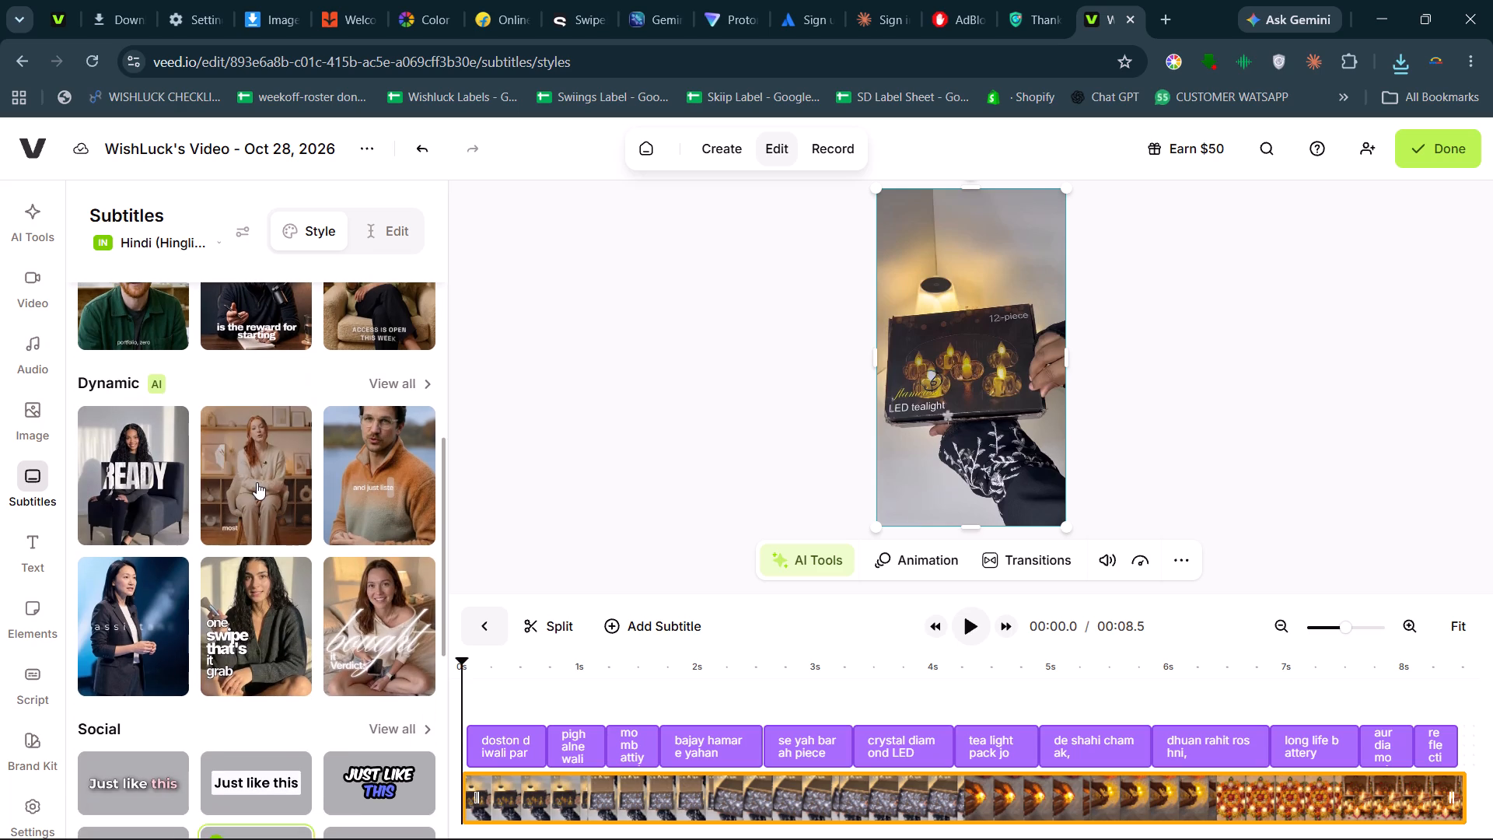
scroll(257, 482, down, 3)
click(264, 561)
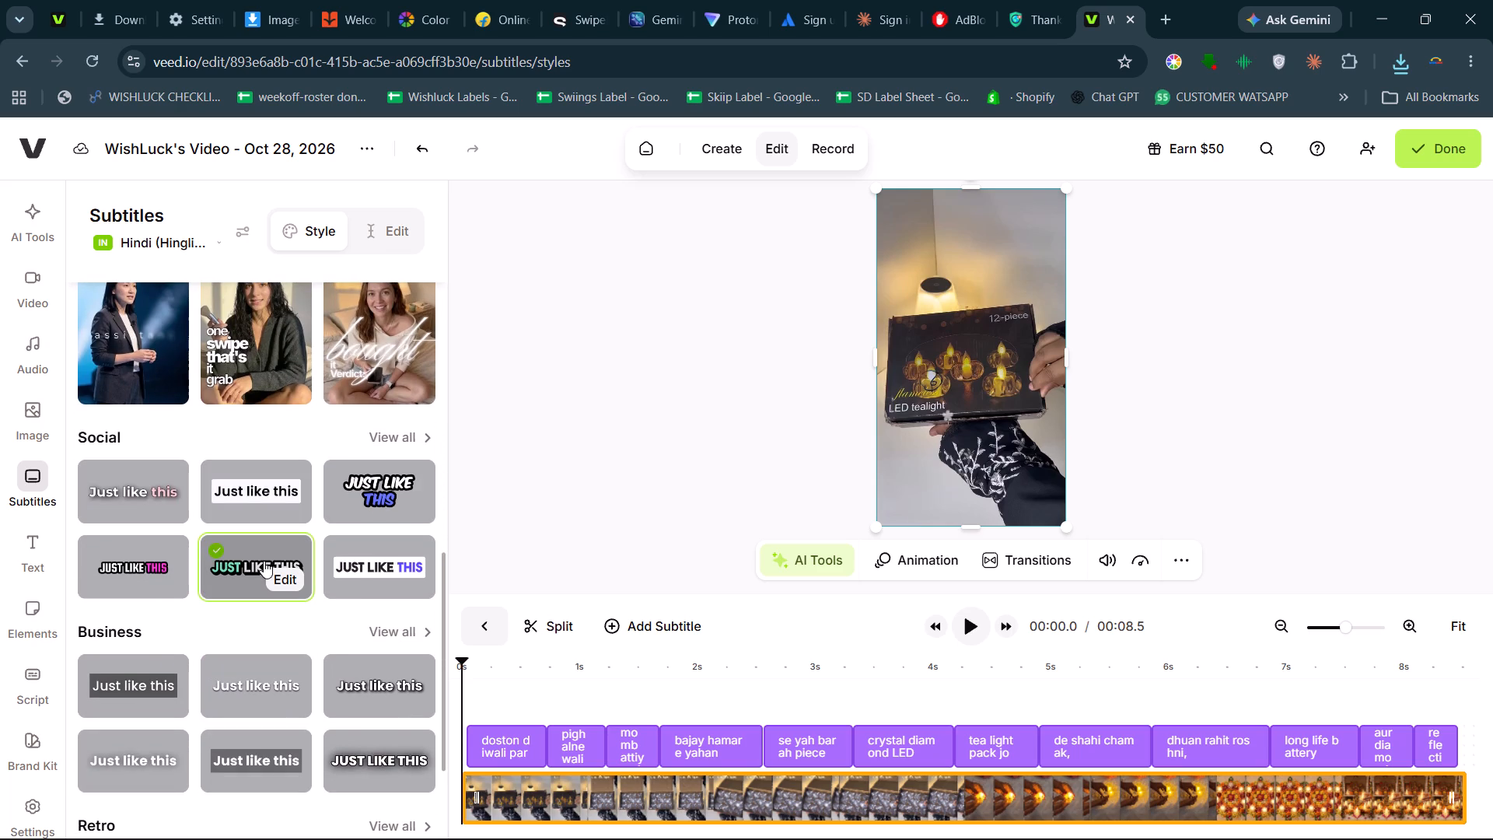
At about 1.2 s, move the subtitles up to just below the middle of the frame, keeping them horizontally centred.
click(610, 658)
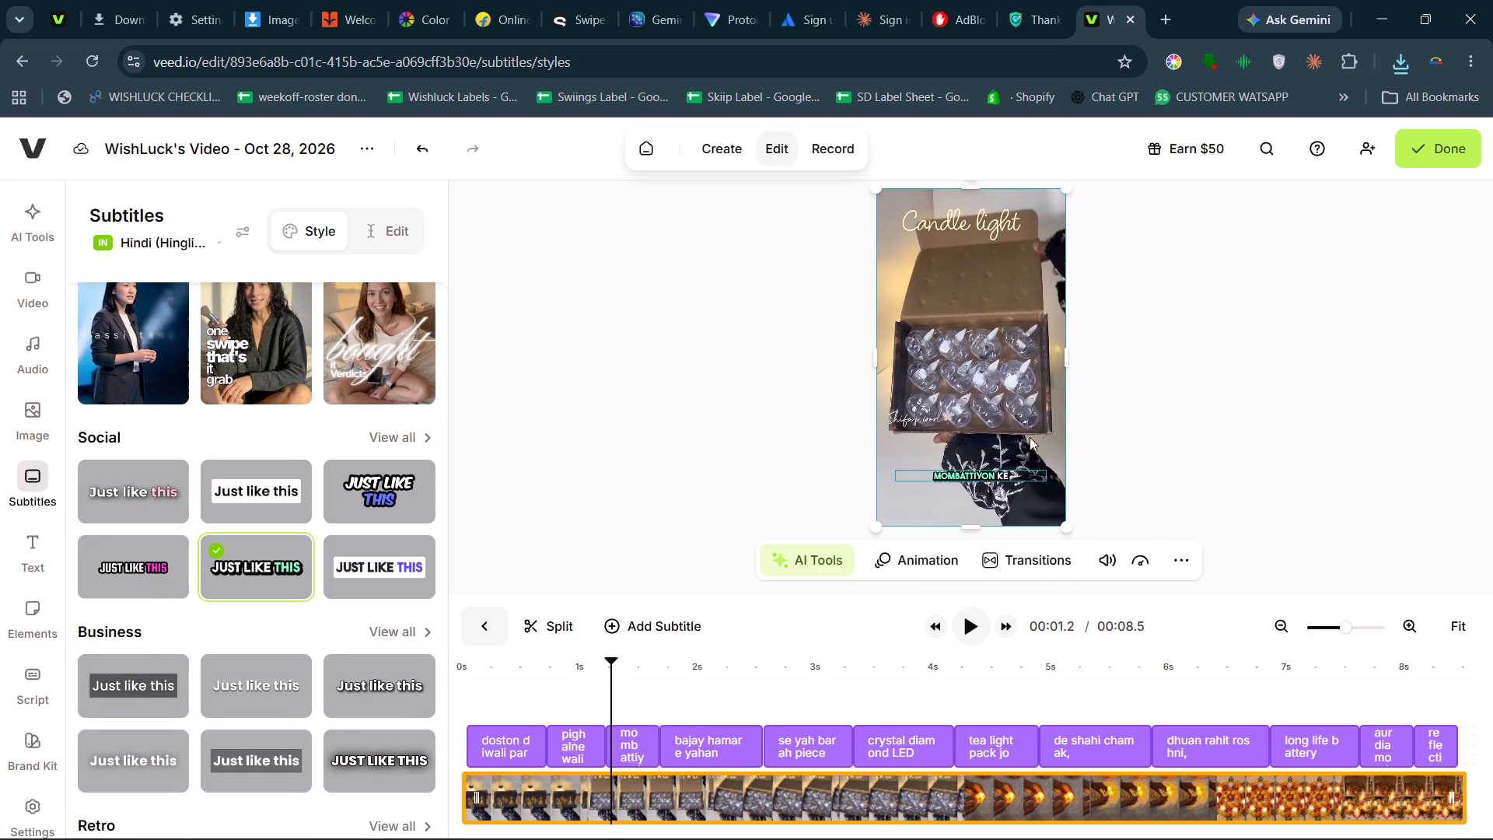
drag(970, 474, 963, 390)
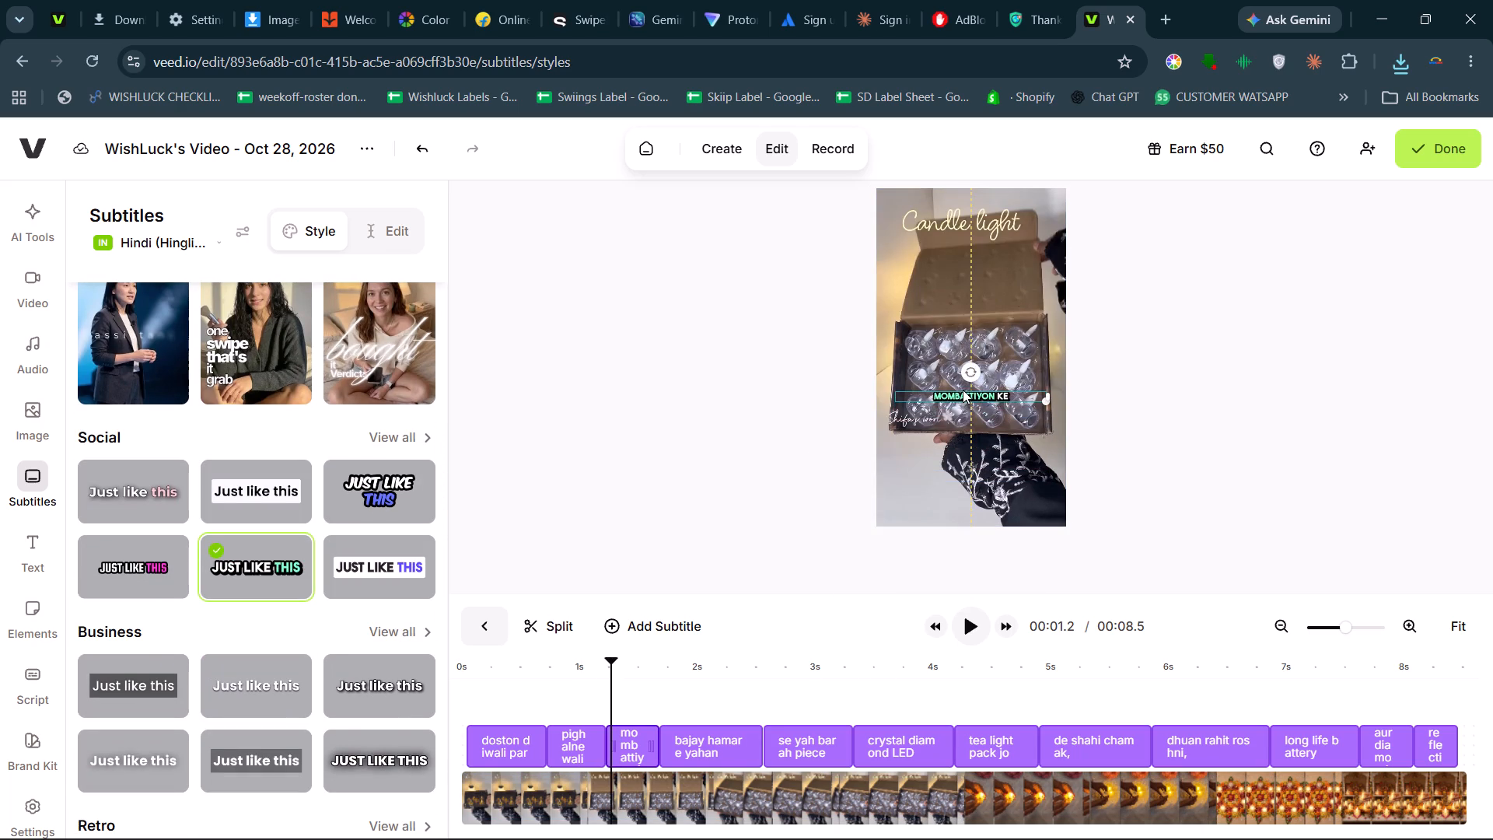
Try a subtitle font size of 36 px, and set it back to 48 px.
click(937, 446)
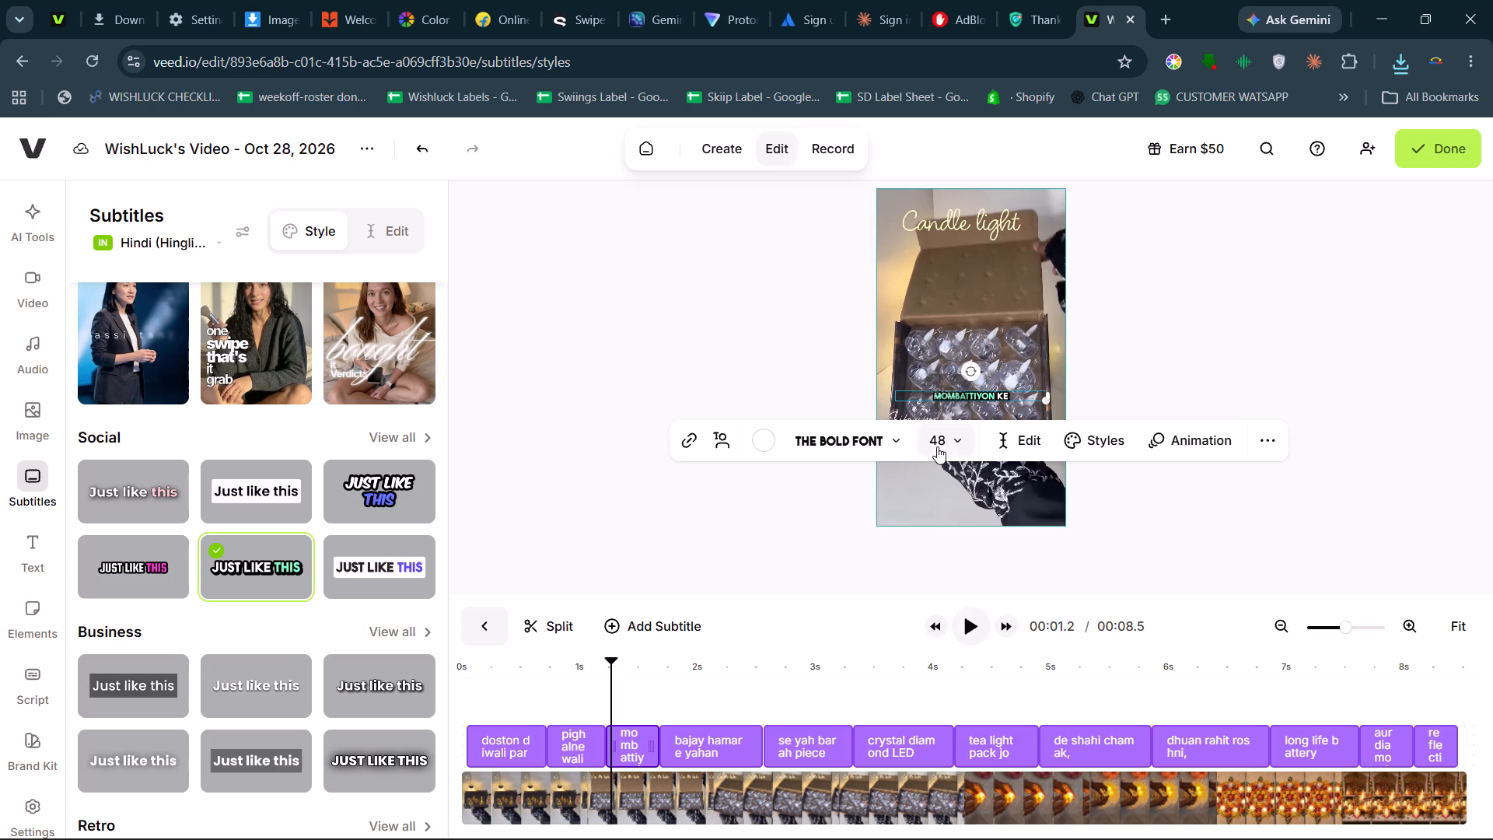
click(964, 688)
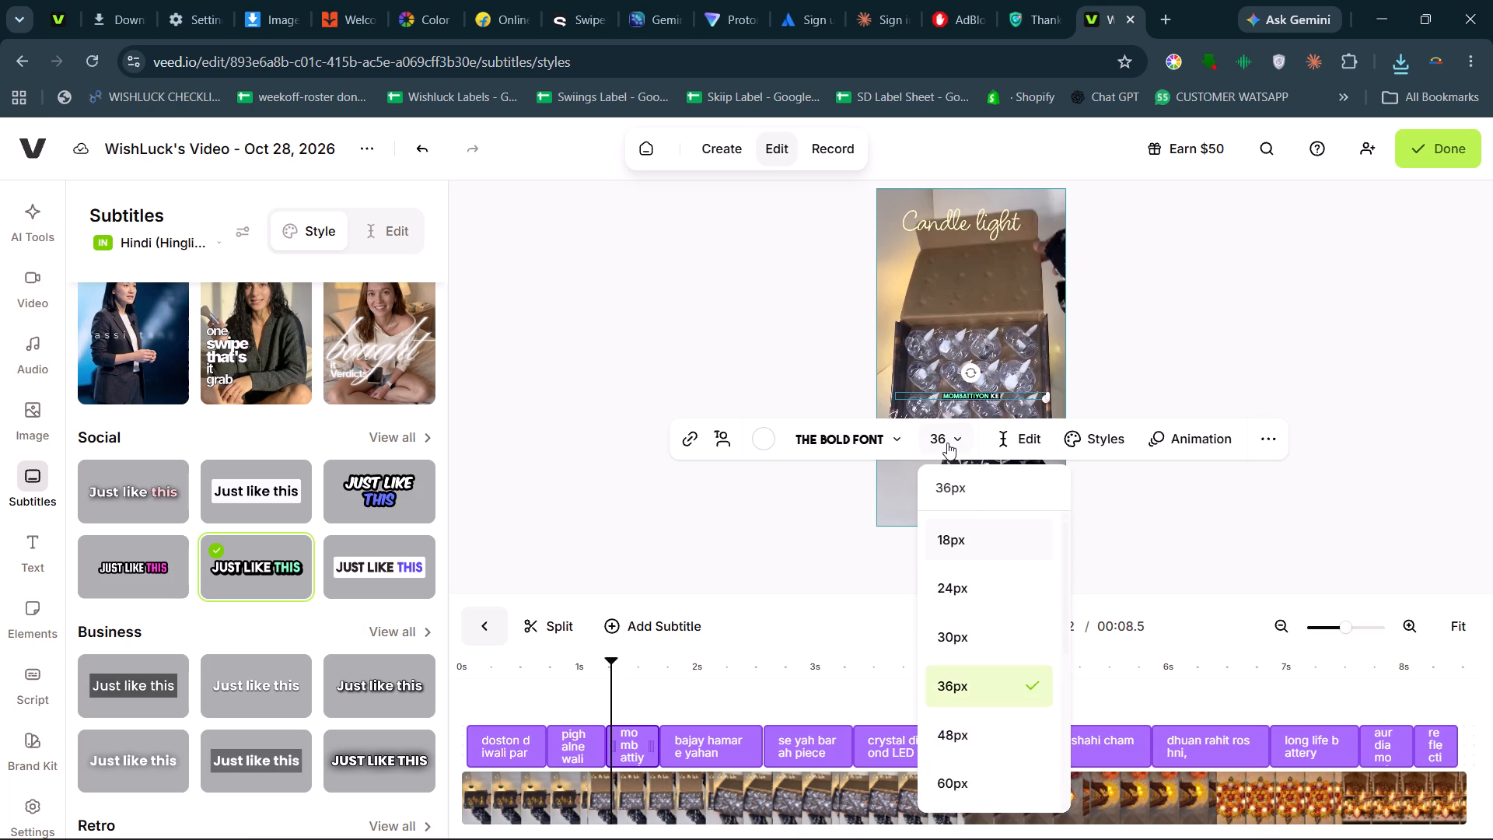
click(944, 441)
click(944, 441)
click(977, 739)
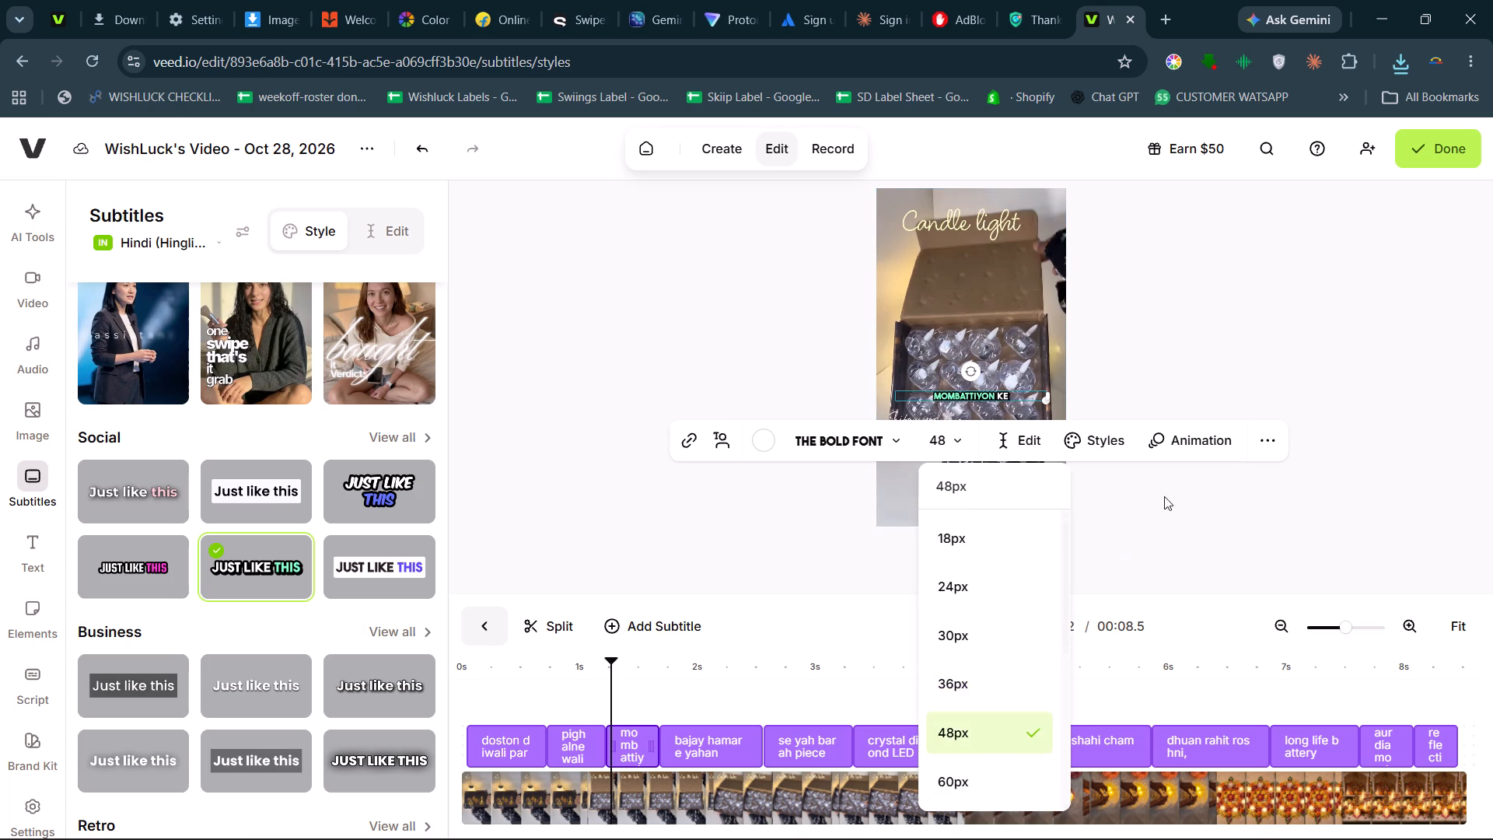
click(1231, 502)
Render the subtitled NC video and download it as MP4 to the Output folder with the file name TeaLight_HIGGS_AKV_04.
click(1453, 149)
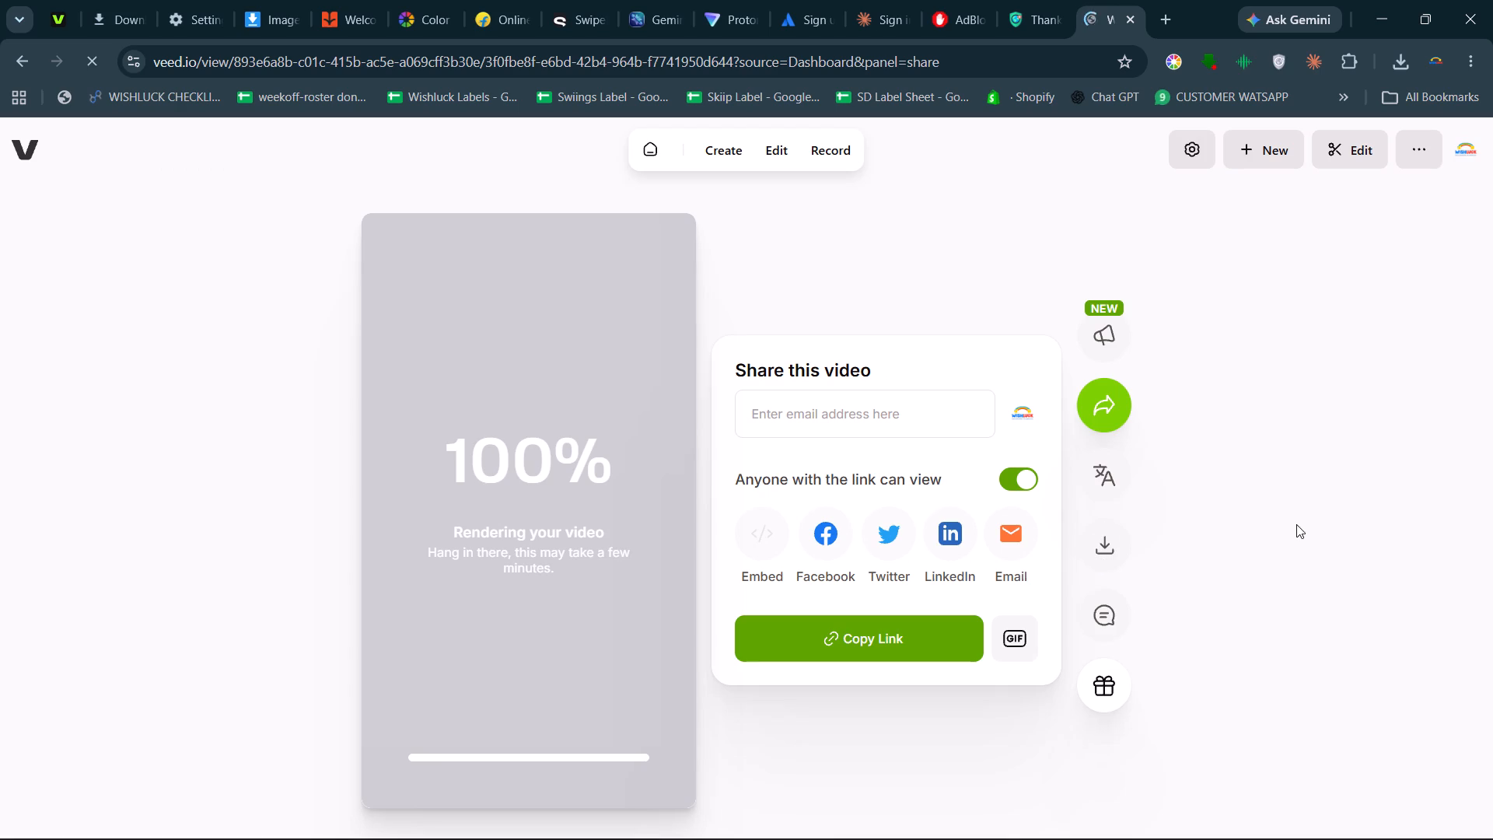
click(1103, 546)
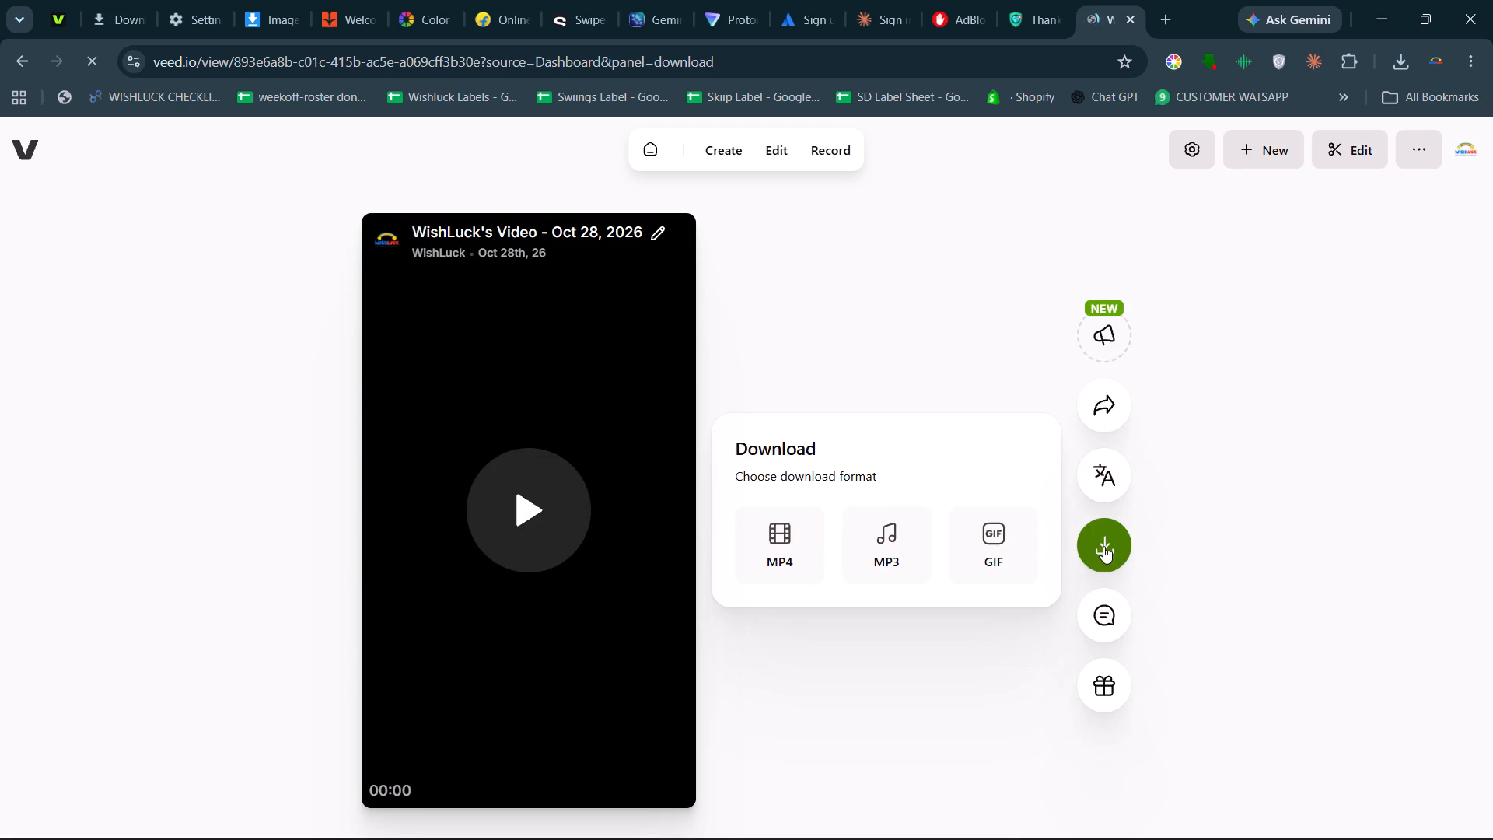
click(770, 546)
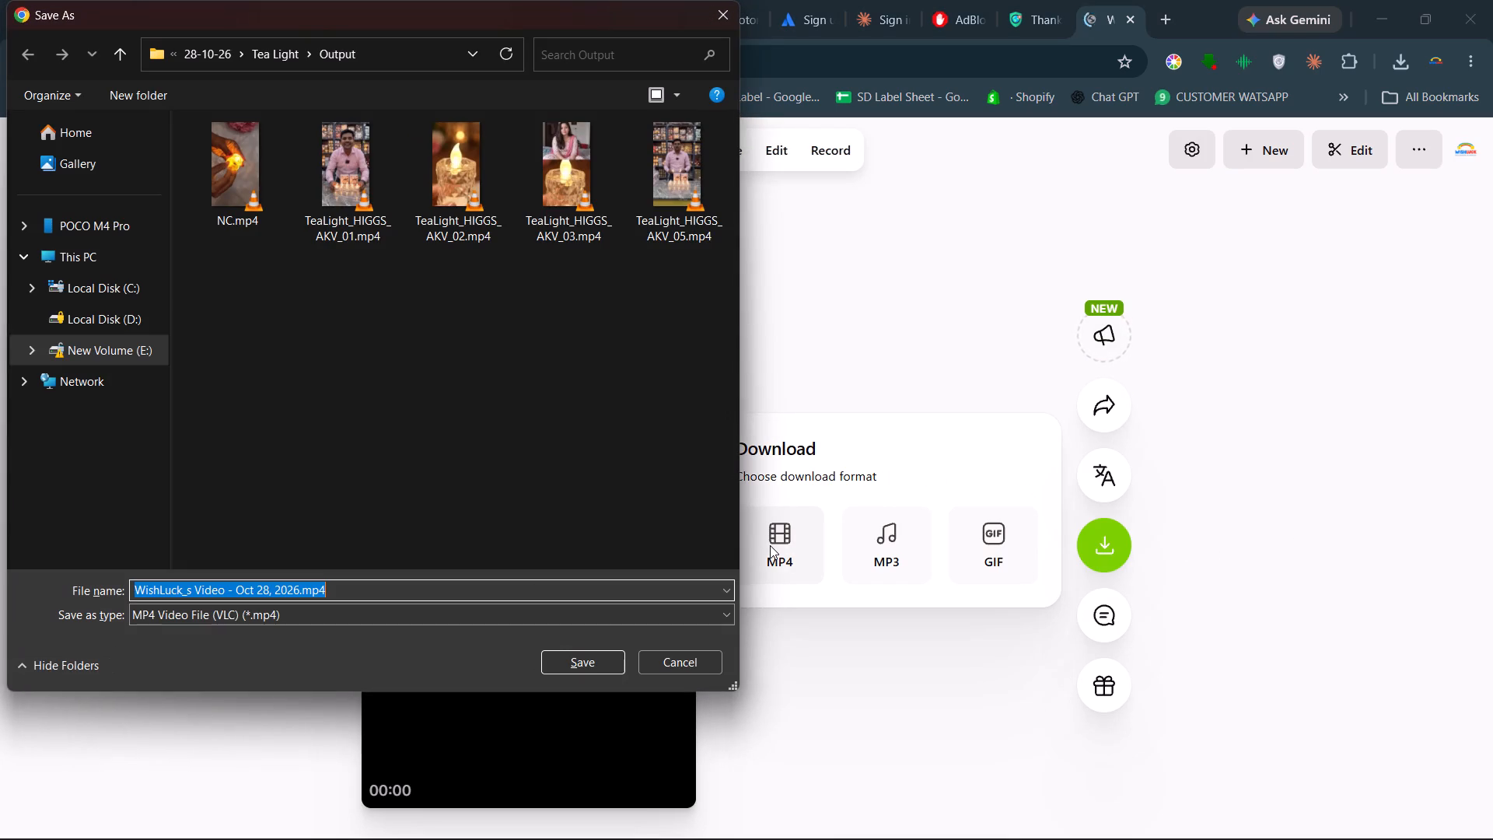
key(ctrl+v)
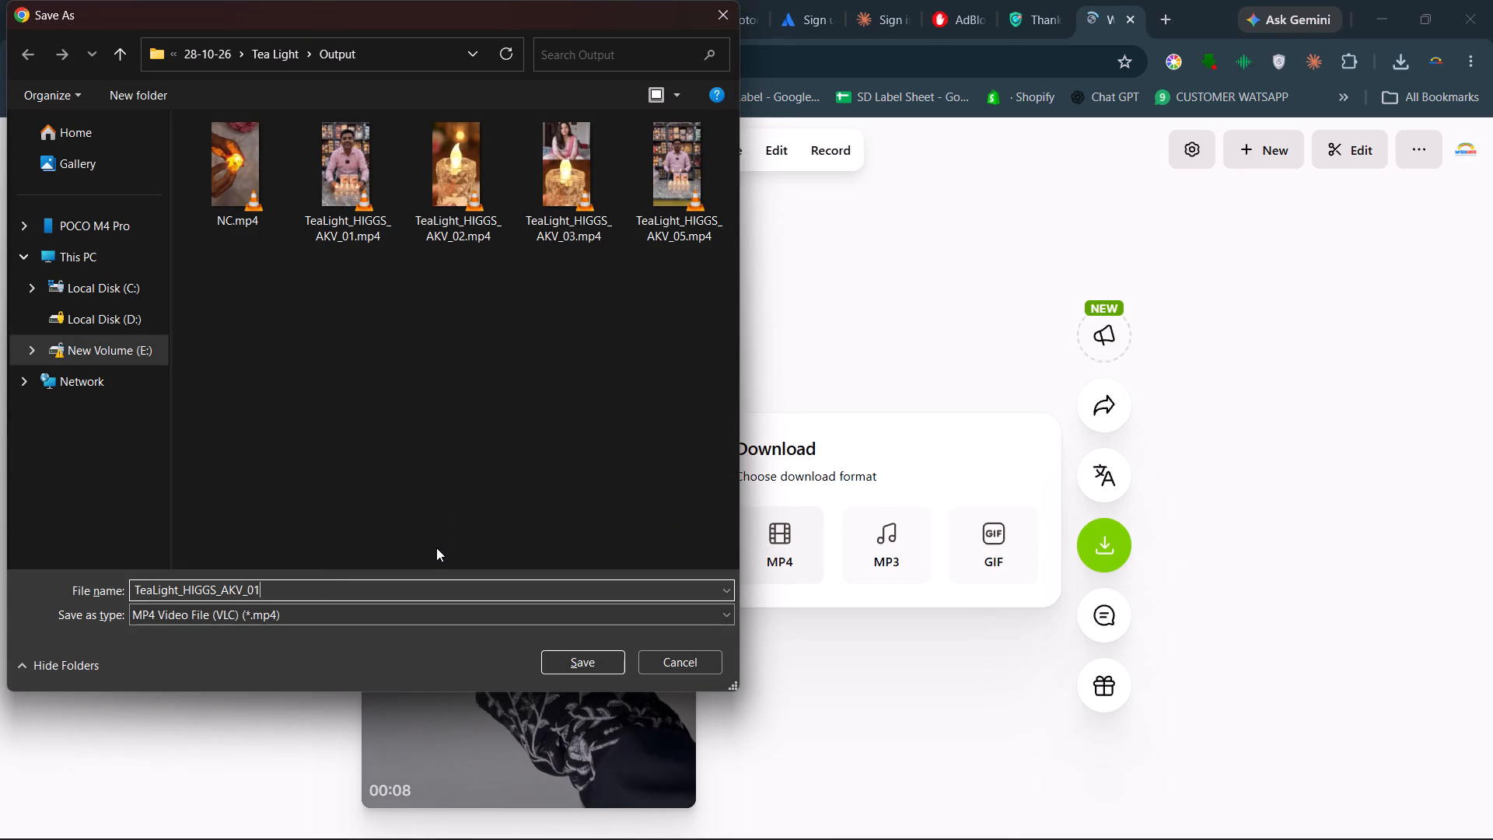
key(BackSpace)
key(4)
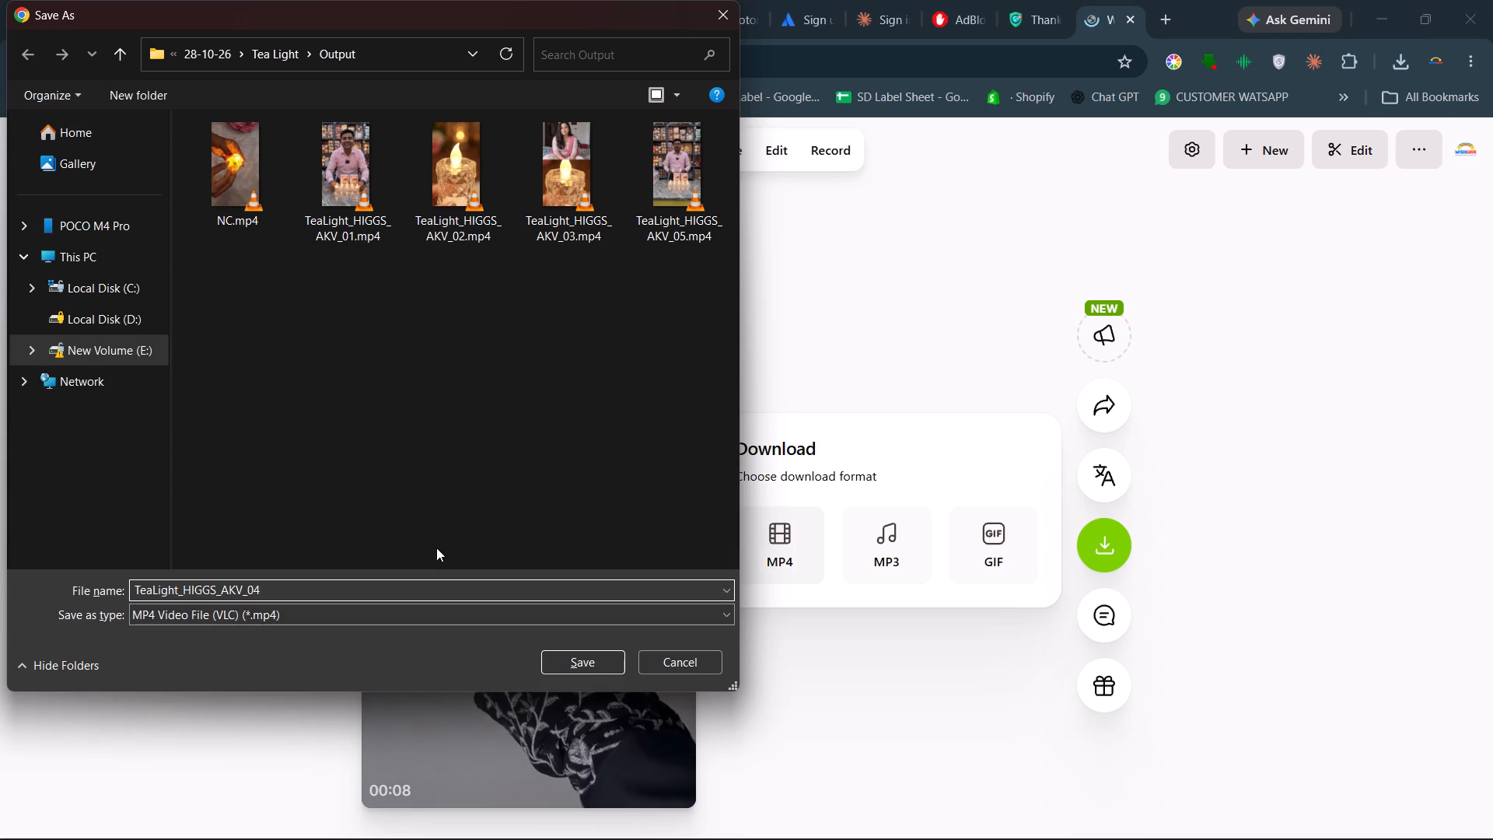
key(Return)
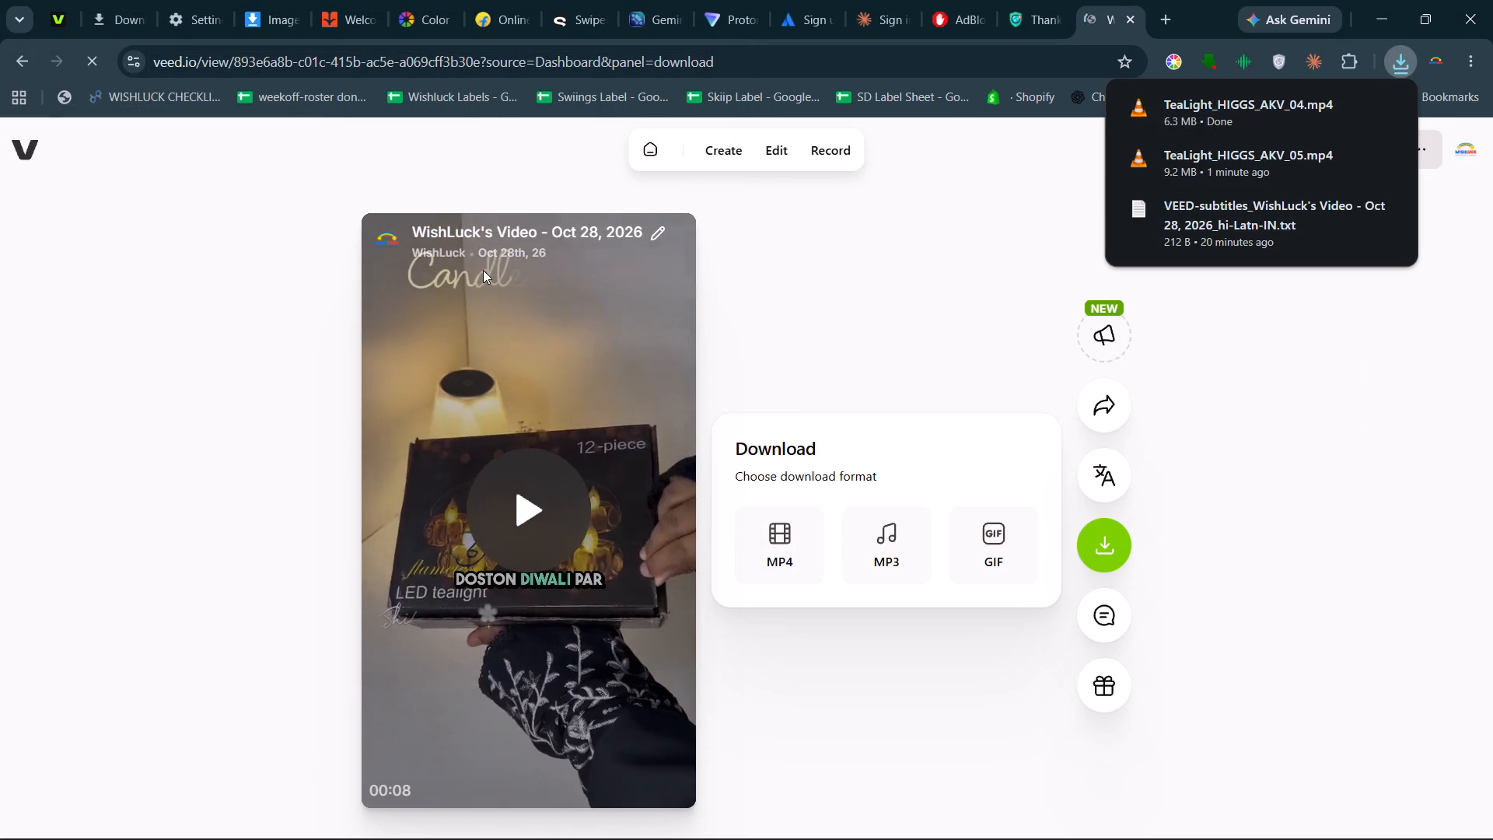
Switch to the August Plan- Dropshipping spreadsheet in the other Chrome window.
click(753, 821)
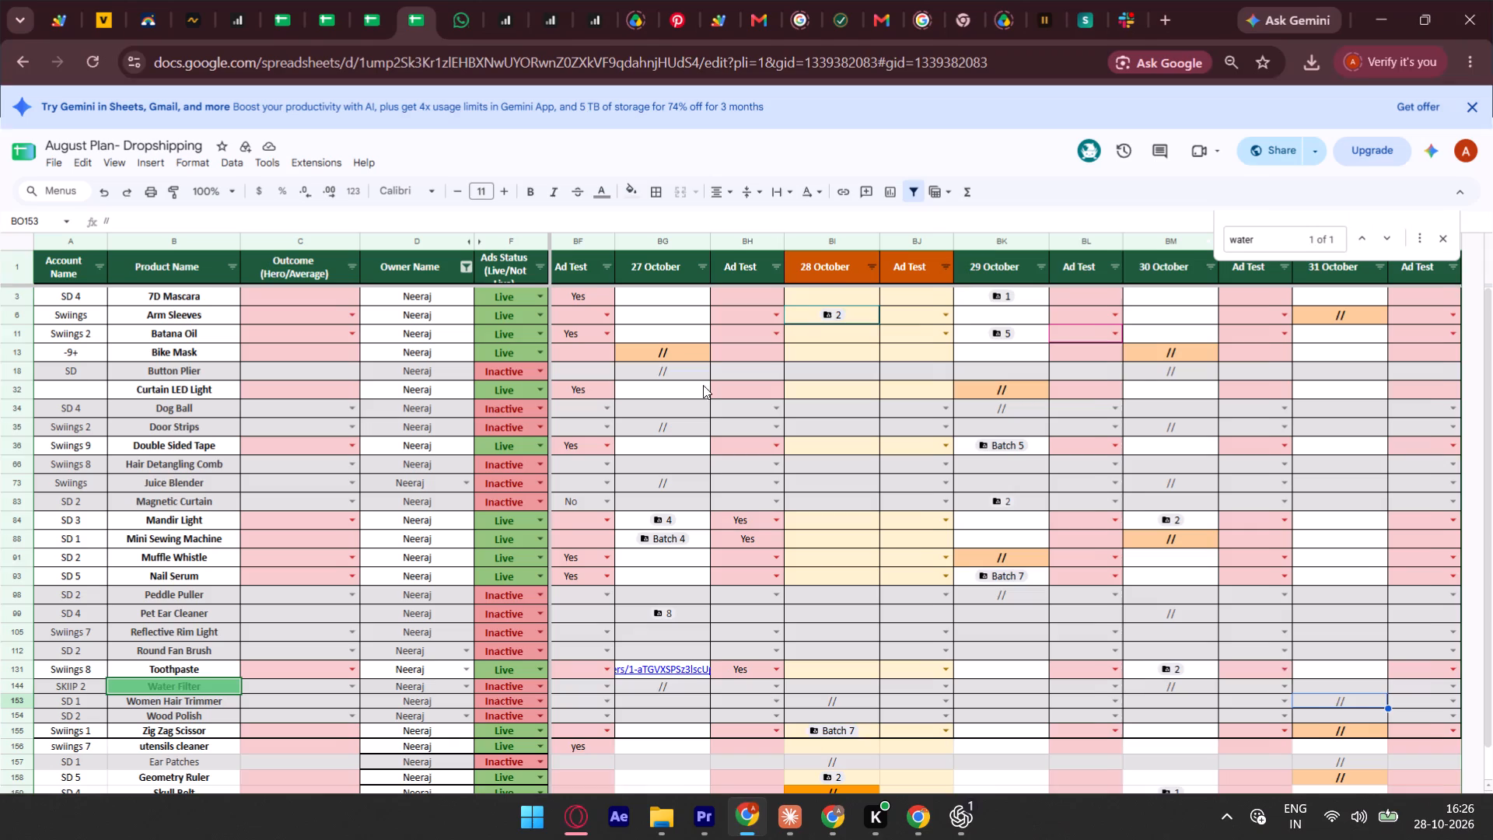
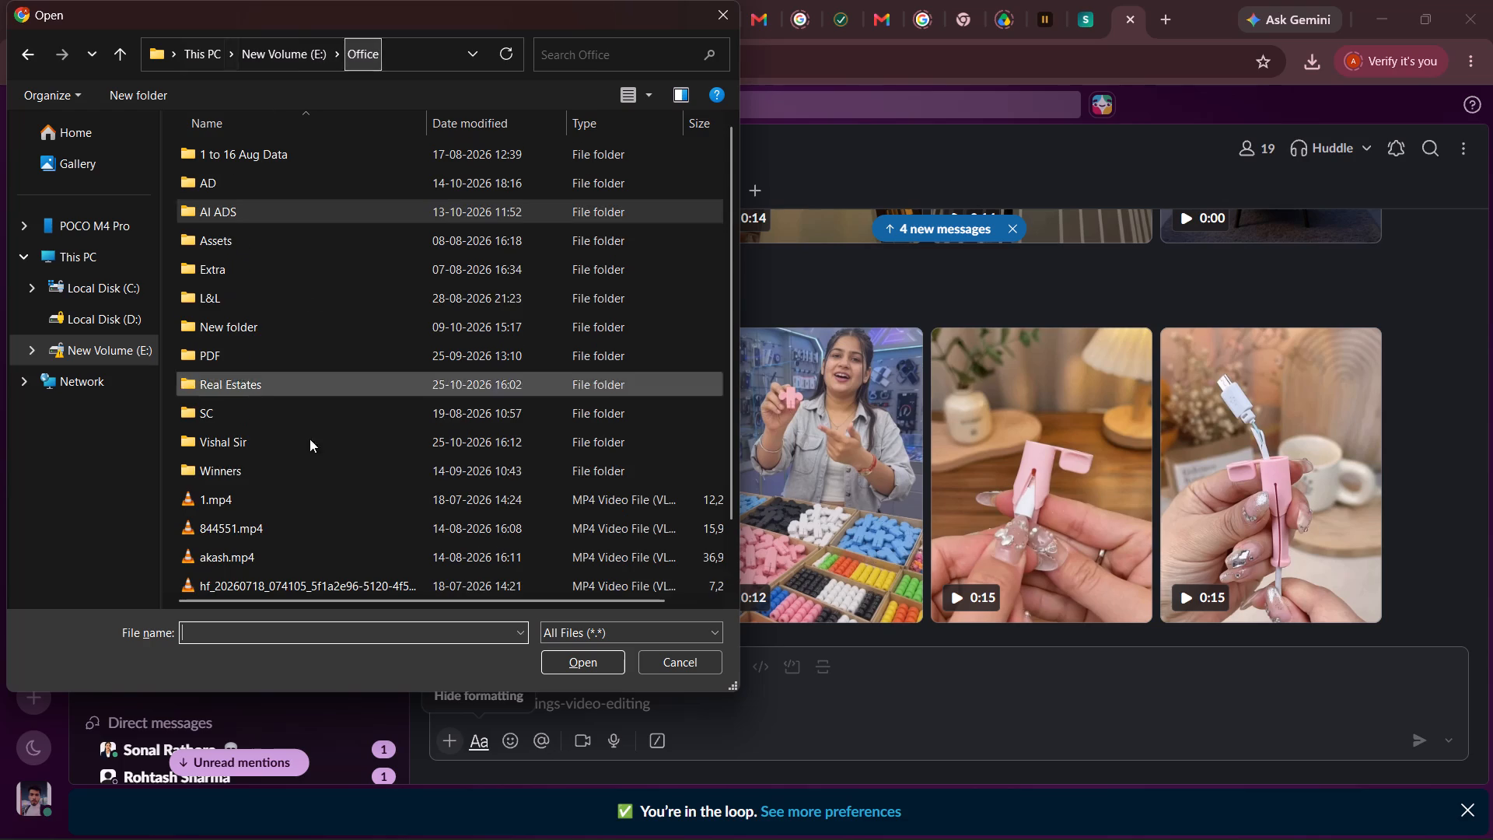
Select TeaLight_HIGGS_AKV_01 to 05 in AD > OCTOBER > 28-10-26 > Tea Light > Output to attach to the video-editing channel message.
double_click(281, 188)
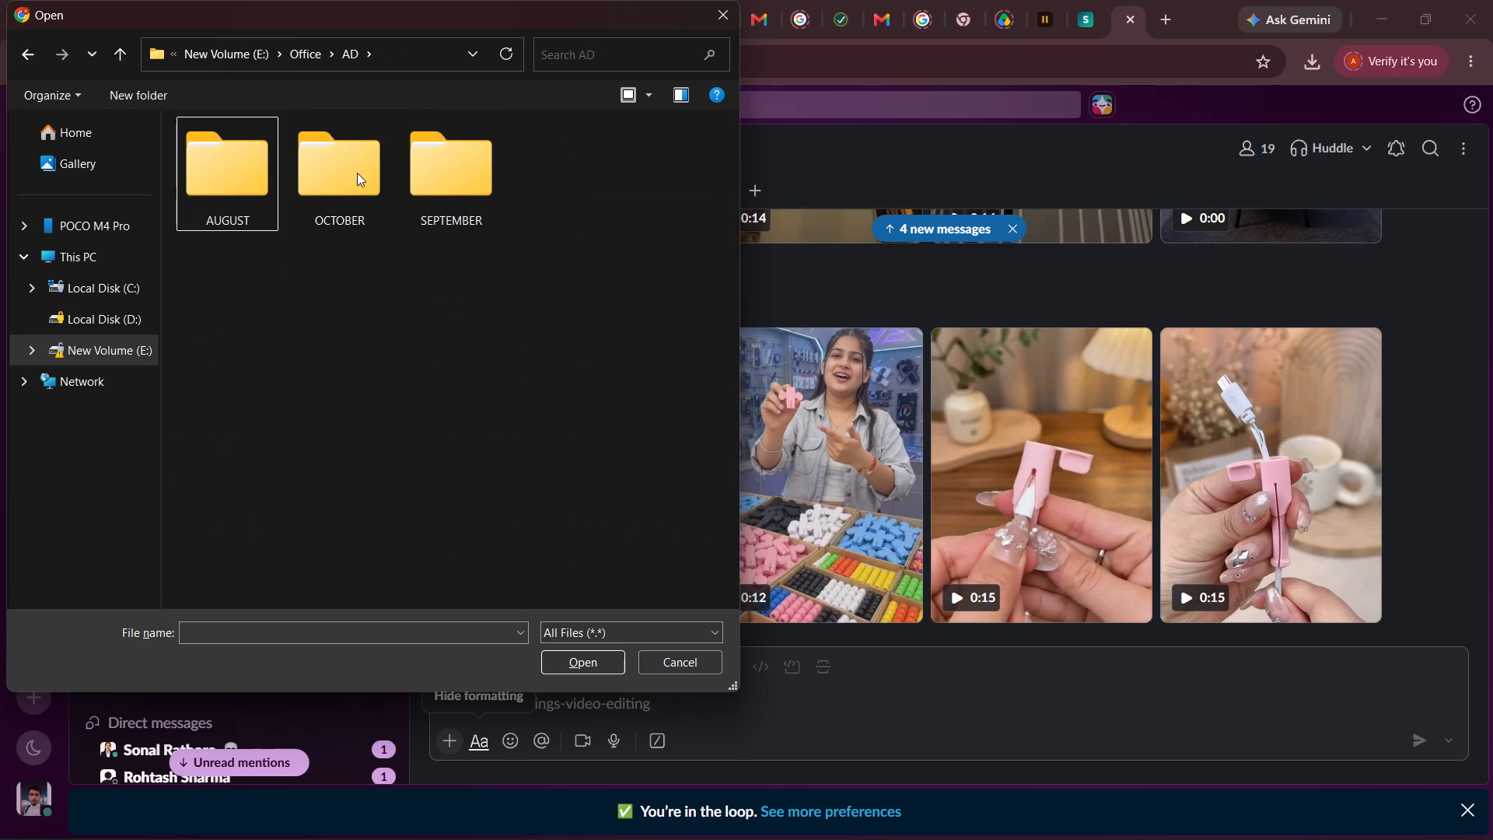
double_click(357, 173)
scroll(414, 397, down, 3)
scroll(375, 446, up, 4)
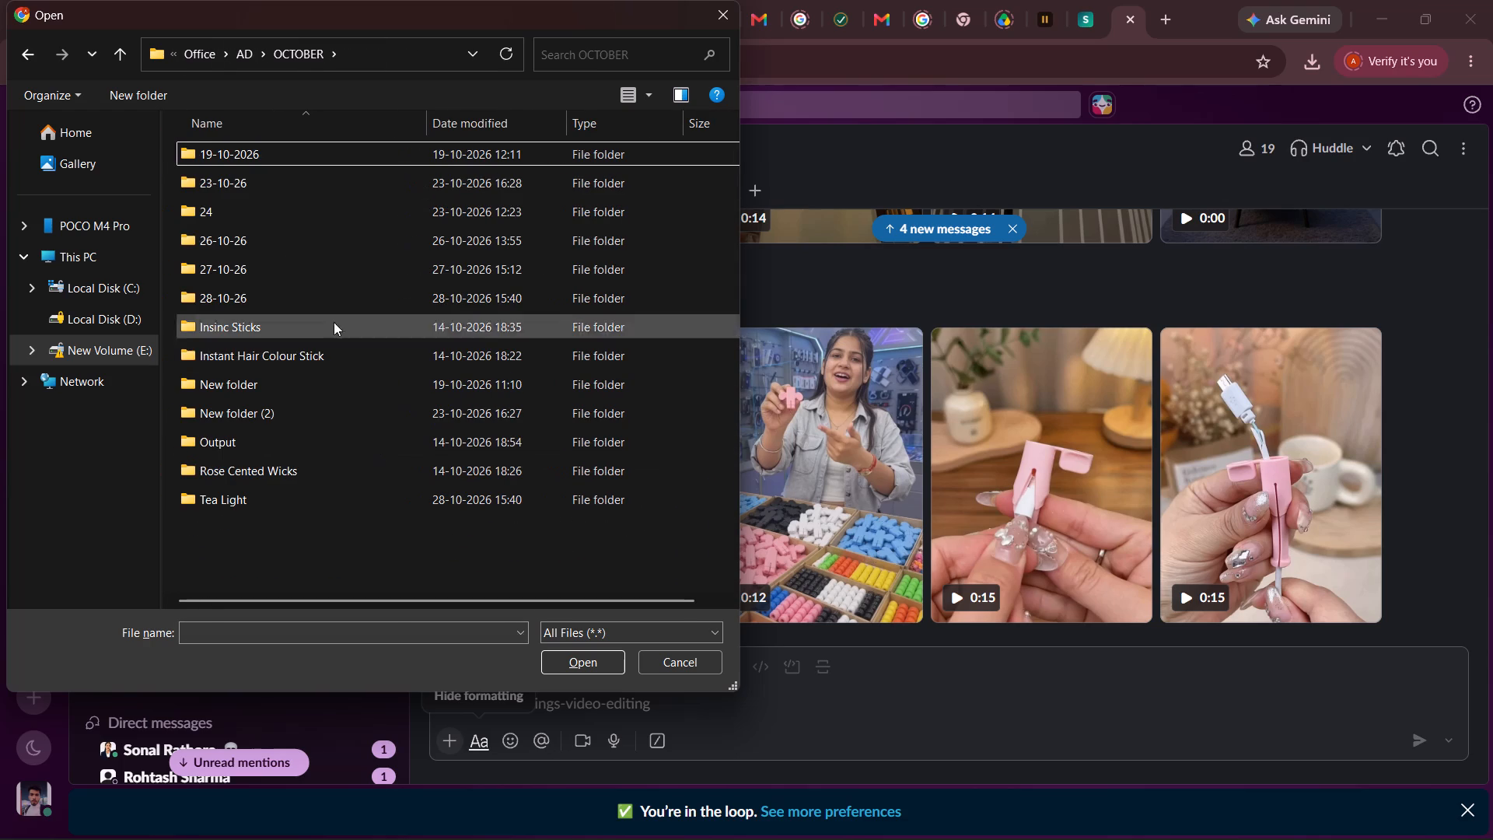
double_click(272, 293)
double_click(295, 150)
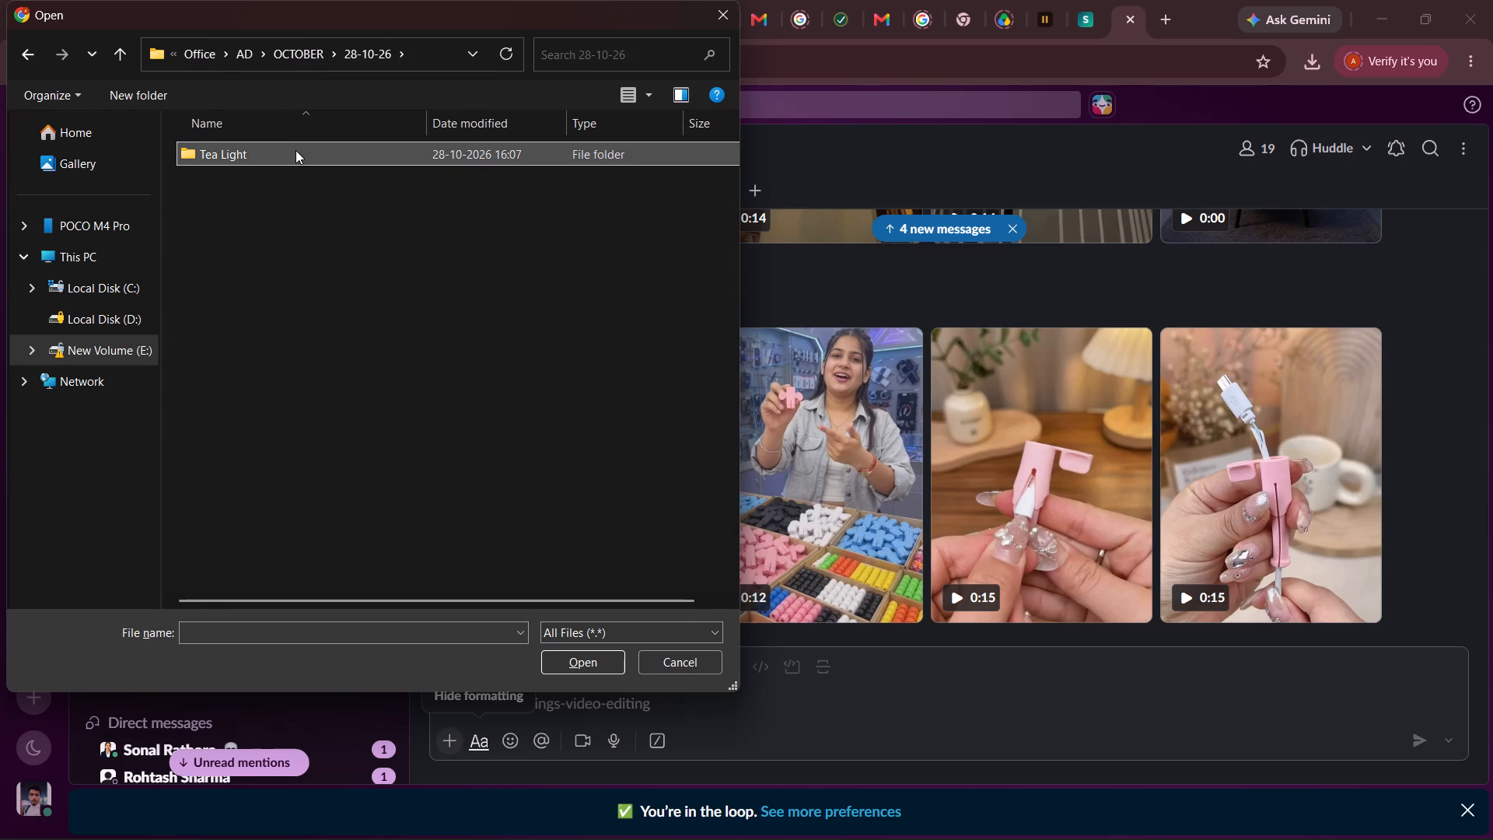
double_click(285, 208)
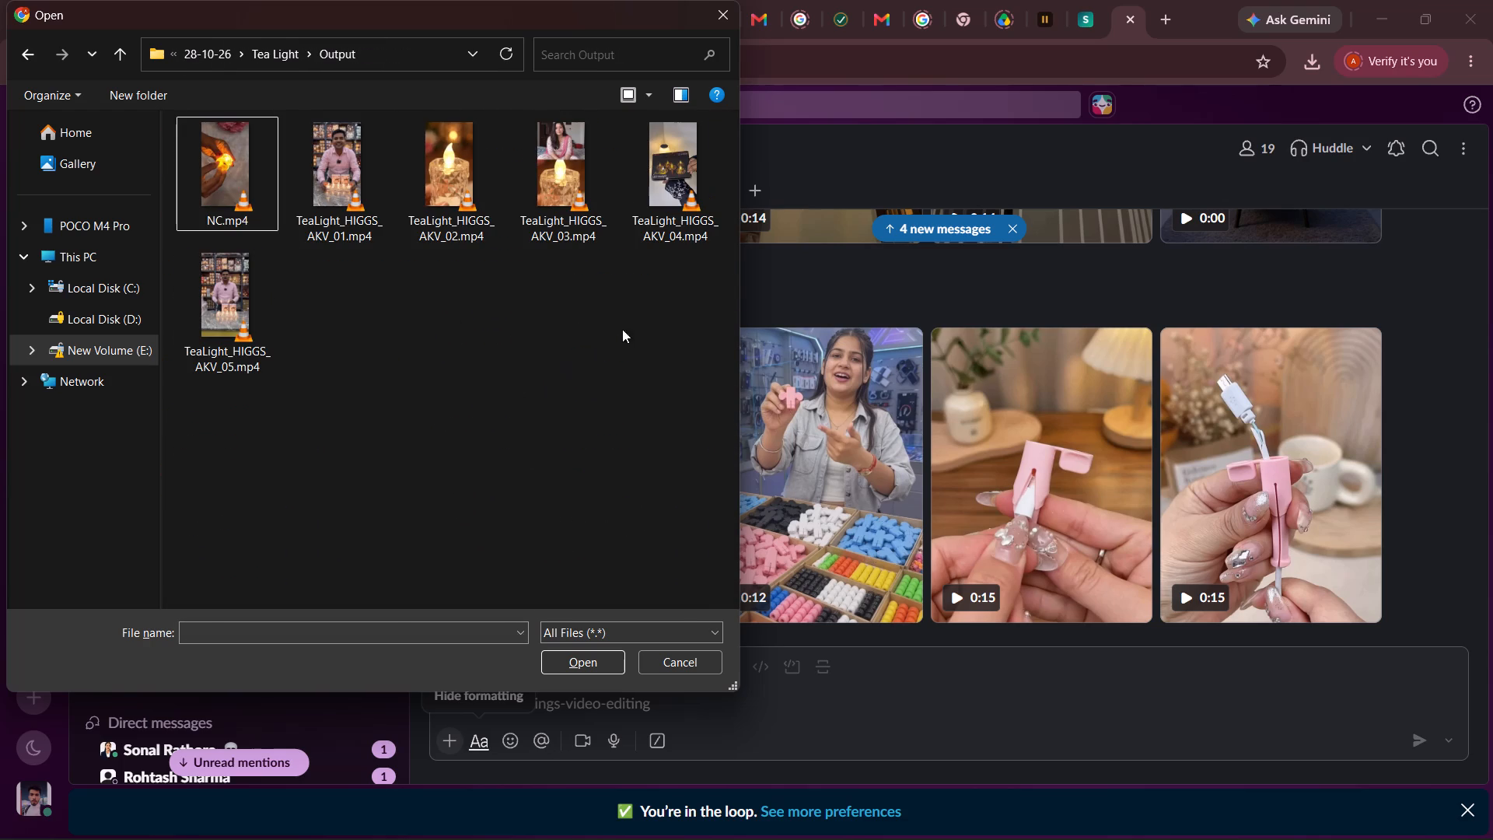
click(333, 218)
shift+click(243, 352)
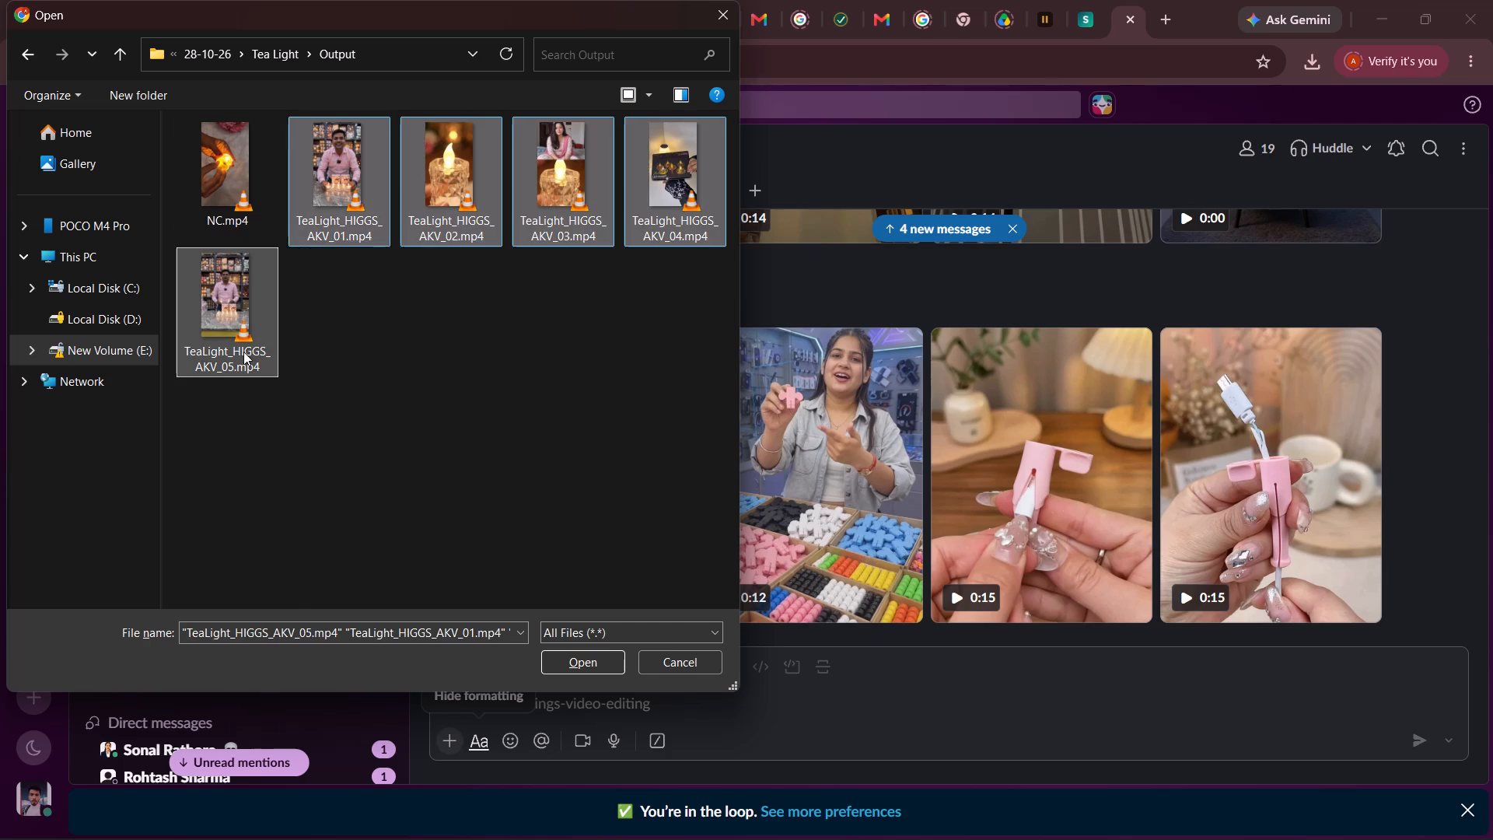